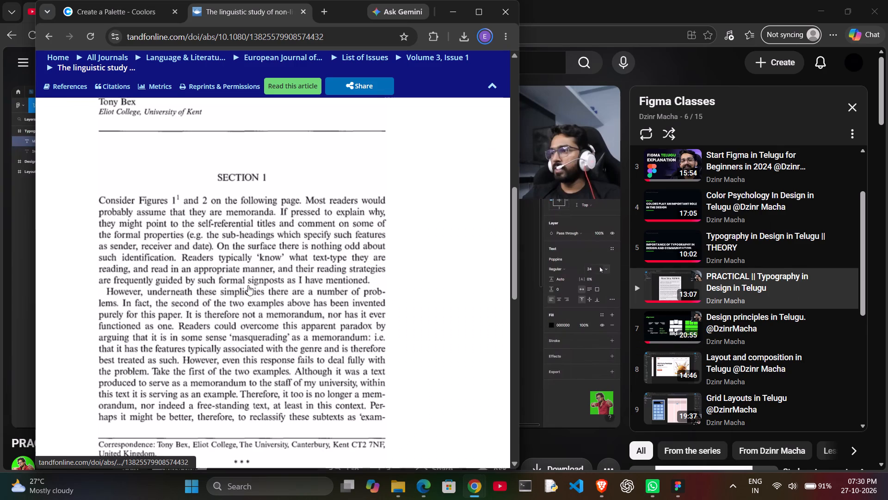
Maximize the browser window and replace the tab holding the linguistic study article with a new blank tab.
click(475, 10)
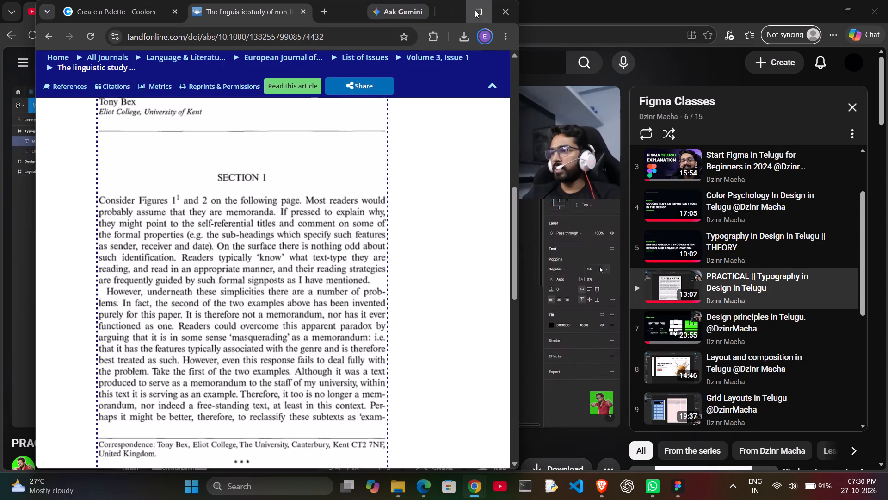
click(285, 11)
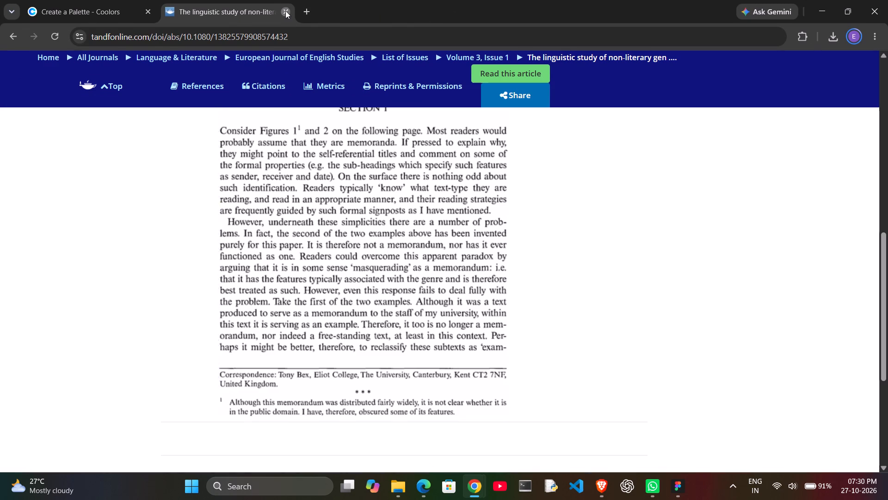
click(165, 10)
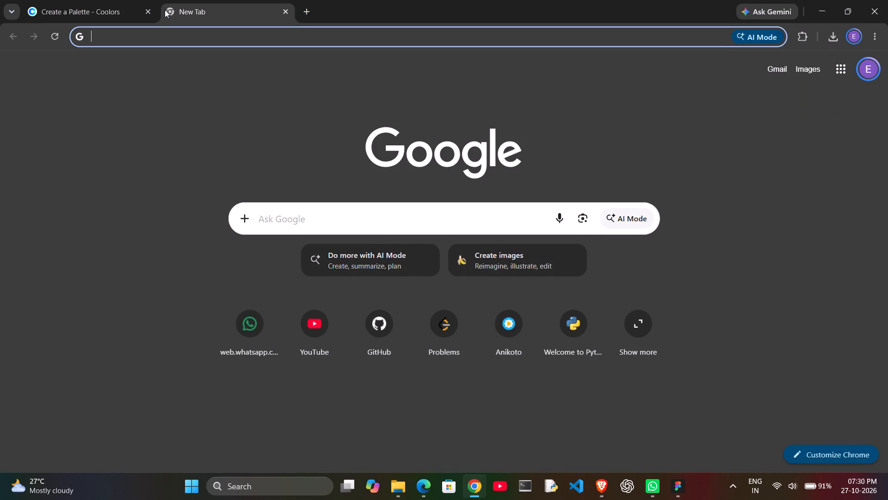
Search Google for "article for typography to create about news".
text(article for)
key(space)
text(typography to create)
key(space)
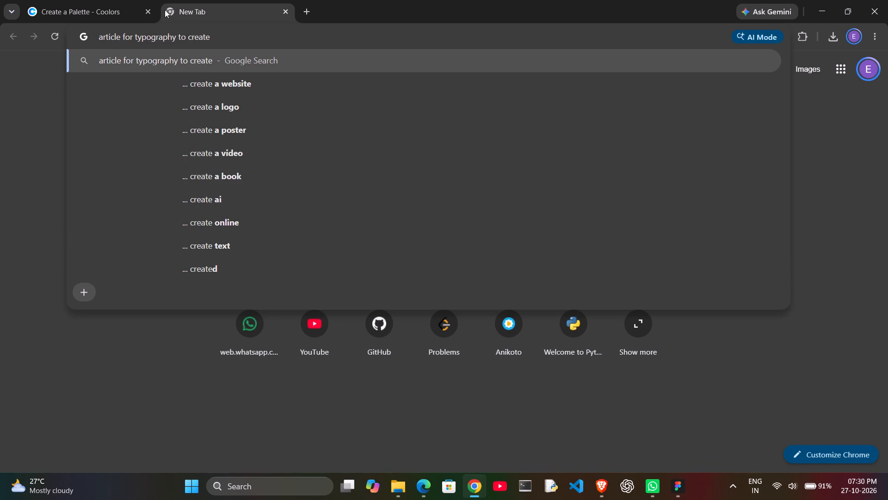
text(about b)
key(BackSpace)
text(news)
key(Return)
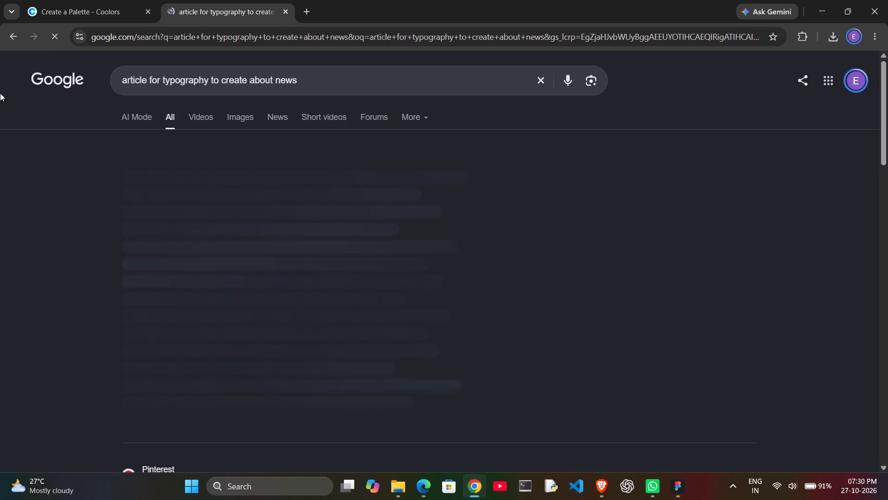
Examine the expanded AI overview and the image results for guidance and examples on news typography.
scroll(285, 238, down, 1)
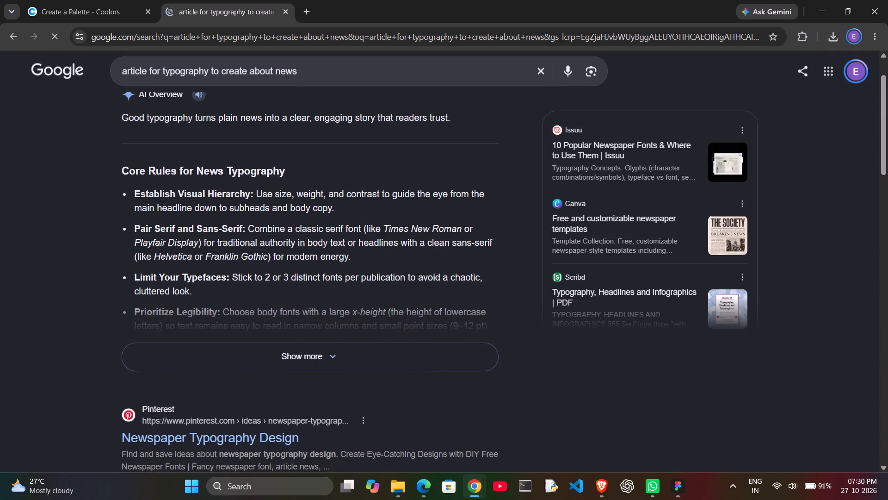
click(253, 355)
scroll(253, 355, down, 3)
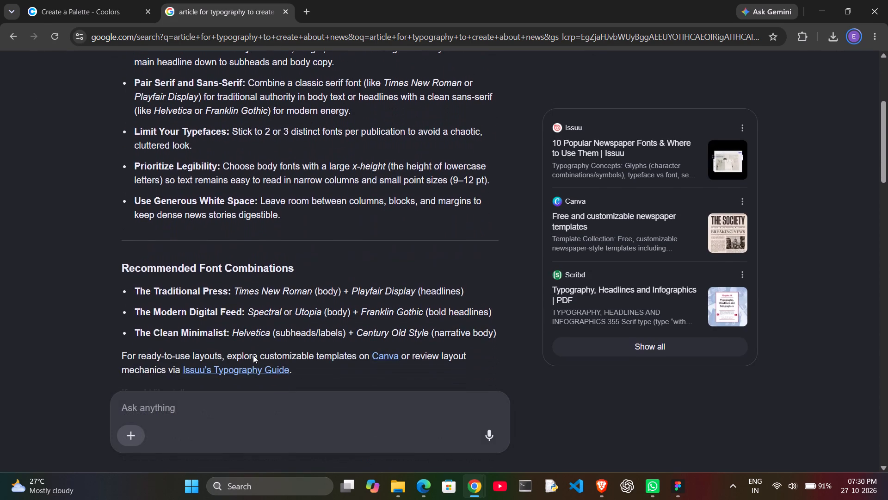
scroll(253, 355, right, 1)
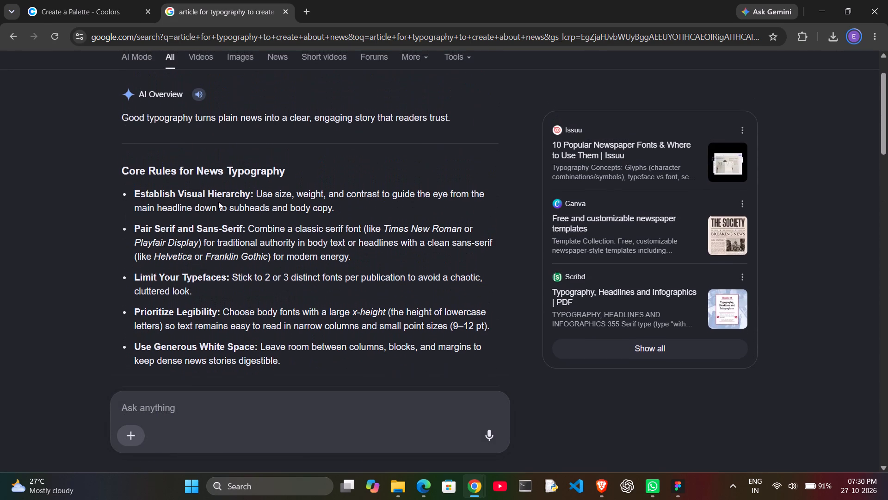
scroll(167, 177, up, 1)
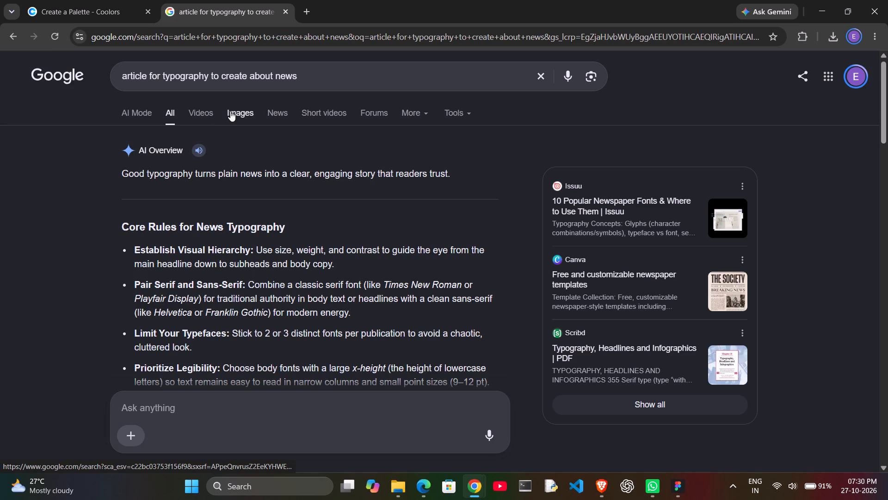
click(230, 111)
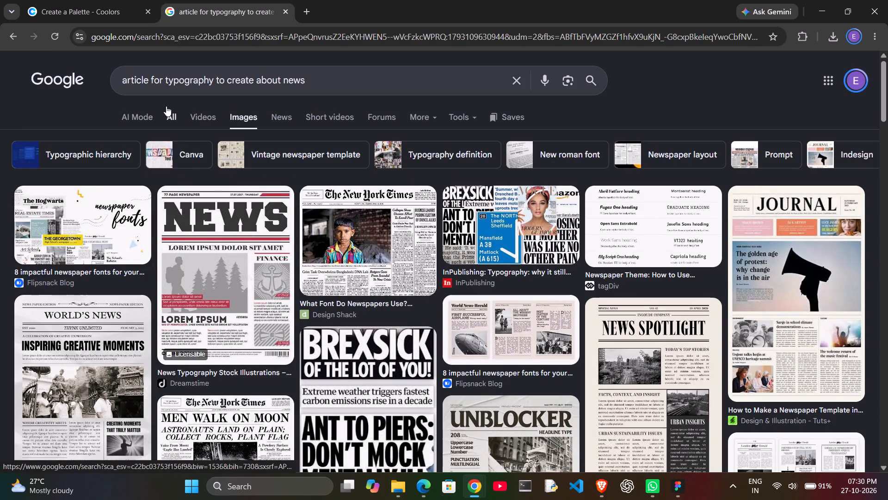
click(170, 122)
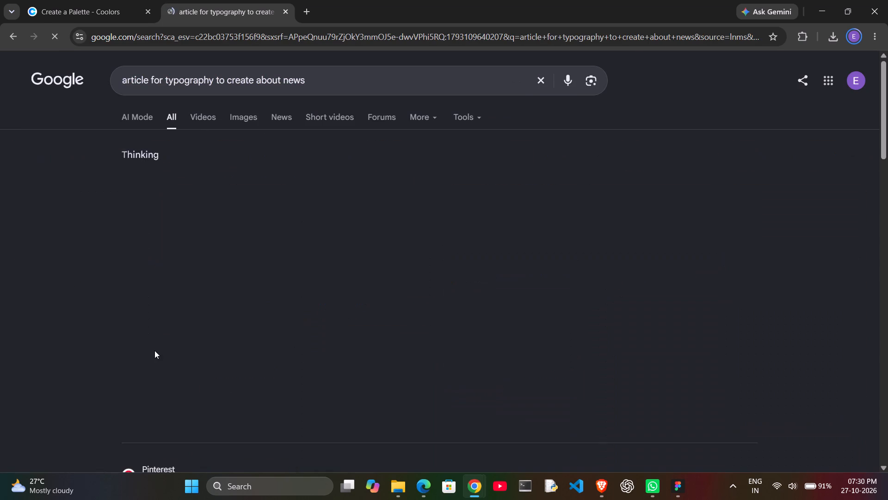
scroll(160, 341, down, 2)
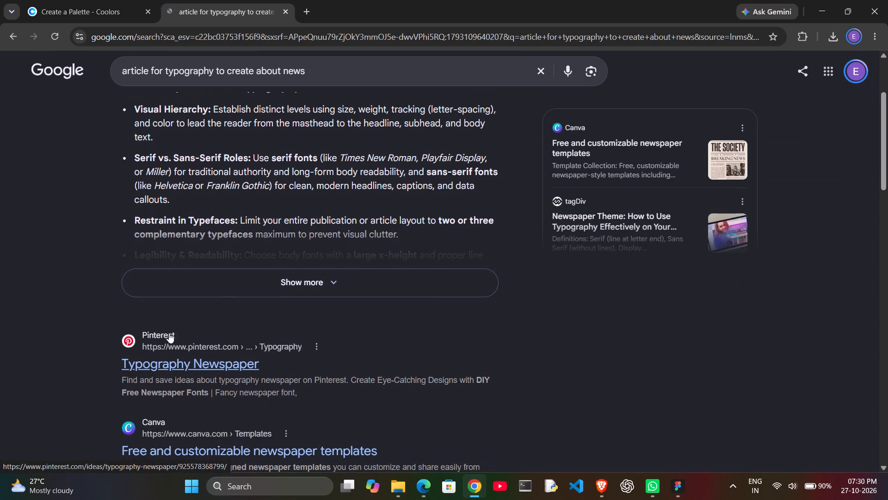
click(228, 289)
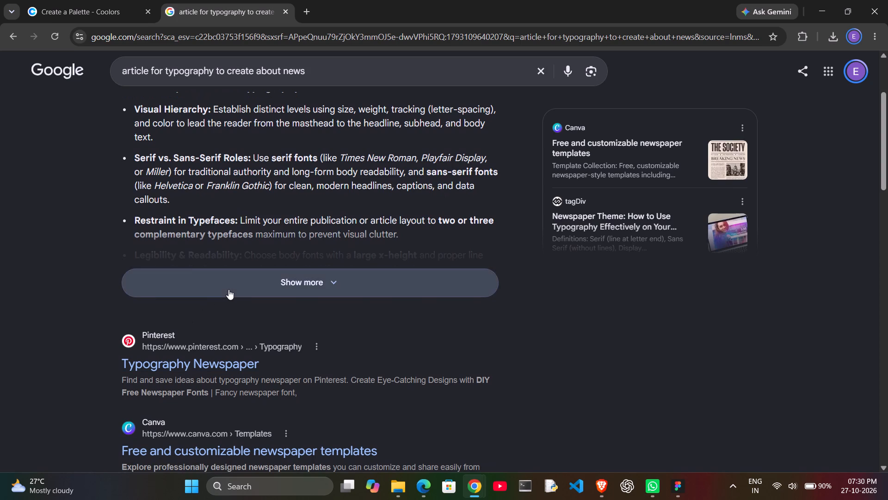
scroll(238, 270, up, 1)
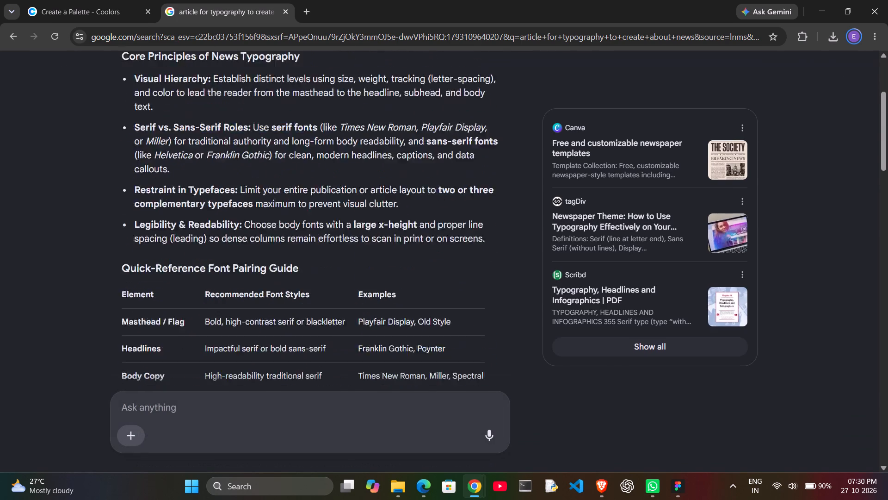
scroll(238, 270, up, 1)
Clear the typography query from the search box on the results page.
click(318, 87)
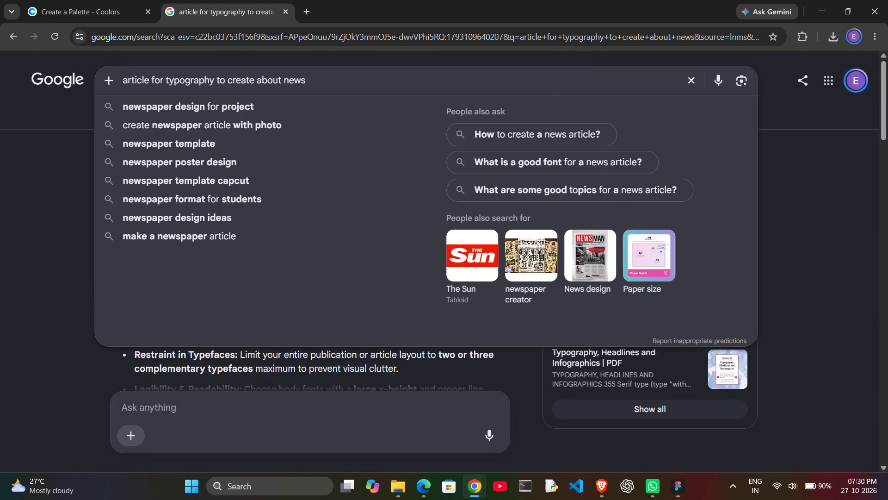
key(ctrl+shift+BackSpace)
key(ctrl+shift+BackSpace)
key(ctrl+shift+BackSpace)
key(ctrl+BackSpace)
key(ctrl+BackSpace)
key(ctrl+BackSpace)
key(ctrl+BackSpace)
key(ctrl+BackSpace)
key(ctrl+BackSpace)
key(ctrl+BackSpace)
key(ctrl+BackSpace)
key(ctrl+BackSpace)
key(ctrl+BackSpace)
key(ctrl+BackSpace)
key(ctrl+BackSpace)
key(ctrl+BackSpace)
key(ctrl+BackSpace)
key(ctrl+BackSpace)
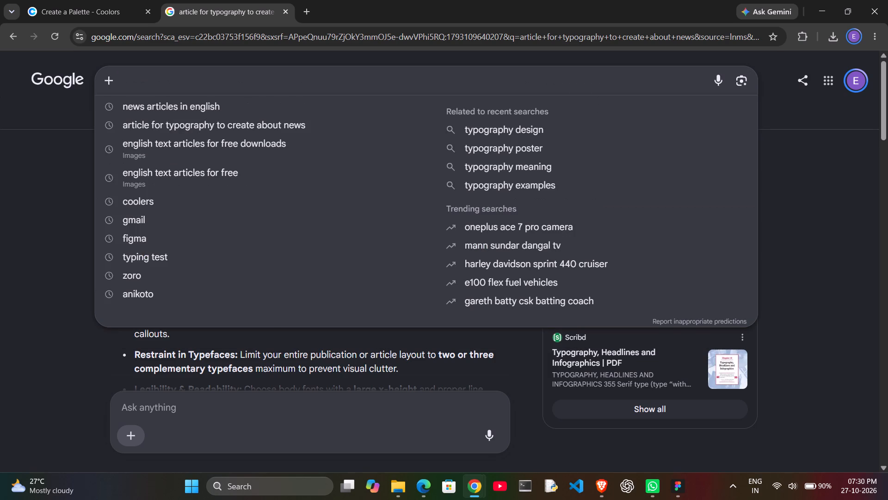
Close the typography search results tab.
click(291, 12)
click(290, 12)
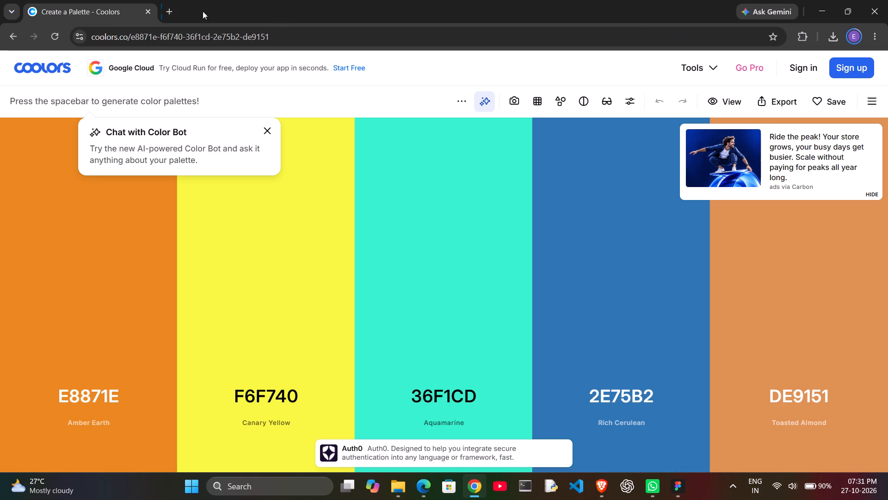
In a new tab, remove the article-related, gmail and blue colour raspberry entries from the past-search suggestions.
click(169, 12)
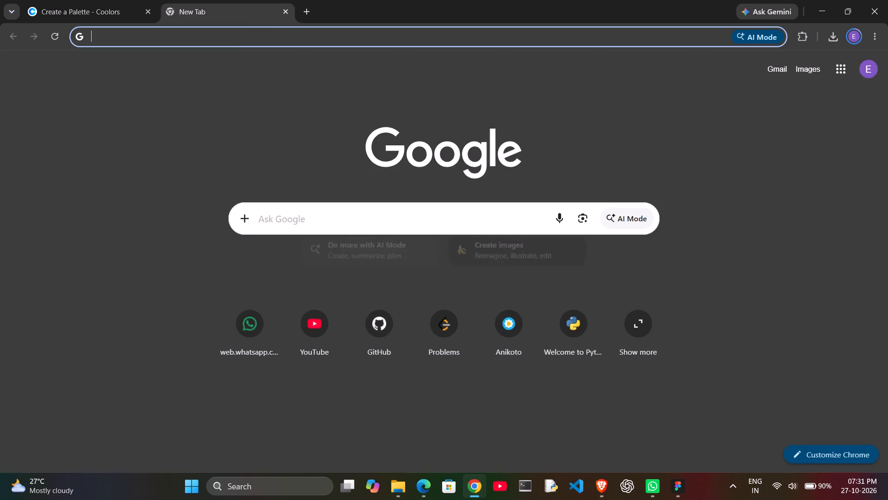
click(384, 214)
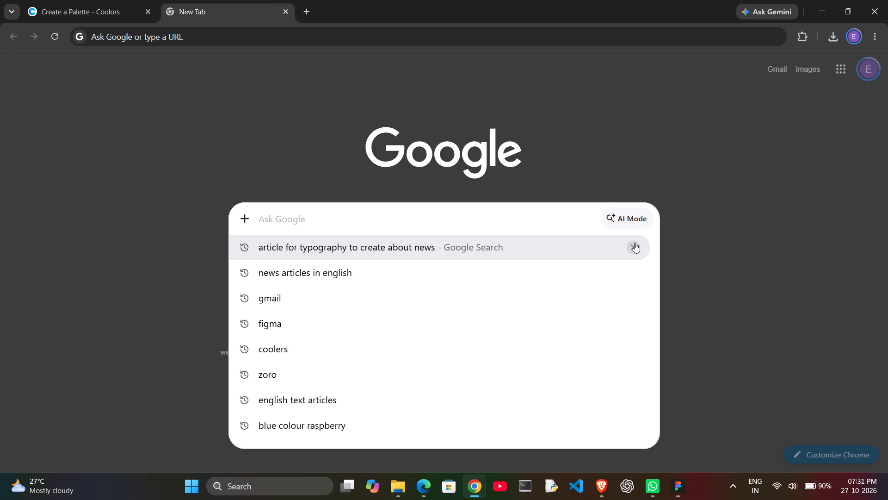
click(635, 243)
click(635, 243)
click(635, 243)
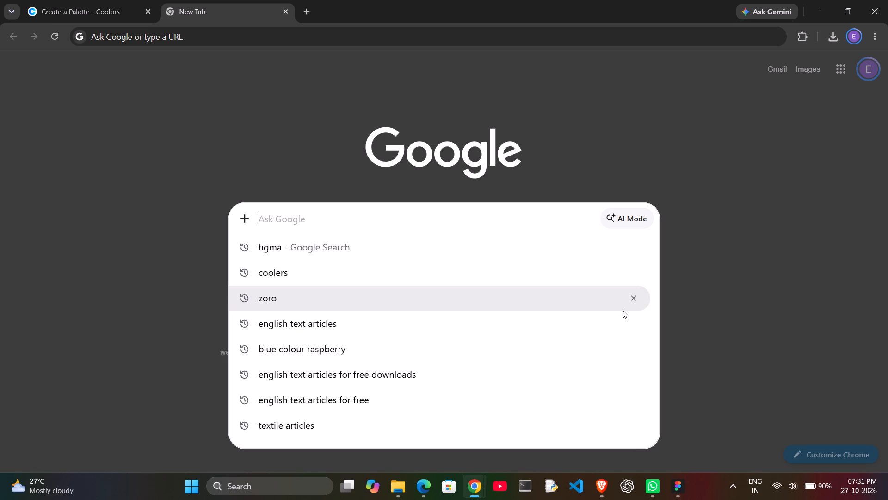
click(634, 320)
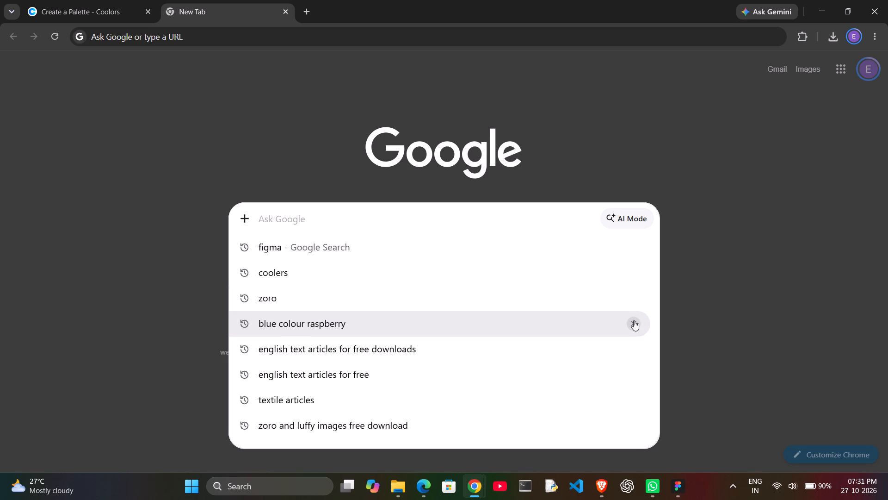
click(634, 320)
click(634, 320)
click(634, 320)
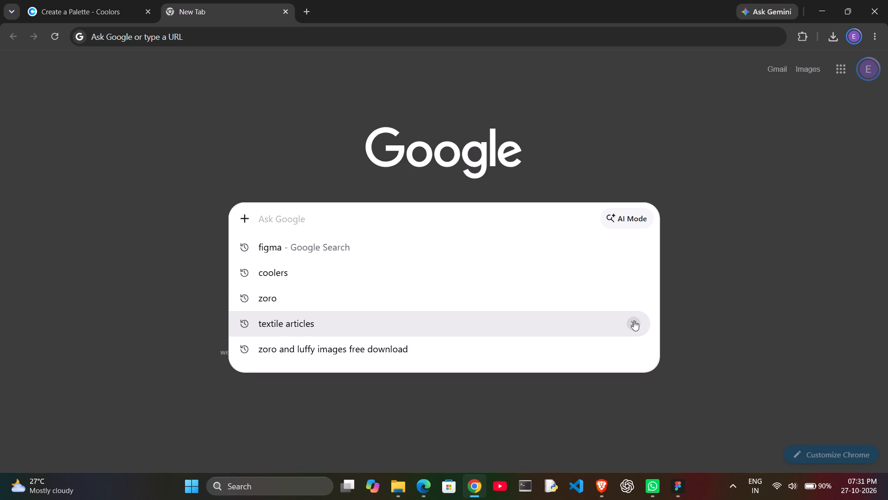
click(634, 320)
Search Google for "text about the anime".
click(448, 215)
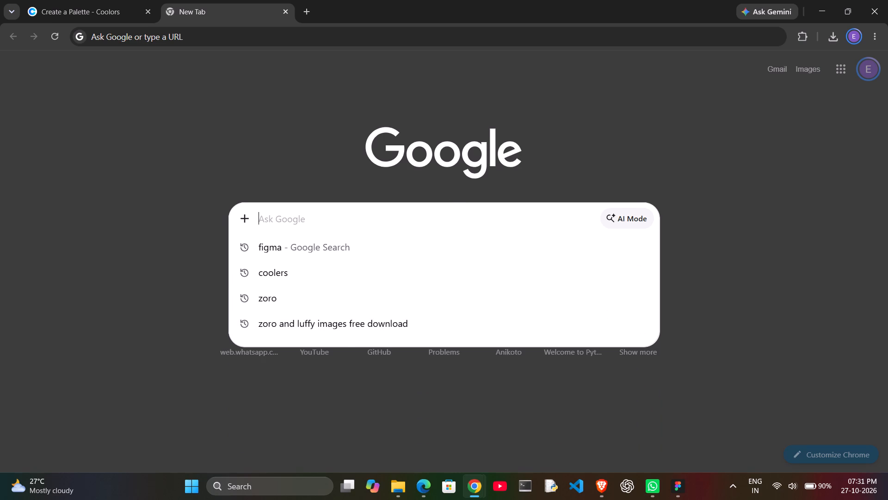
text(text f)
key(BackSpace)
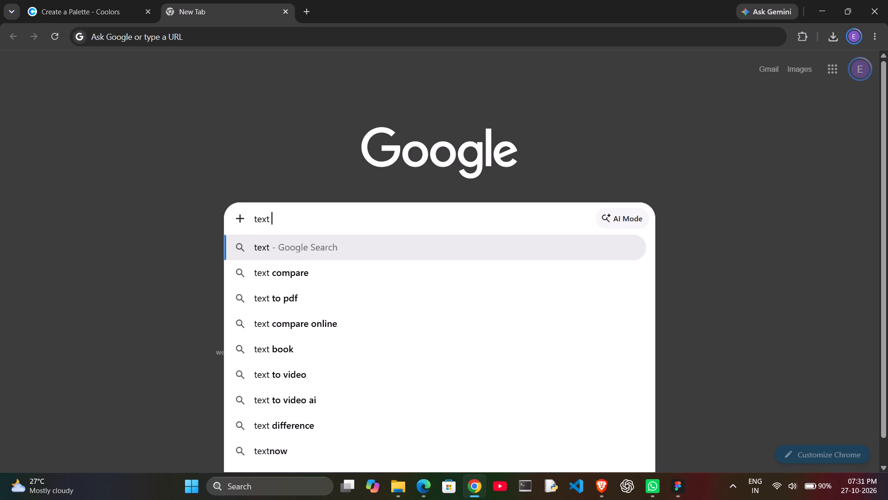
text(abou)
key(space)
key(BackSpace)
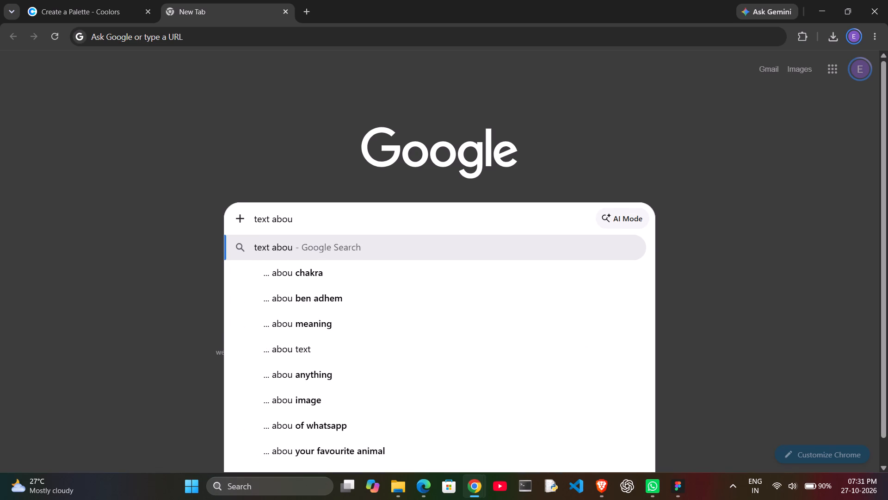
text(t the anime)
key(Return)
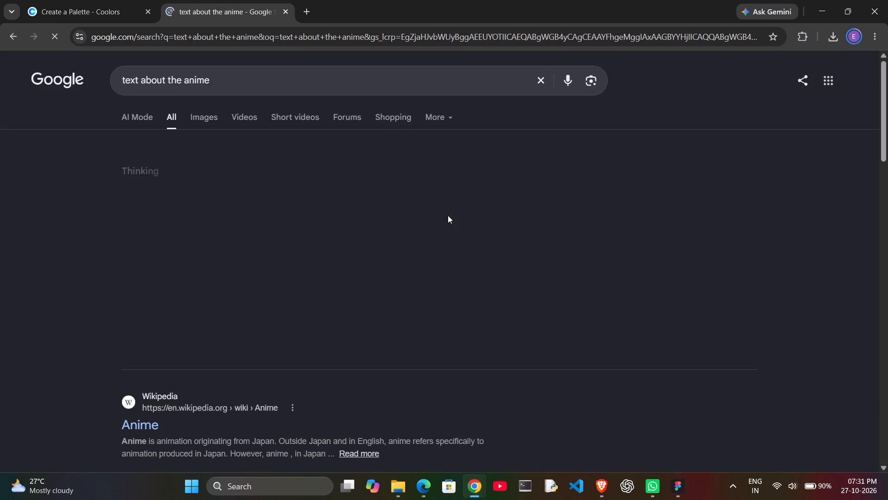
Refine the search query to "text about the anime of one piece".
click(254, 83)
key(space)
text(of one piece)
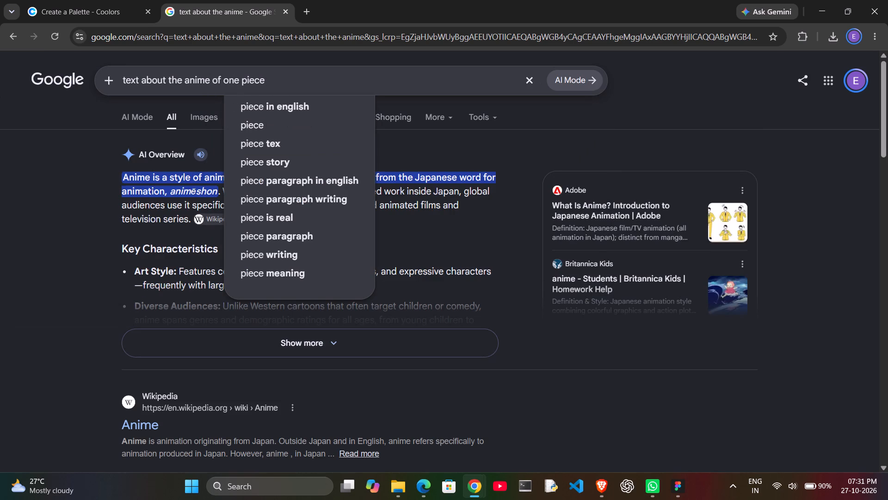
key(Return)
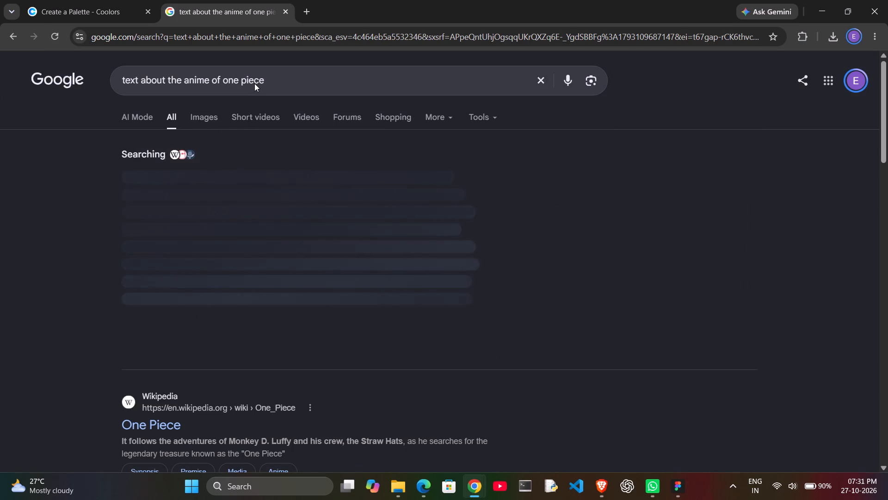
click(285, 338)
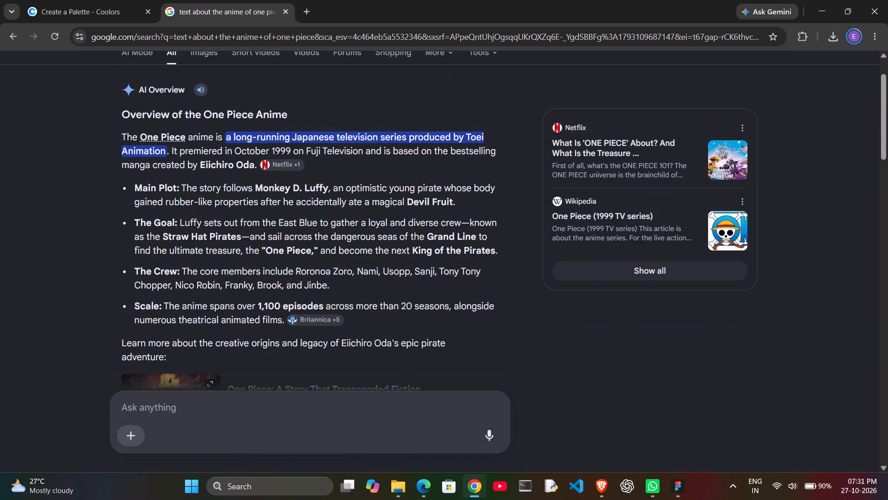
click(194, 406)
text(about one)
key(space)
text(page)
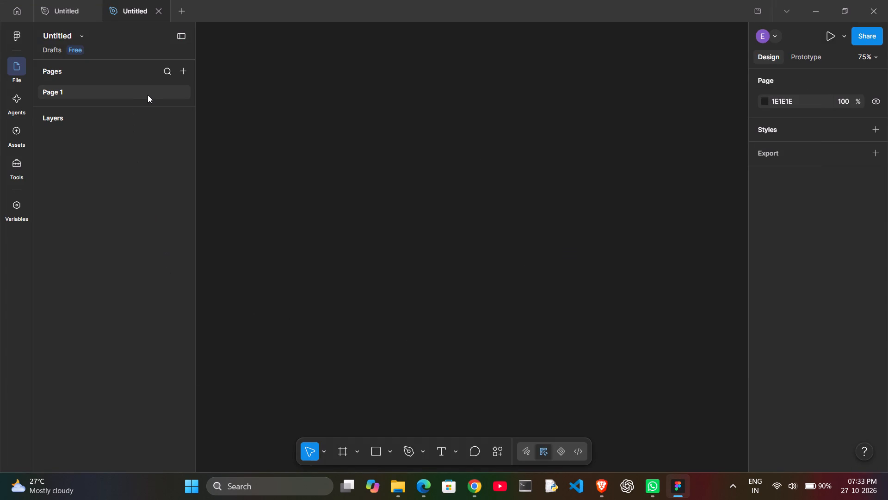
Place a default-size square with the Rectangle tool in the upper-left area of the empty Page 1 canvas.
click(148, 95)
click(331, 161)
click(371, 455)
click(388, 454)
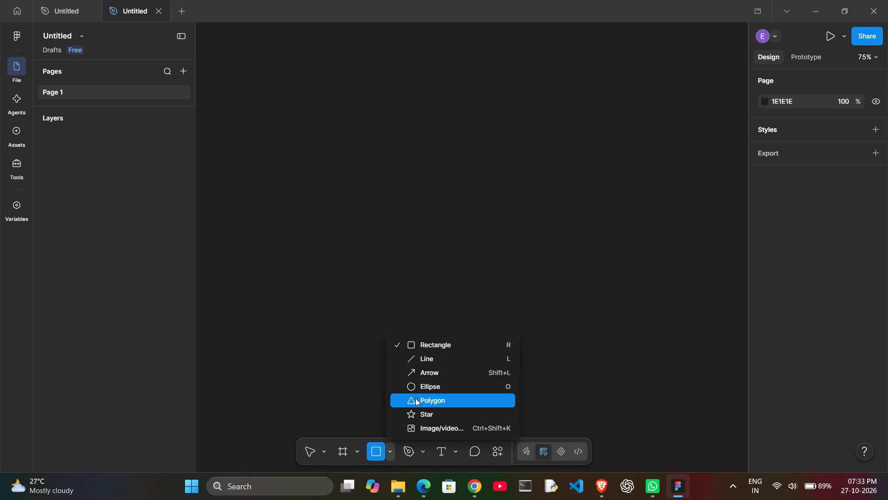
click(422, 348)
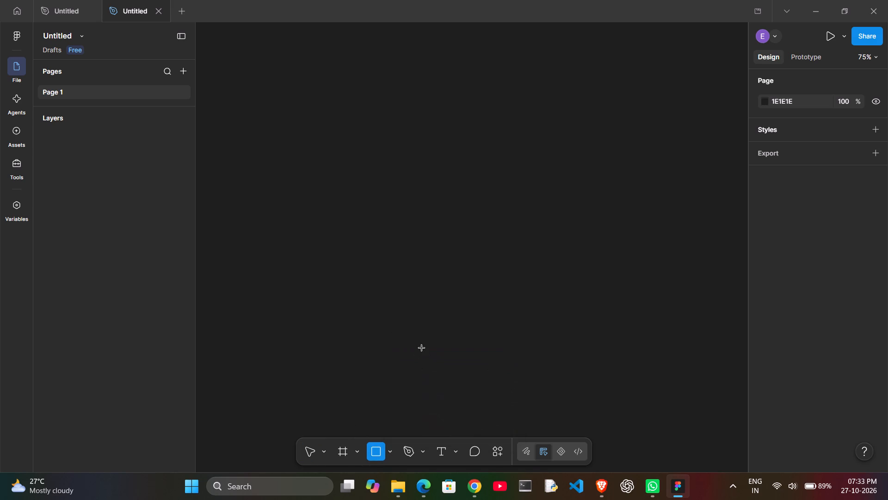
double_click(287, 71)
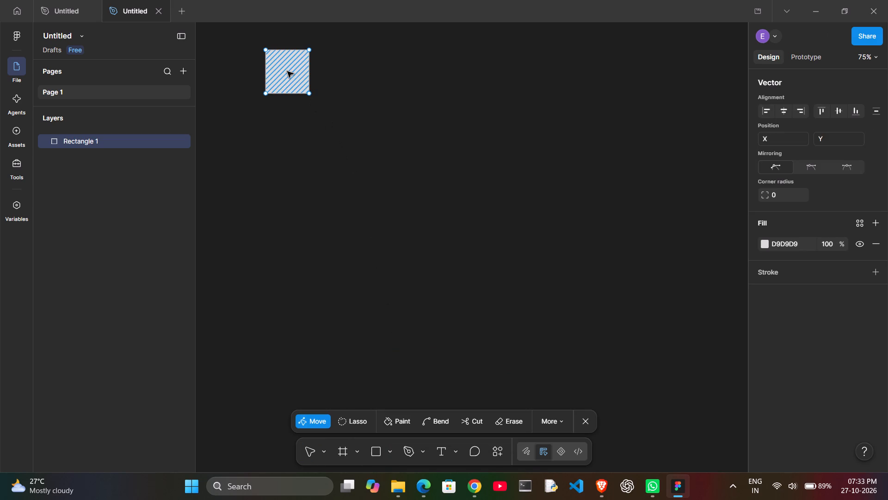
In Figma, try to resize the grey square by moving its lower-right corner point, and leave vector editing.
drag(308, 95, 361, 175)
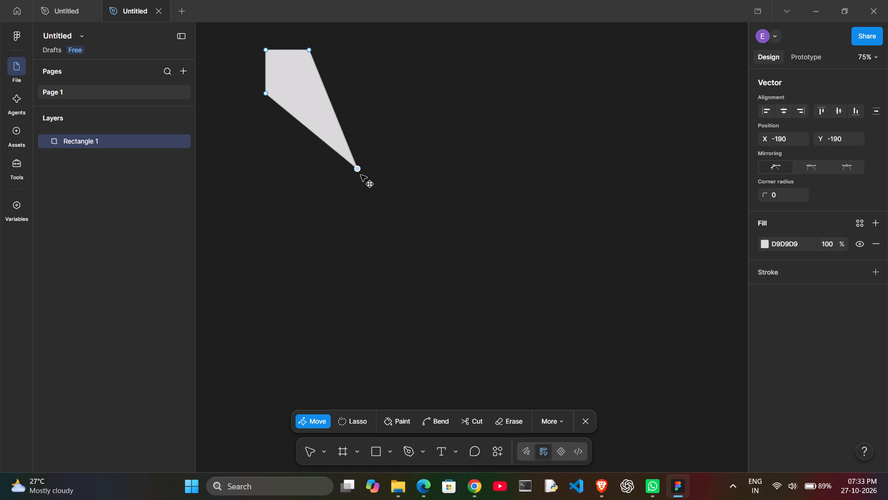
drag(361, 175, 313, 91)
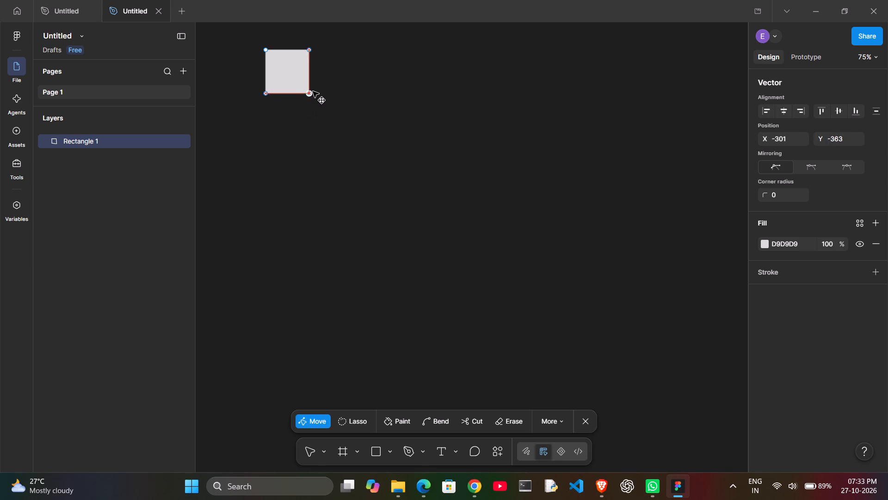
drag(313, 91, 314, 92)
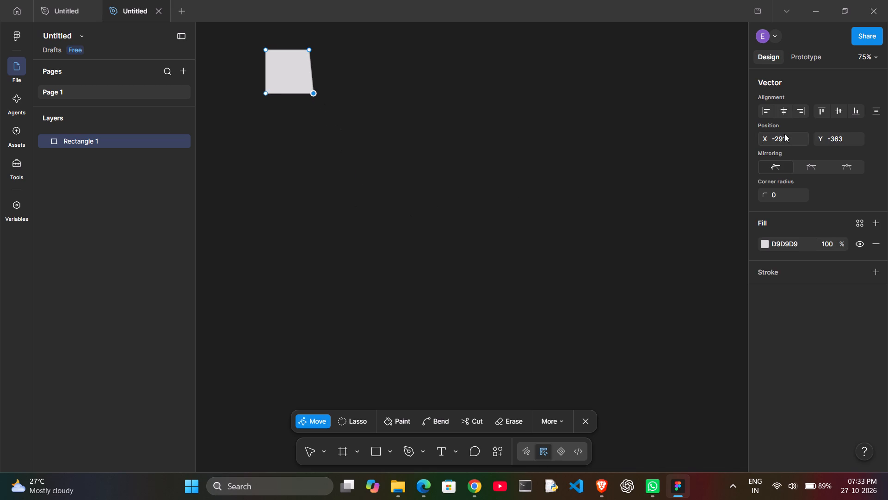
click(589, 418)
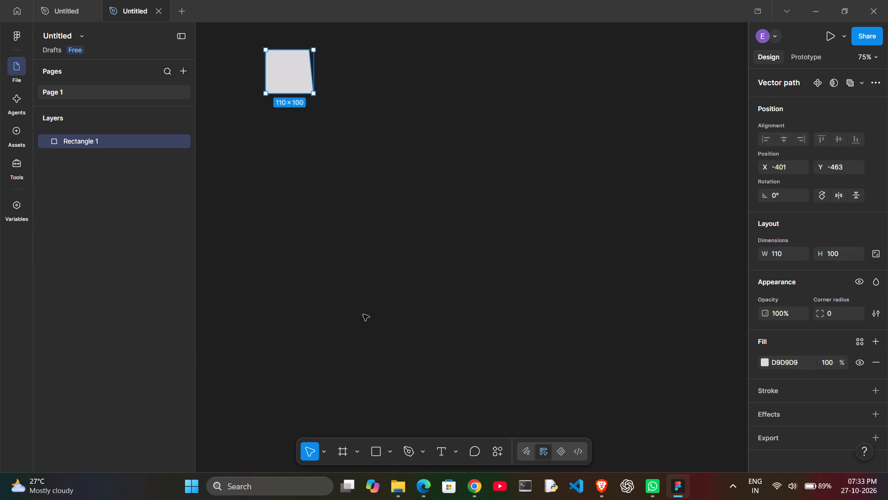
Delete the distorted grey rectangle from the canvas.
key(Delete)
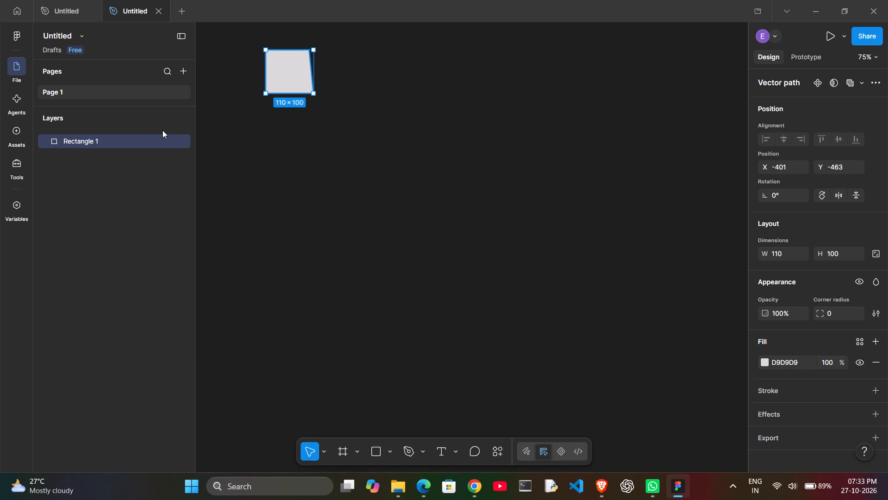
Place a new 100 × 100 rectangle on the empty canvas with the Rectangle tool.
click(381, 449)
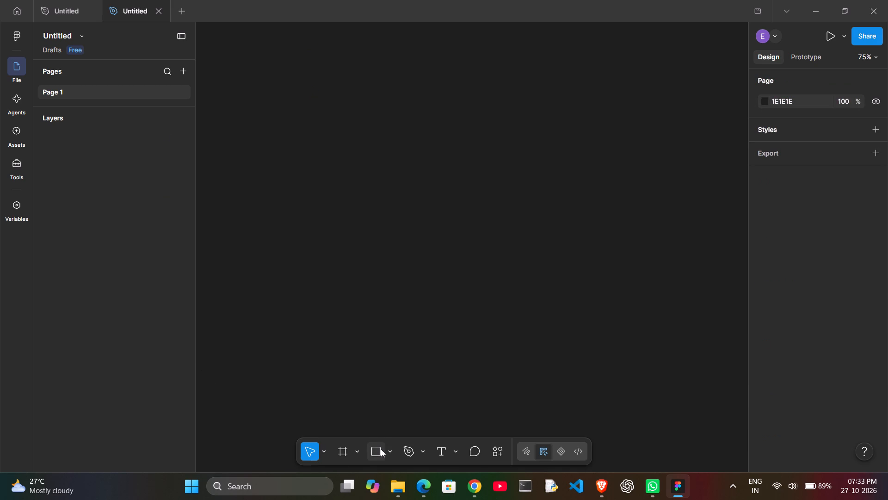
click(387, 451)
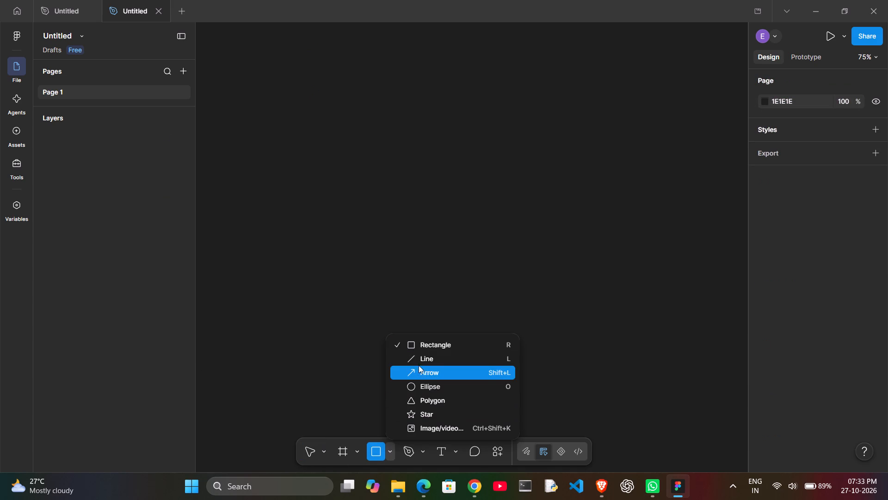
click(430, 349)
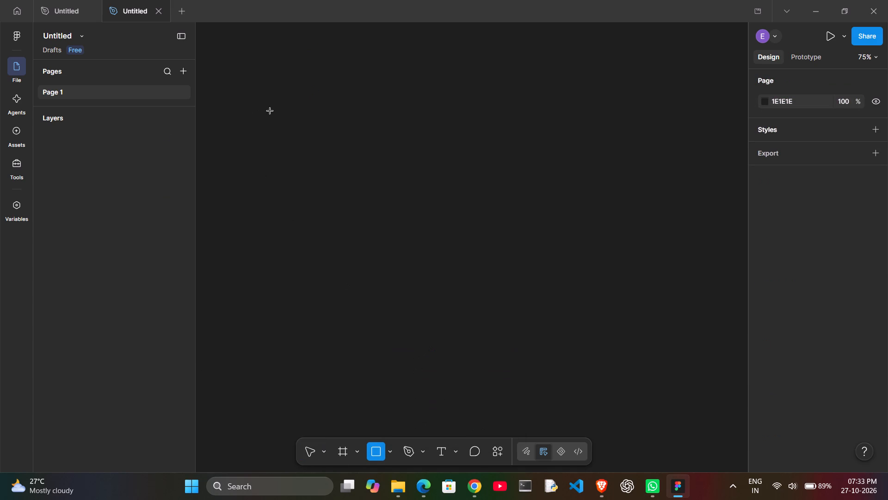
click(270, 111)
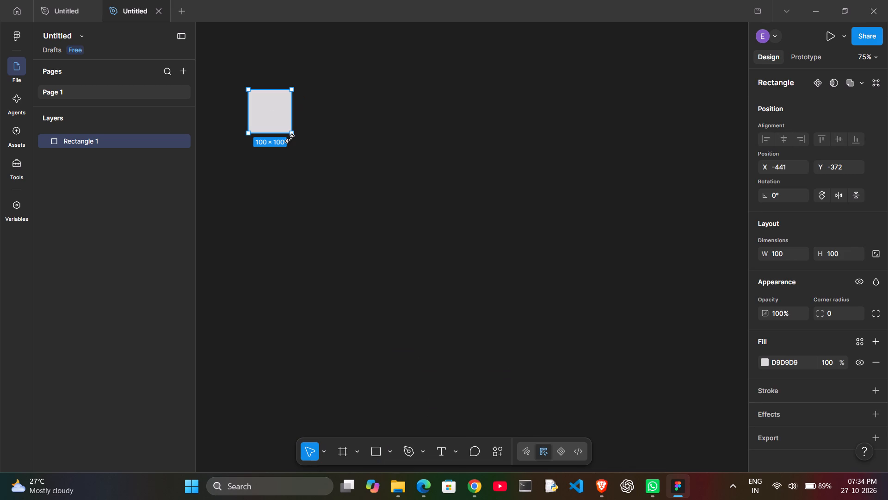
click(290, 138)
Place a 1 × 1 frame at the grey square's lower-right corner and add a 1 × 1 rectangle inside it.
click(348, 456)
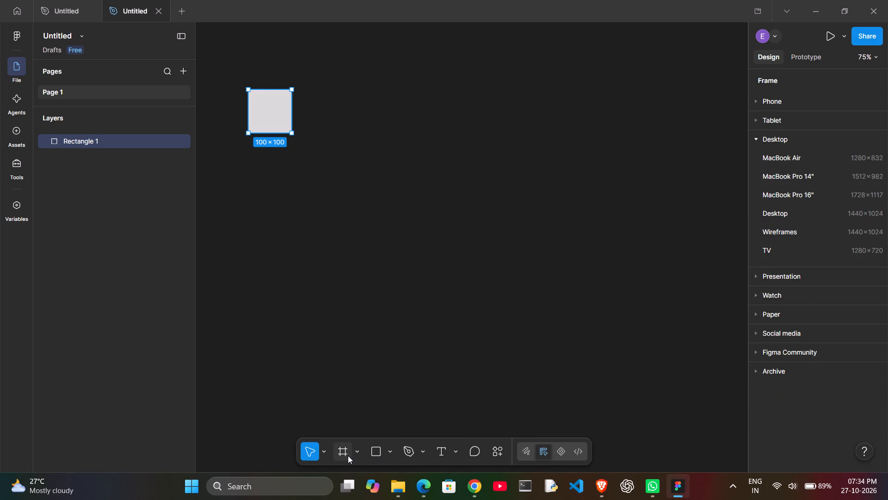
click(289, 137)
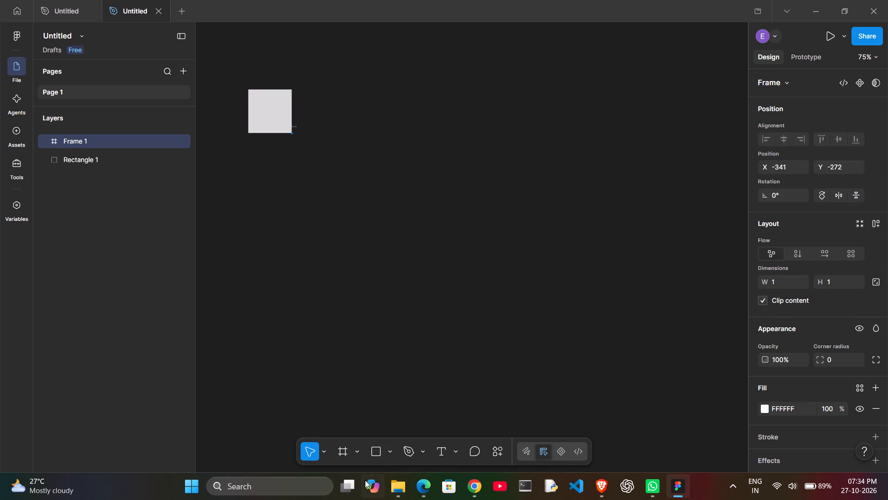
click(377, 446)
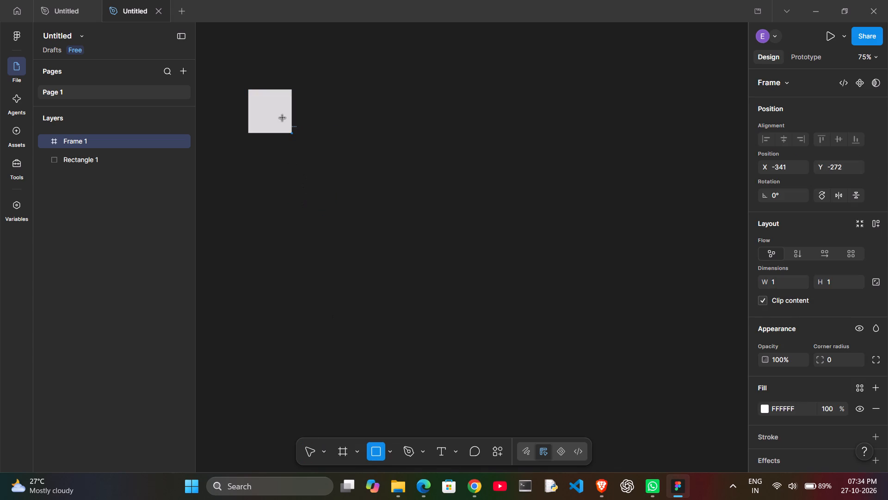
click(290, 131)
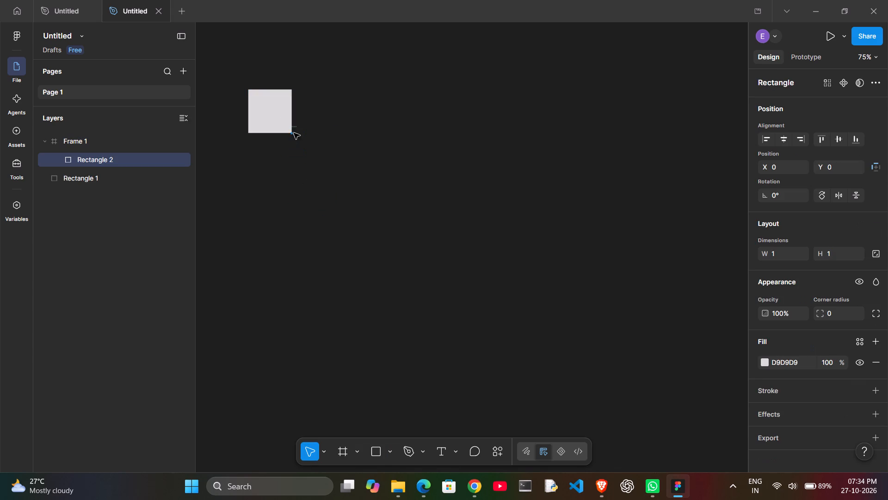
Enlarge the 100 × 100 grey square from its lower-right corner to about 1064 × 1061.
click(270, 115)
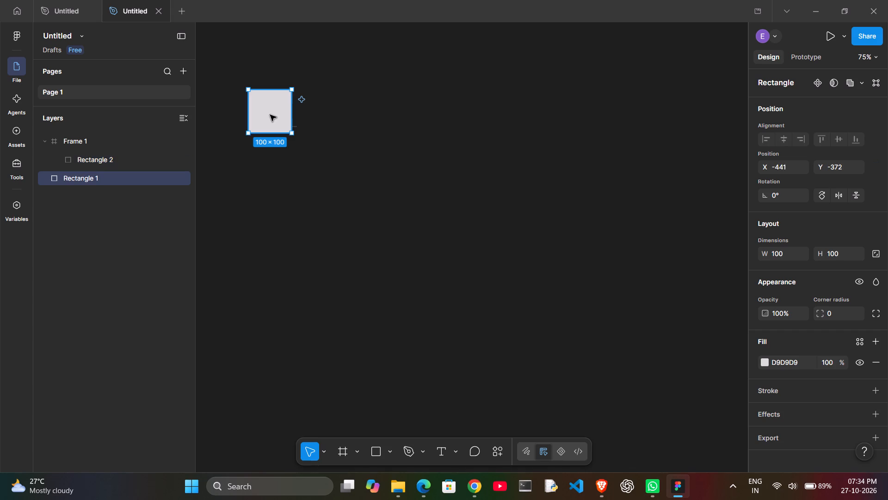
drag(293, 135, 453, 250)
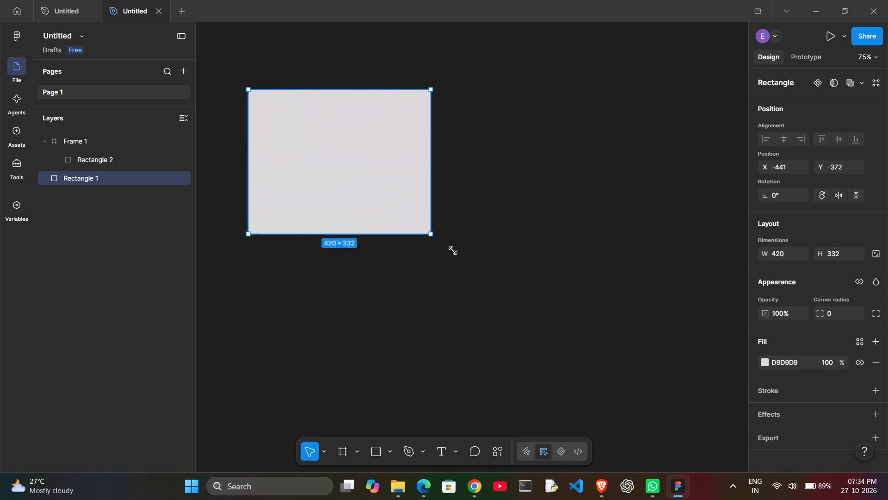
drag(453, 250, 656, 429)
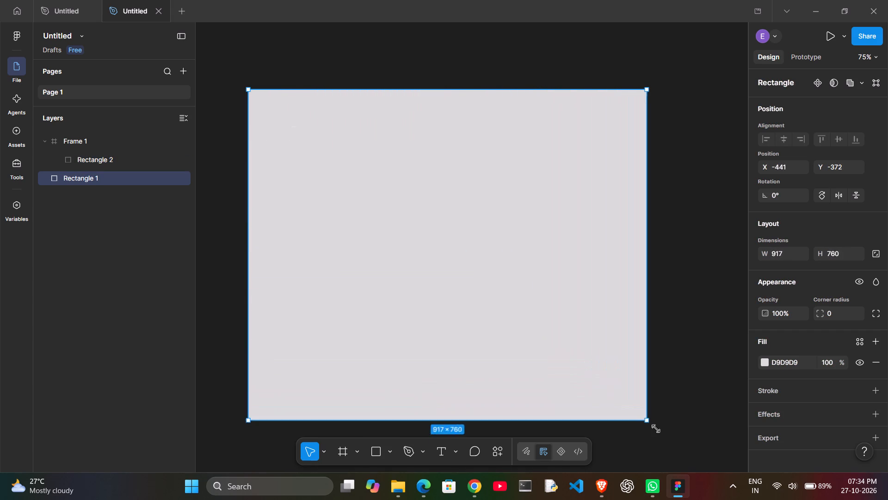
drag(656, 429, 711, 485)
click(485, 175)
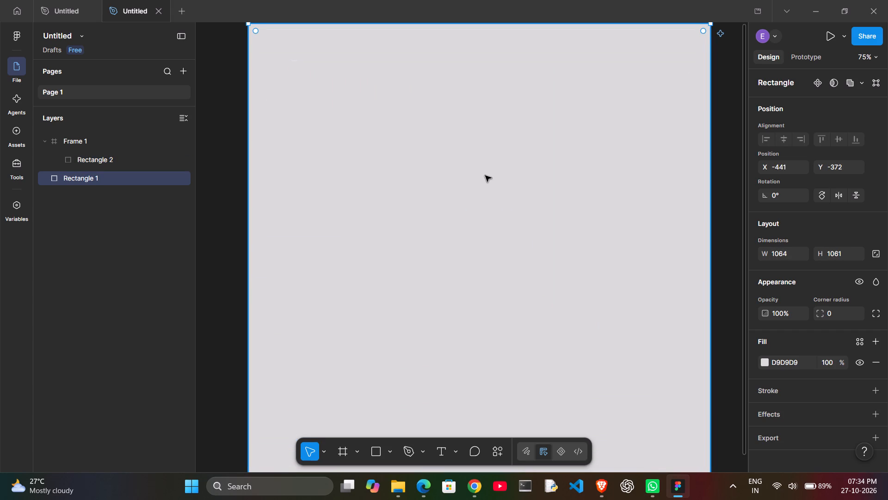
Paste the copied One Piece text over the large grey rectangle.
click(398, 214)
key(ctrl+v)
Extend the pasted text box upward from its top edge to a height of about 375, and deselect the text.
drag(427, 233, 429, 121)
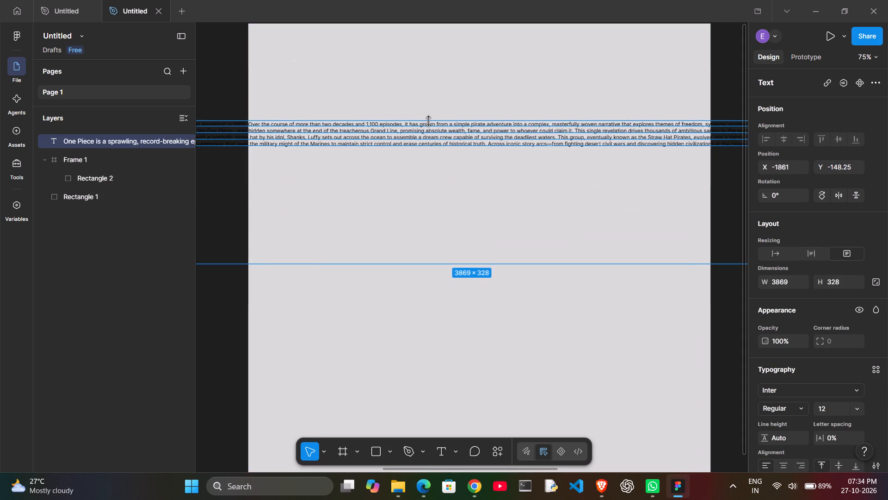
drag(429, 121, 423, 100)
click(427, 159)
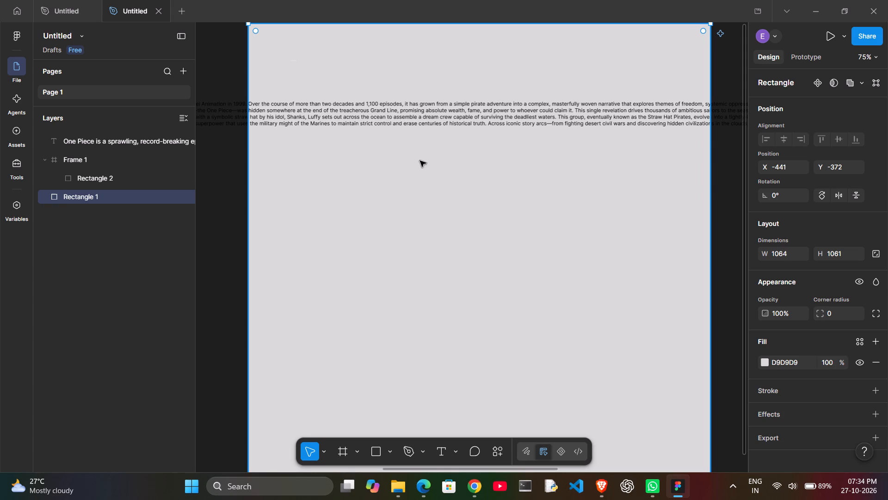
click(500, 152)
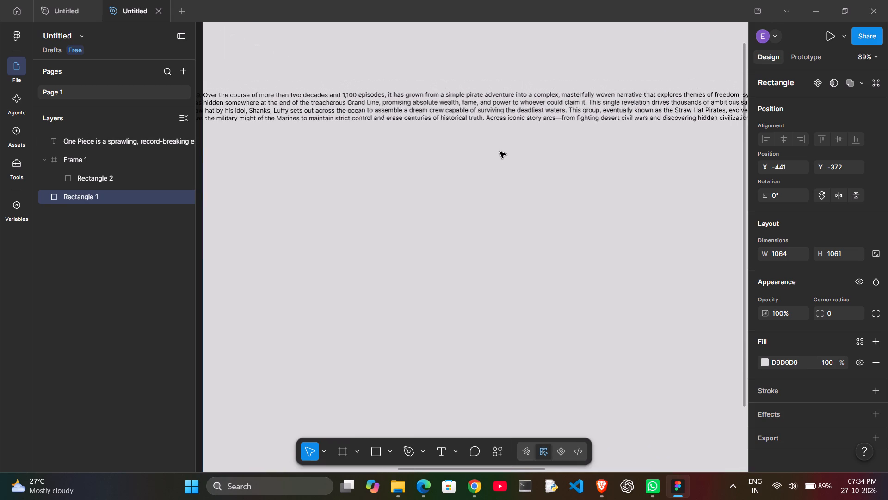
Select the pasted One Piece text and open its preset font sizes to enlarge it.
click(483, 94)
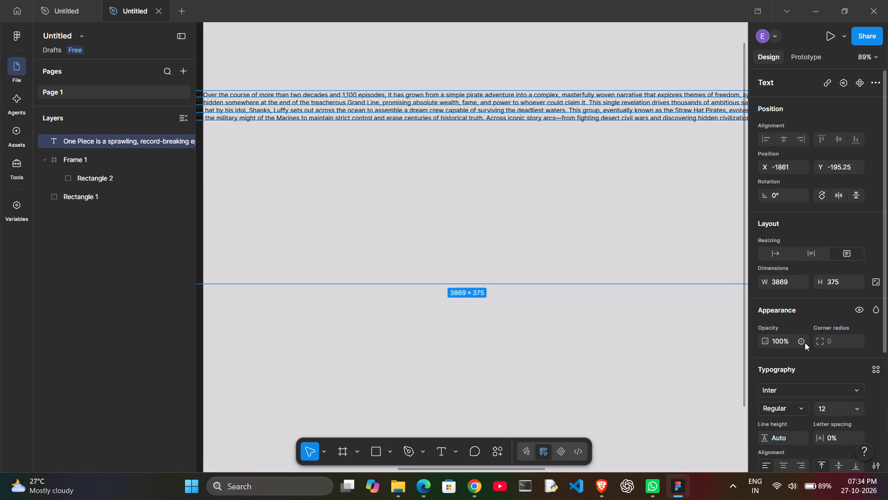
click(826, 408)
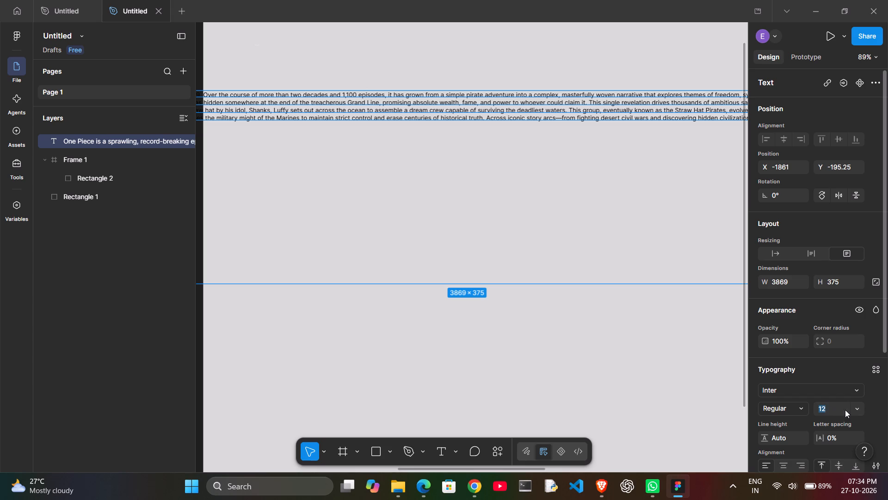
click(855, 412)
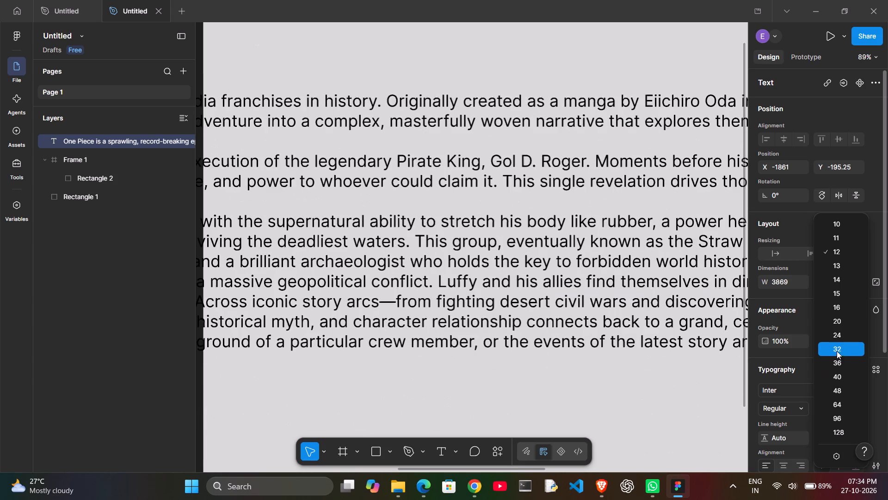
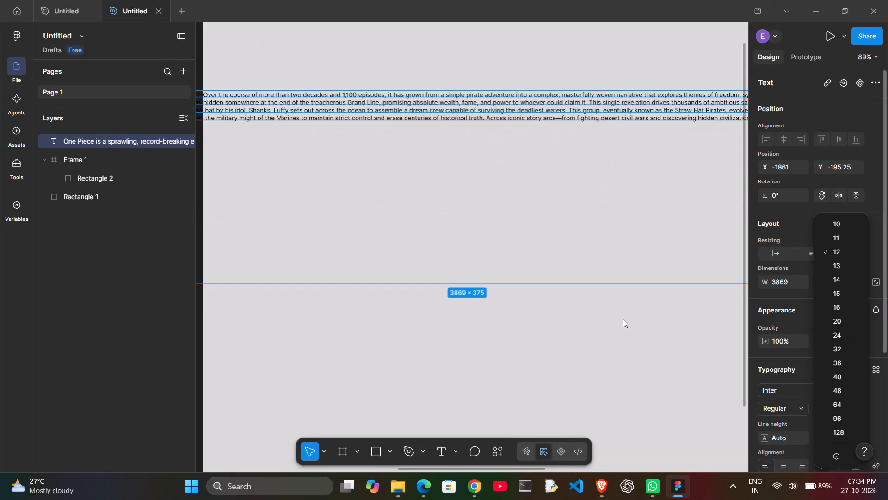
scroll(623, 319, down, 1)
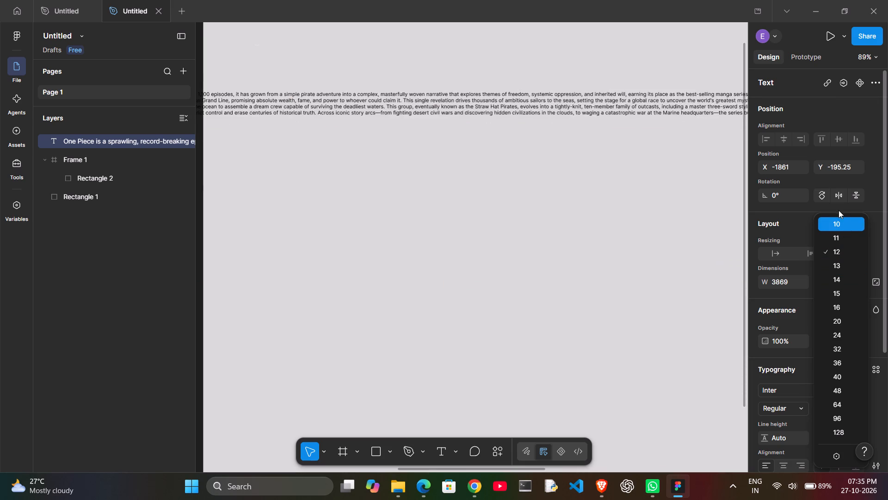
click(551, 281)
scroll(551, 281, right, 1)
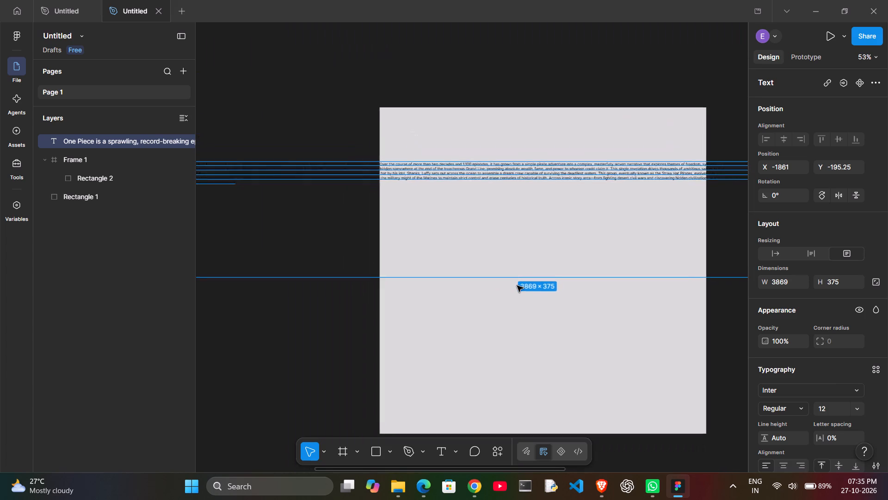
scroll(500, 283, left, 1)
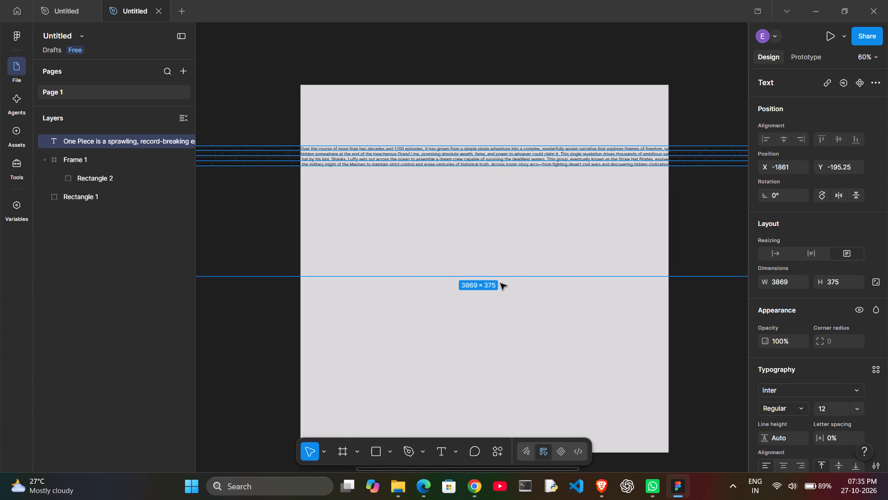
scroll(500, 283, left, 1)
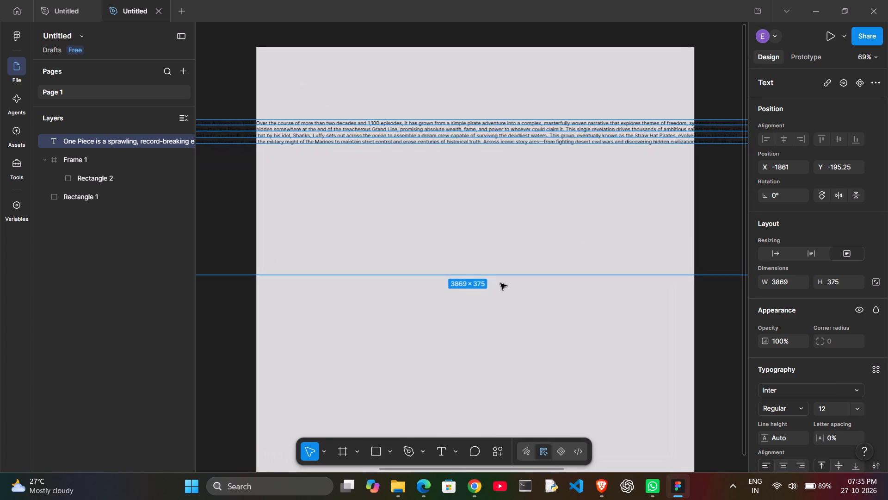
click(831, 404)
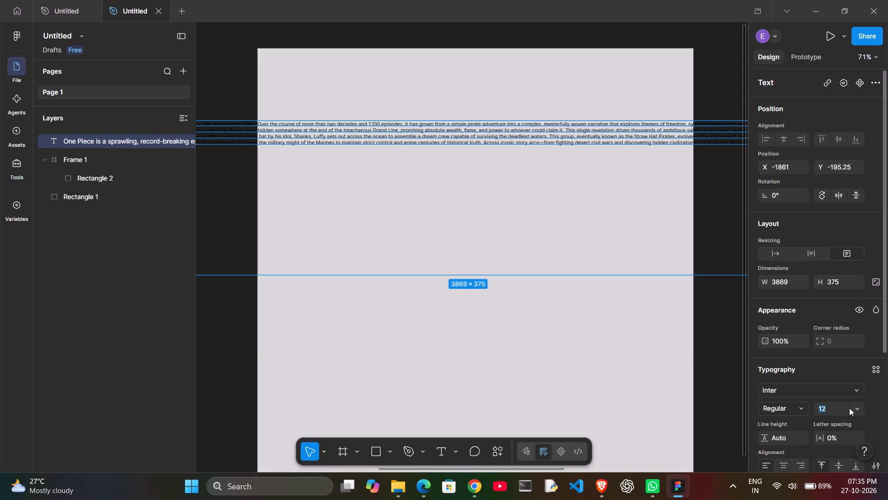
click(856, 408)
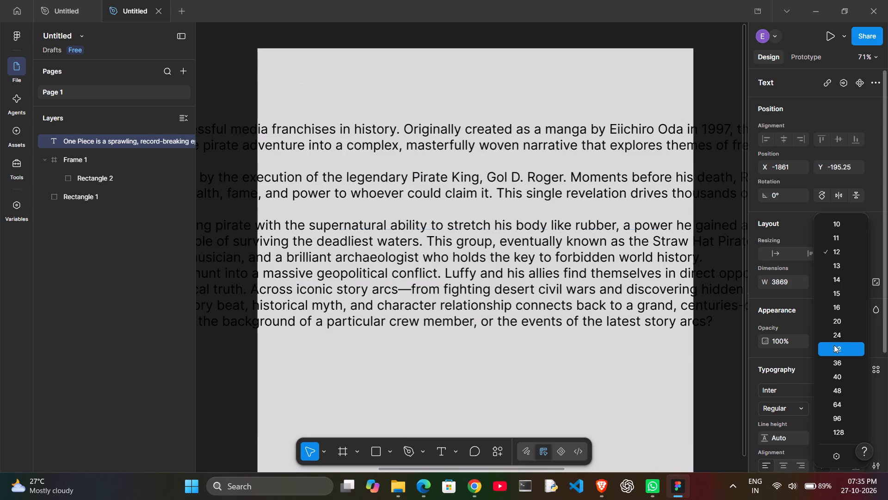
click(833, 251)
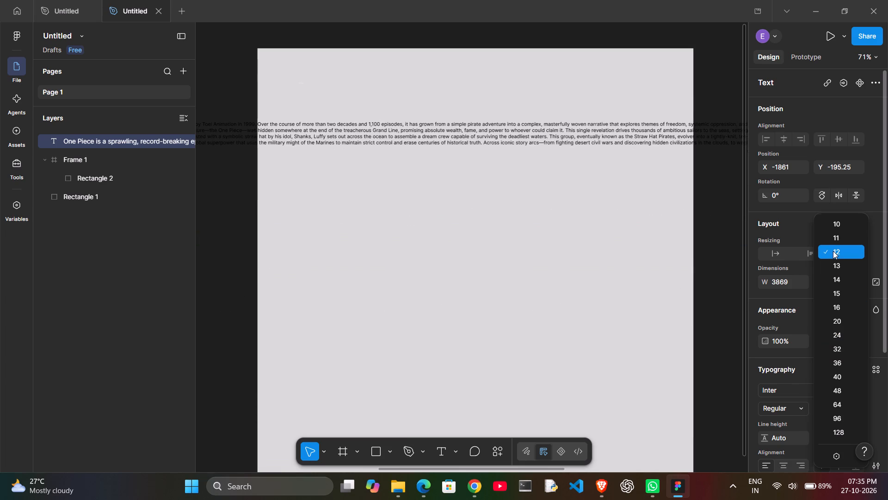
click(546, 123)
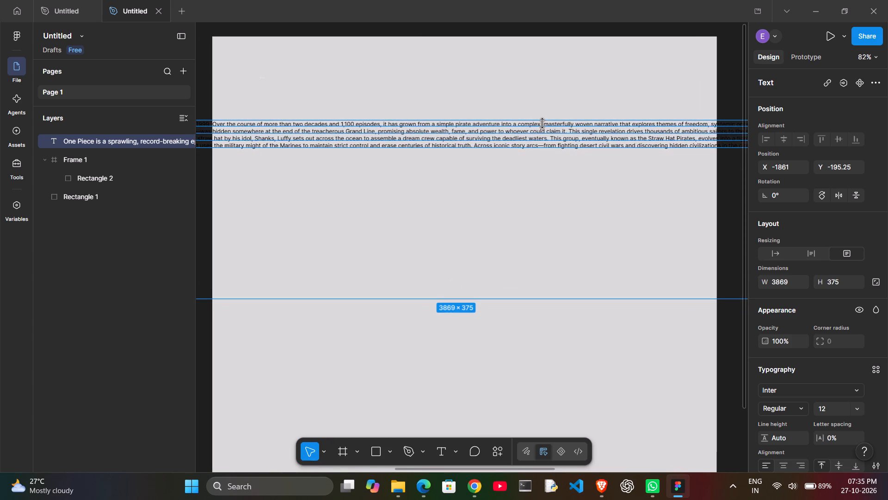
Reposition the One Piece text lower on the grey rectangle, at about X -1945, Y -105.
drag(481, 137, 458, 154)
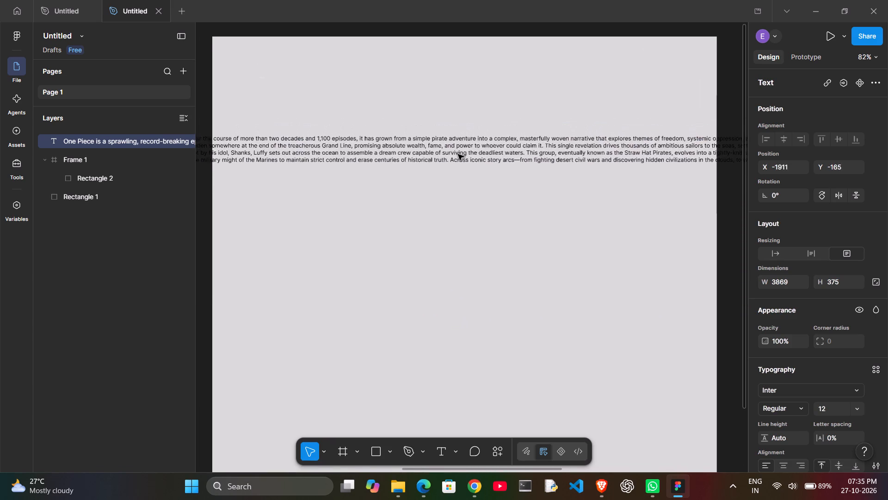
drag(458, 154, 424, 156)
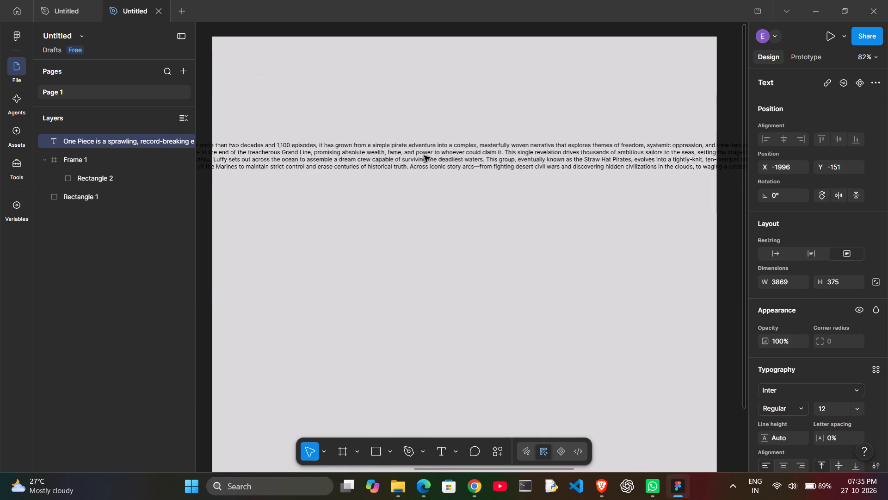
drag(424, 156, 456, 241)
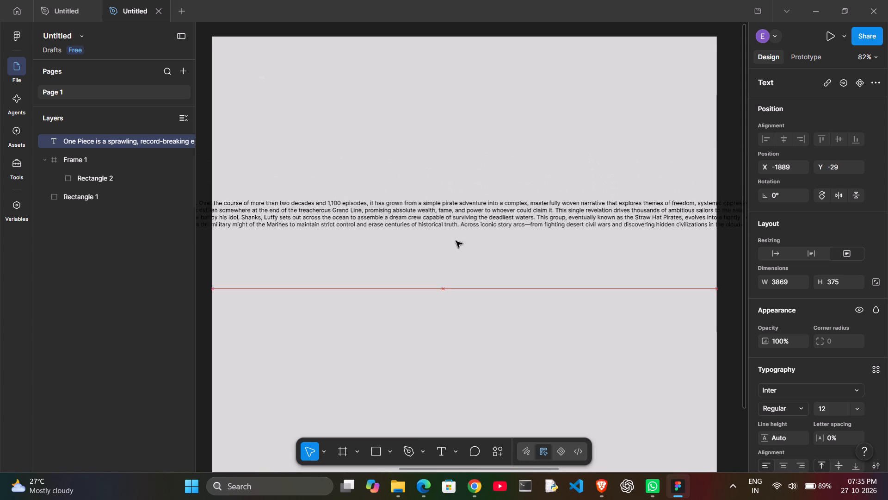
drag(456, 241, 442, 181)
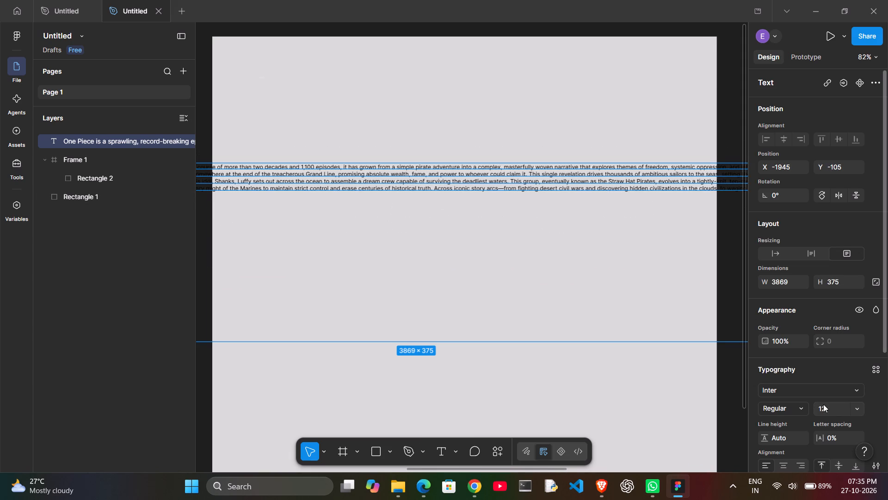
Set the One Piece text's font size to 10.
click(826, 407)
click(863, 410)
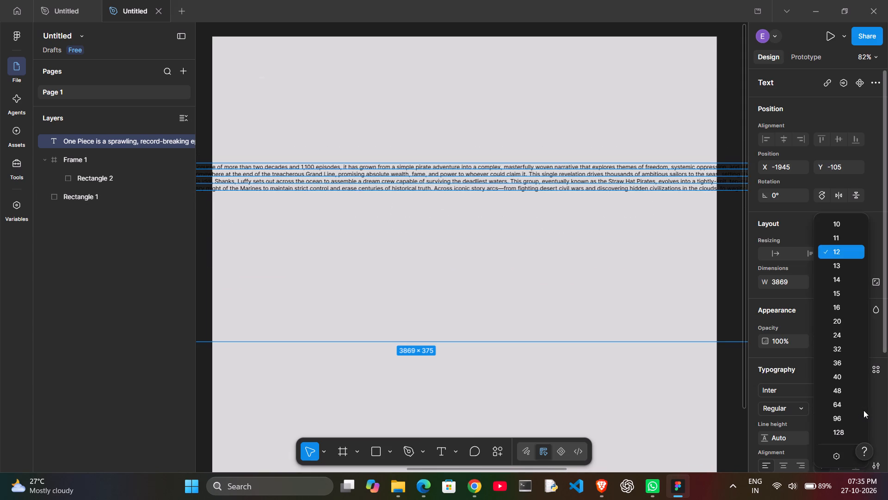
click(839, 224)
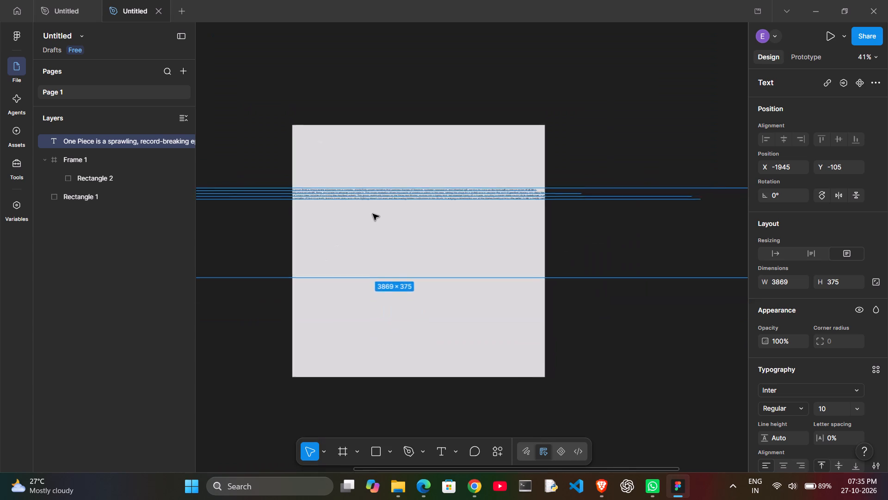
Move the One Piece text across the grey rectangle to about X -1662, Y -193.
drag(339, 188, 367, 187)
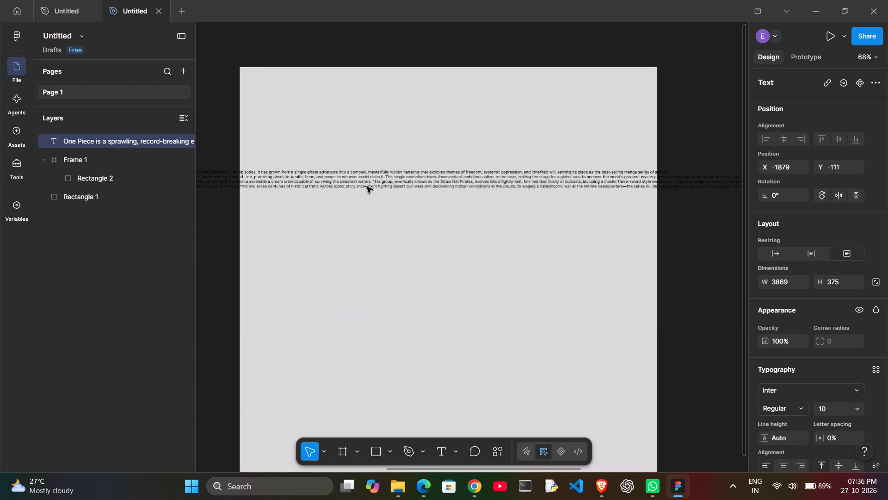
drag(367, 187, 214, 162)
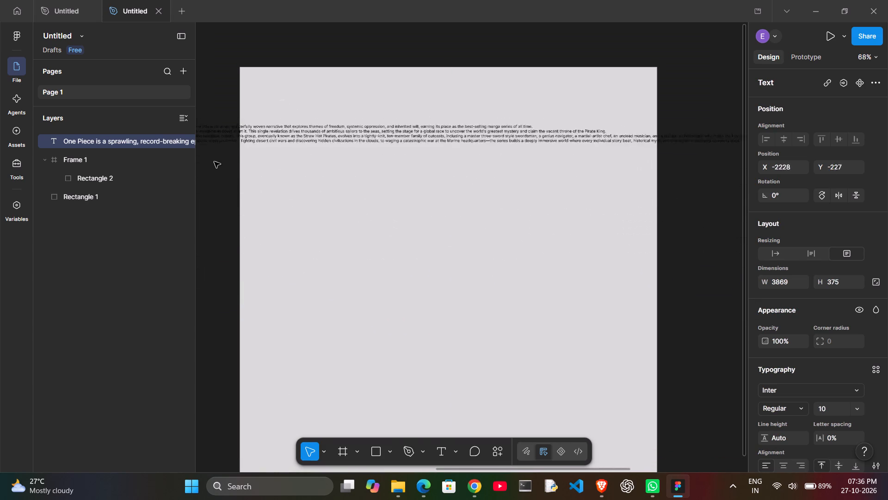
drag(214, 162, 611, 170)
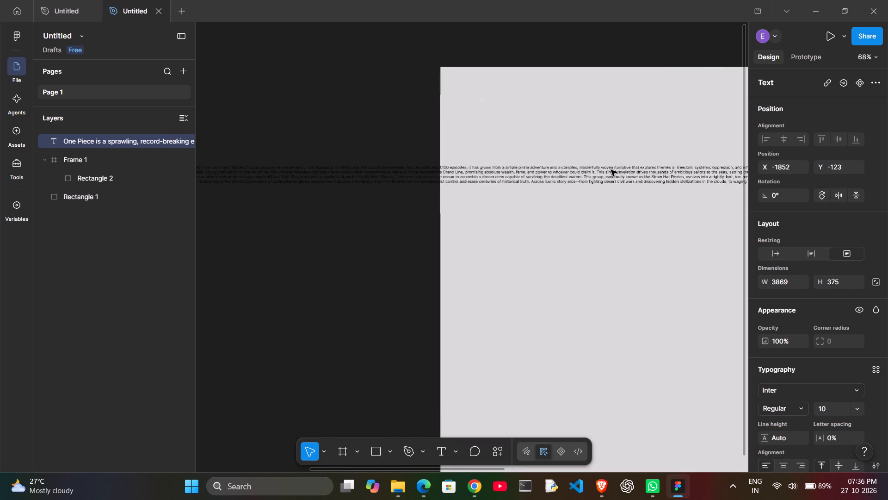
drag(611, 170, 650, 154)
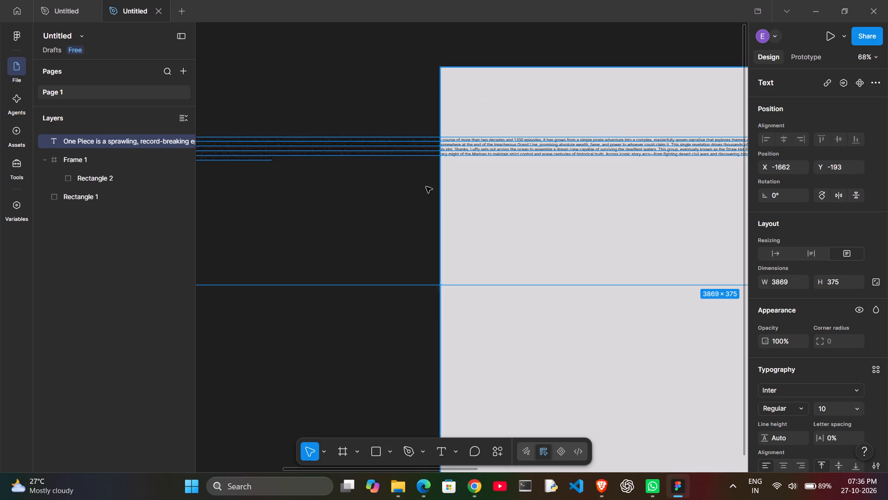
Delete the tiny Rectangle 2 layer inside Frame 1.
click(86, 183)
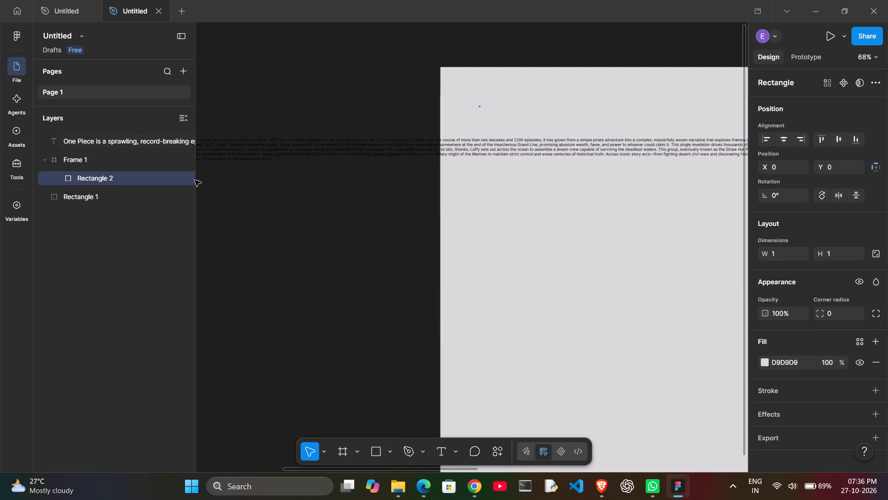
key(Delete)
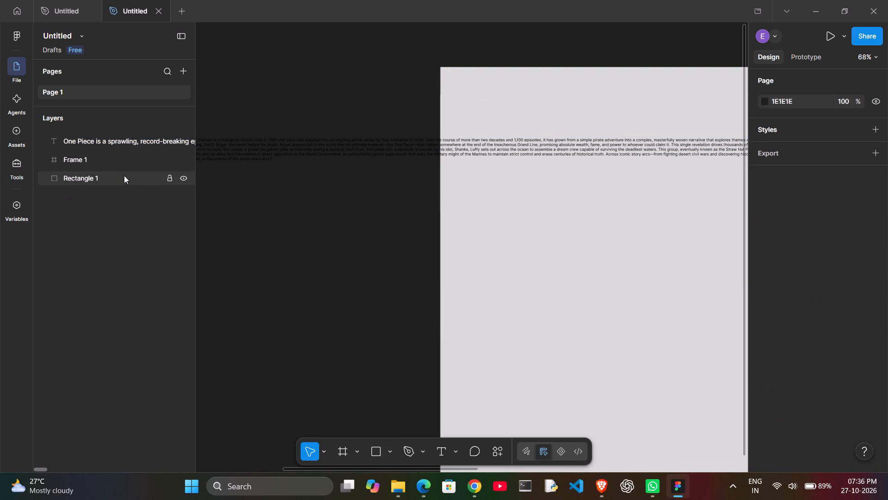
Set the One Piece text's weight to Medium and change its font to Istok Web.
click(124, 175)
click(136, 135)
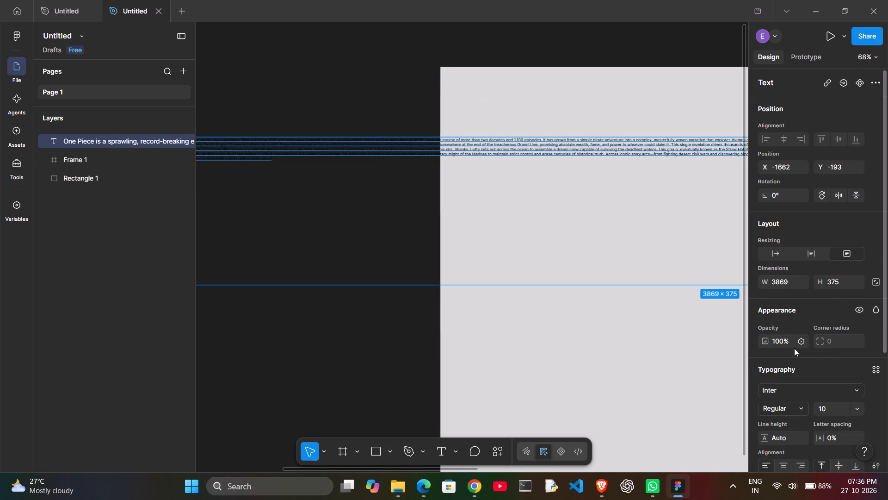
click(779, 410)
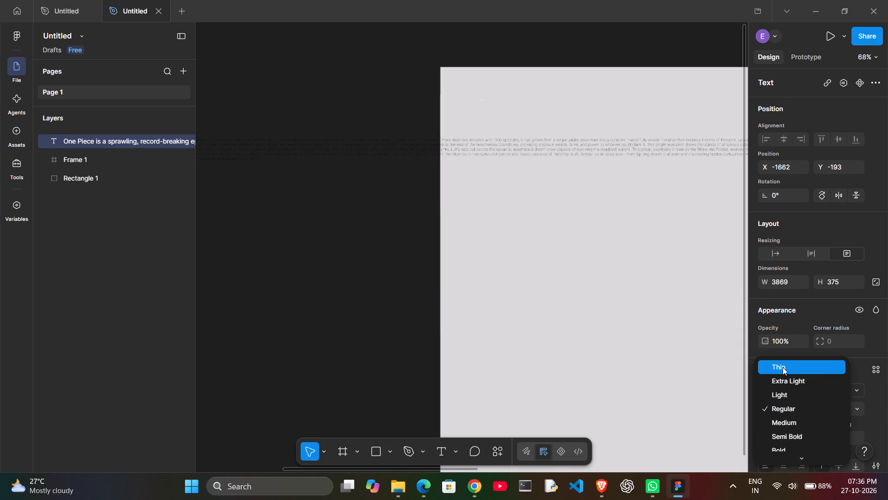
click(788, 424)
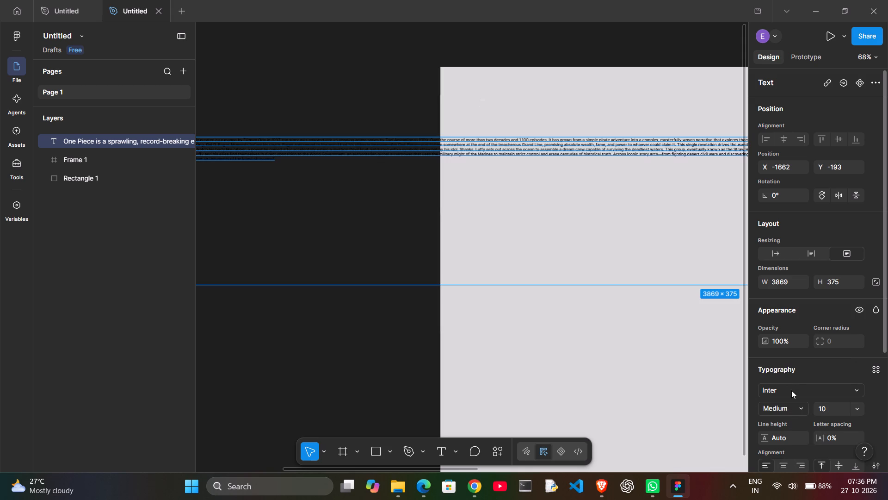
click(792, 391)
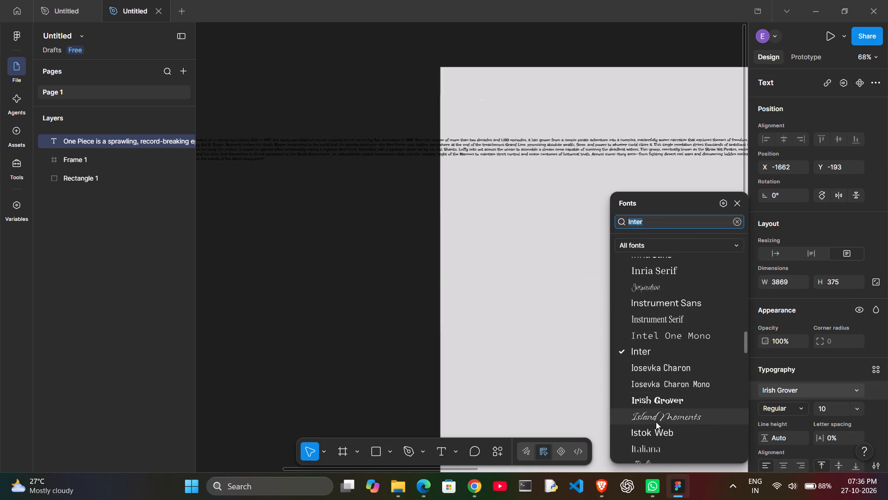
click(653, 432)
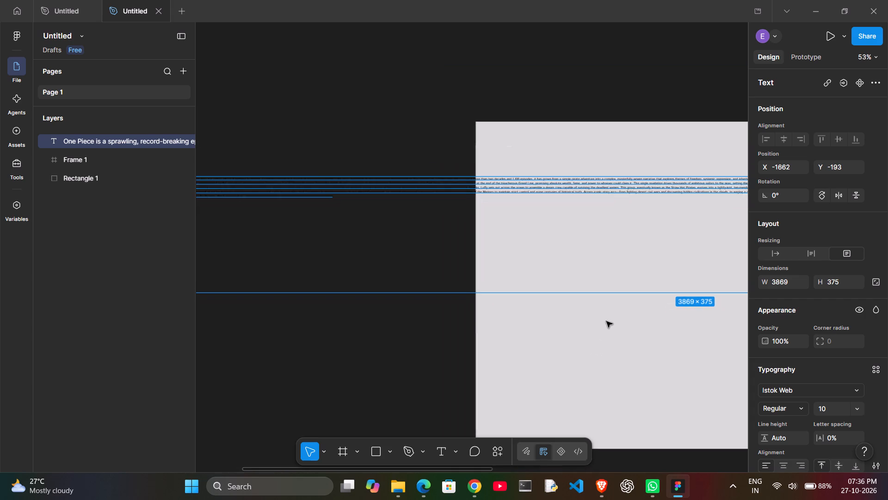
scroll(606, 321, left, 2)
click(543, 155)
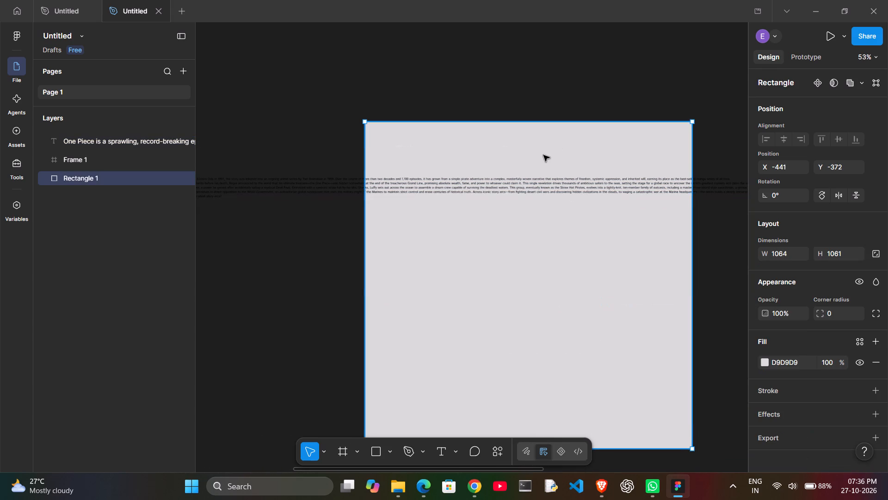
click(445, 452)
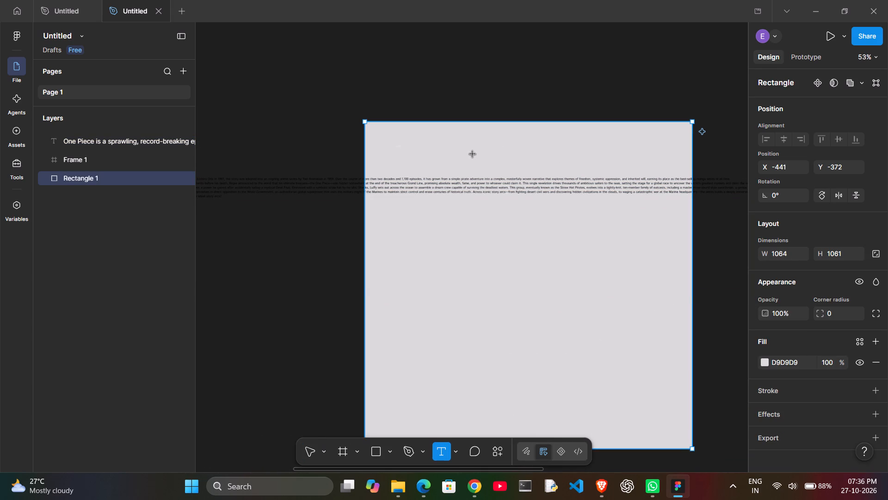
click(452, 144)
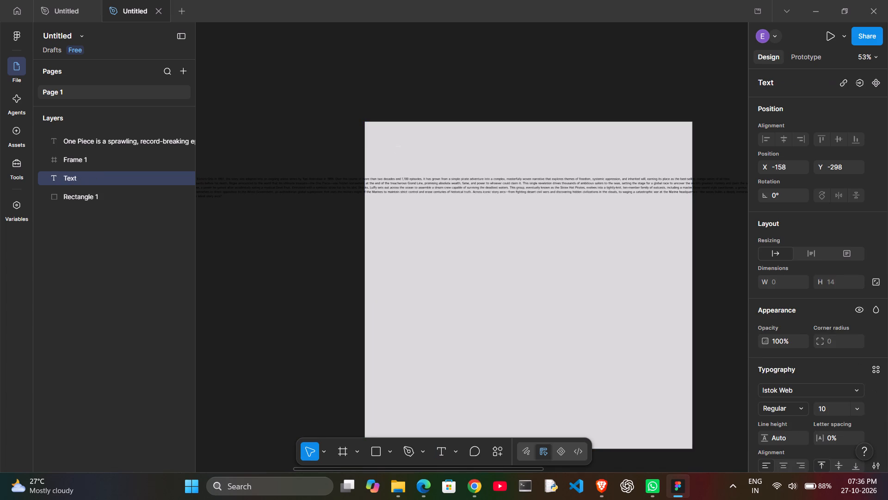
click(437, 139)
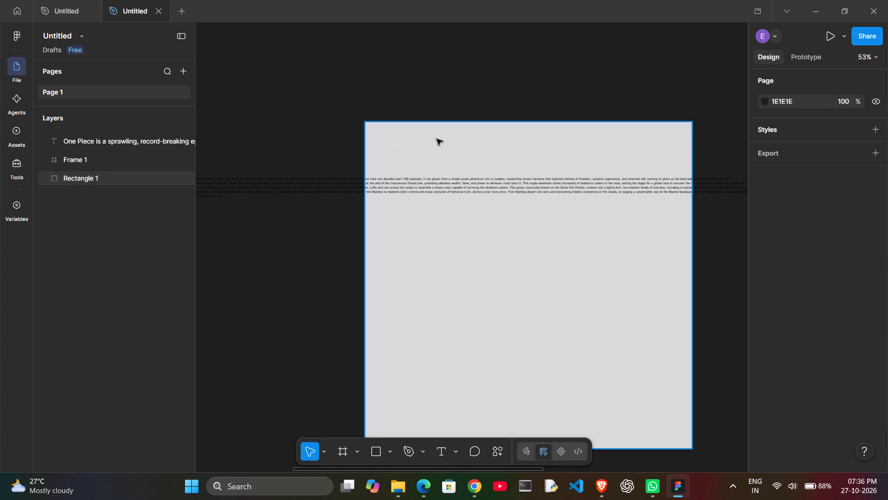
Move the One Piece text so that its beginning lies over the grey rectangle, at about X -12, Y -216.
click(499, 185)
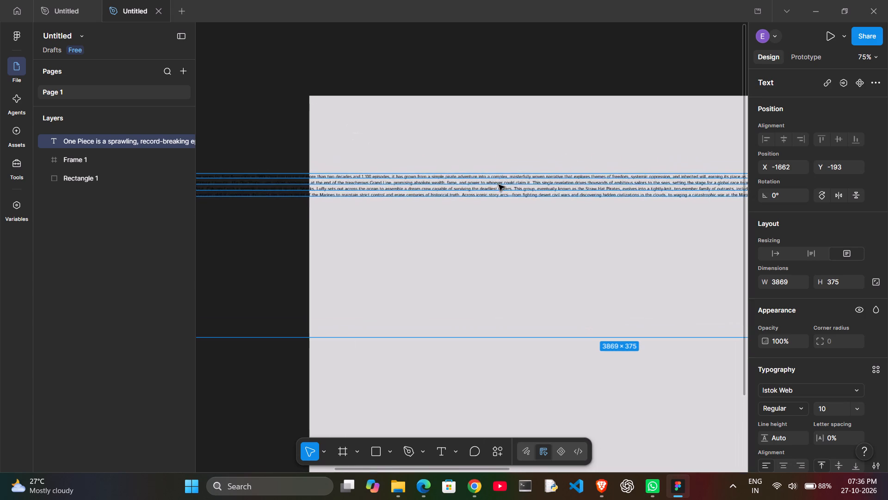
drag(492, 185, 606, 212)
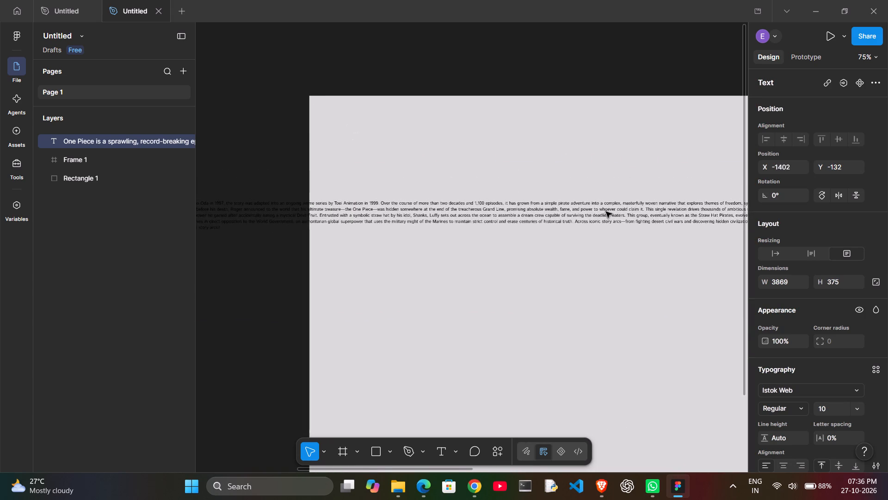
drag(606, 212, 740, 212)
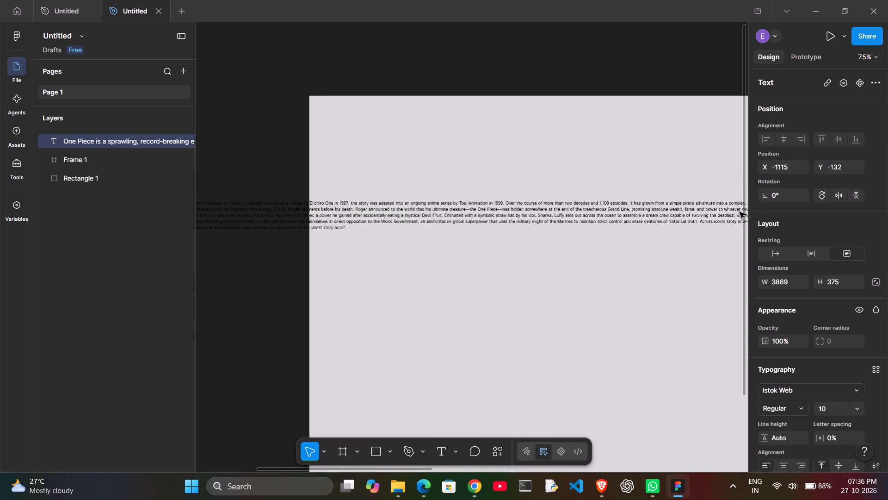
drag(740, 212, 823, 212)
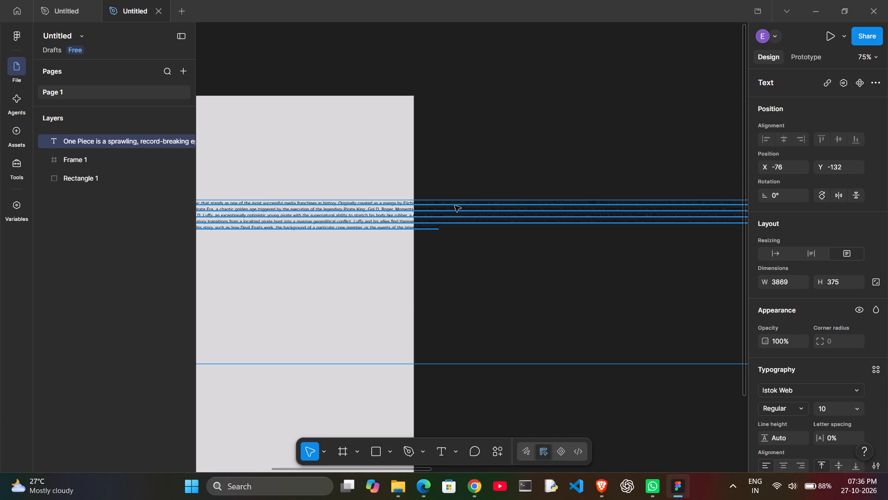
drag(448, 206, 509, 181)
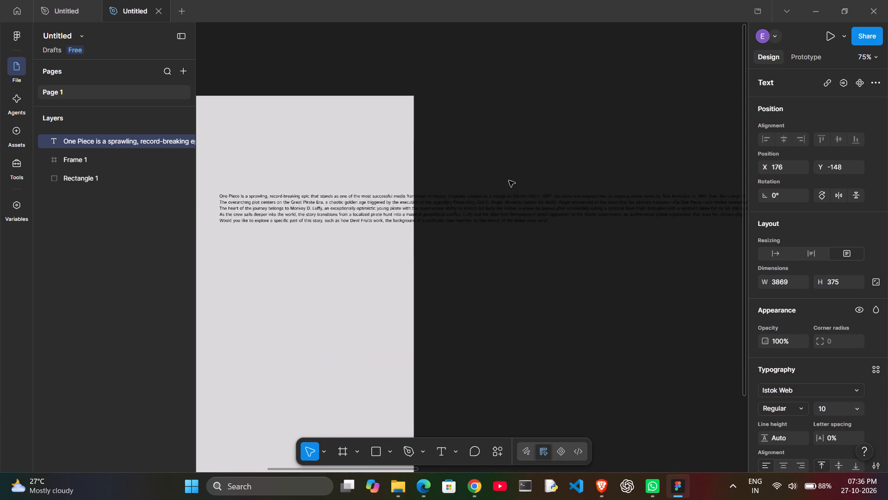
drag(509, 181, 475, 168)
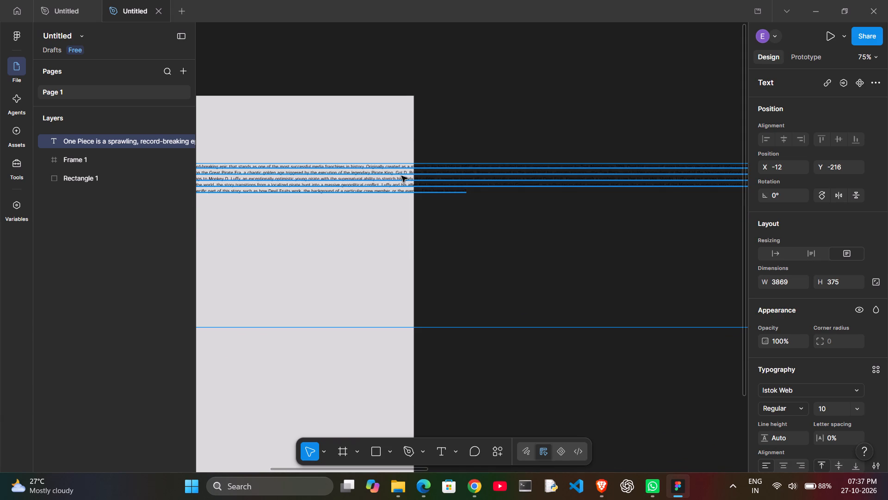
Move the One Piece text up to the grey rectangle's upper-left area, at about X -372, Y -272.
click(382, 173)
scroll(382, 173, right, 2)
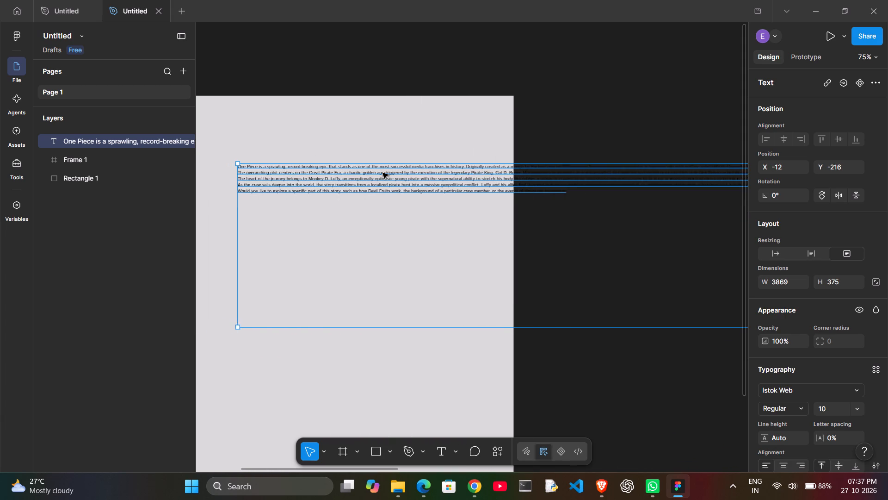
scroll(382, 173, right, 2)
drag(382, 173, 228, 140)
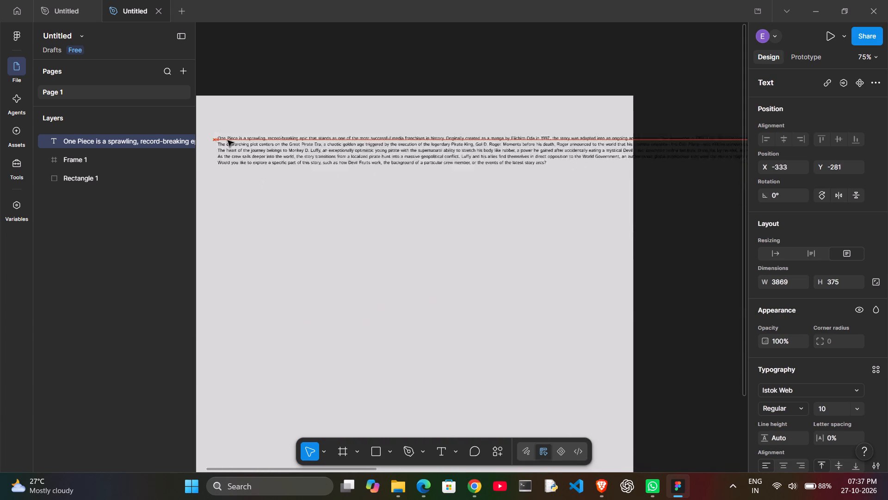
drag(228, 140, 226, 148)
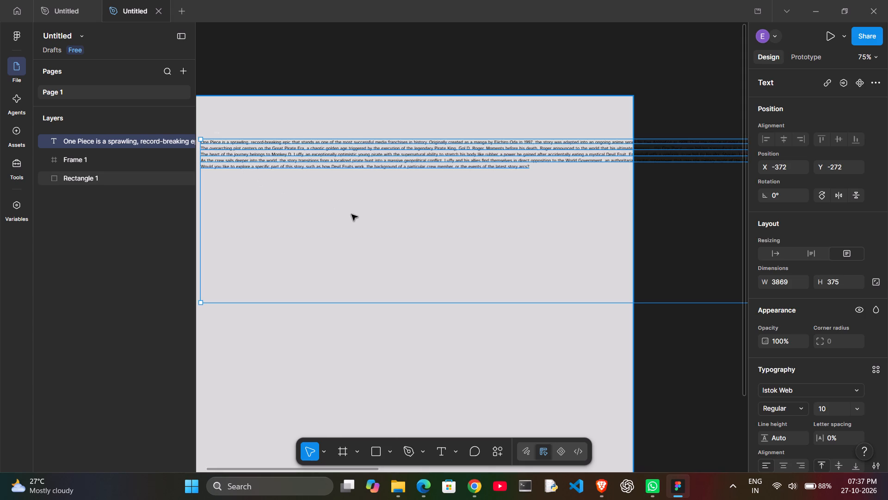
Resize the One Piece text box to about 559 × 707 so its lines wrap within the grey rectangle.
click(351, 214)
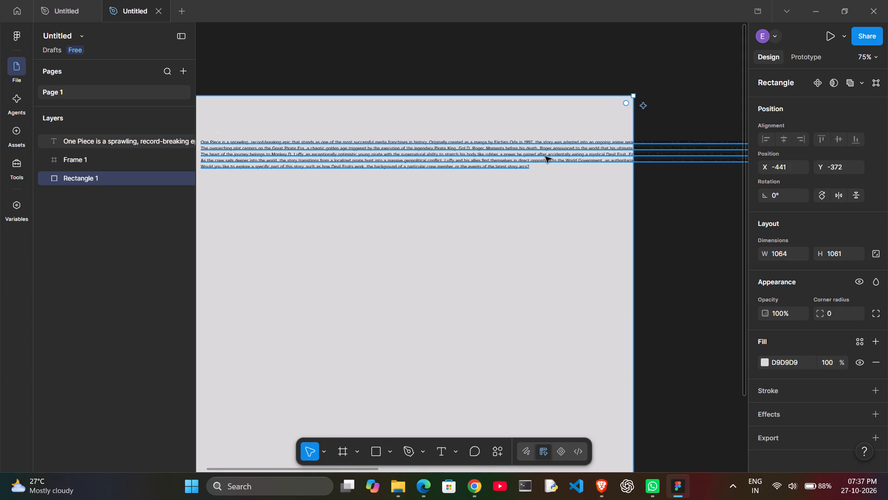
double_click(361, 168)
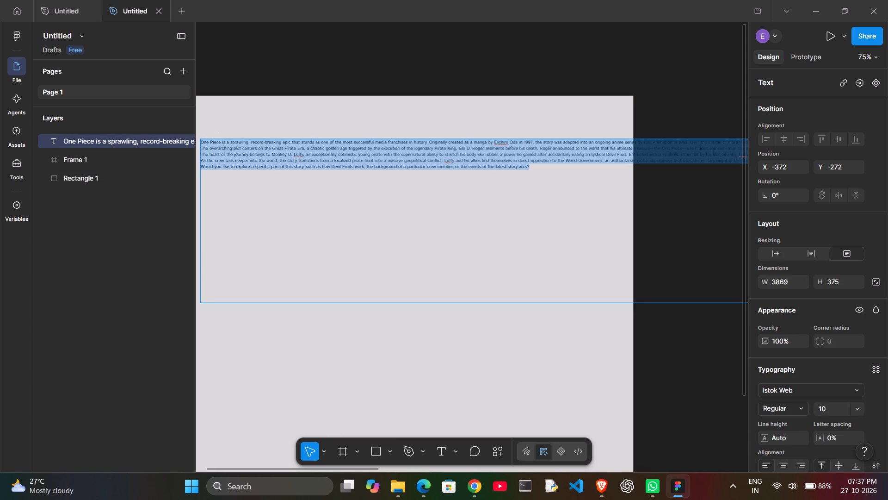
drag(717, 300, 620, 233)
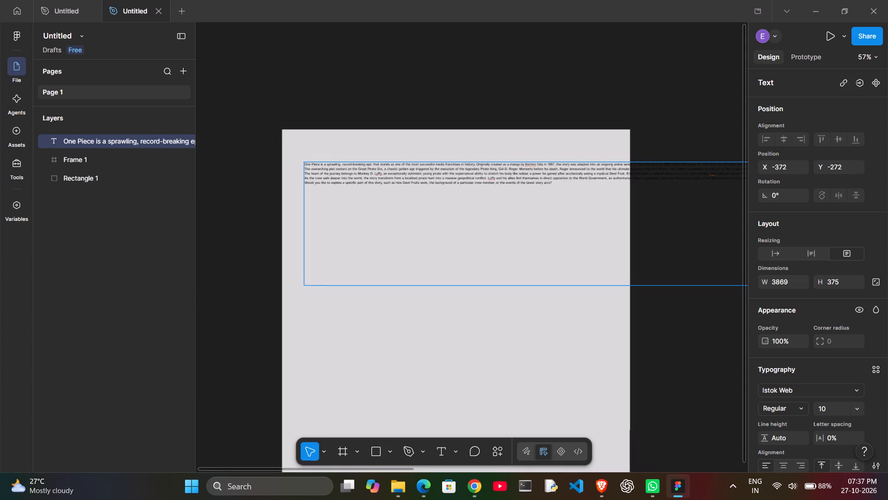
scroll(620, 233, left, 2)
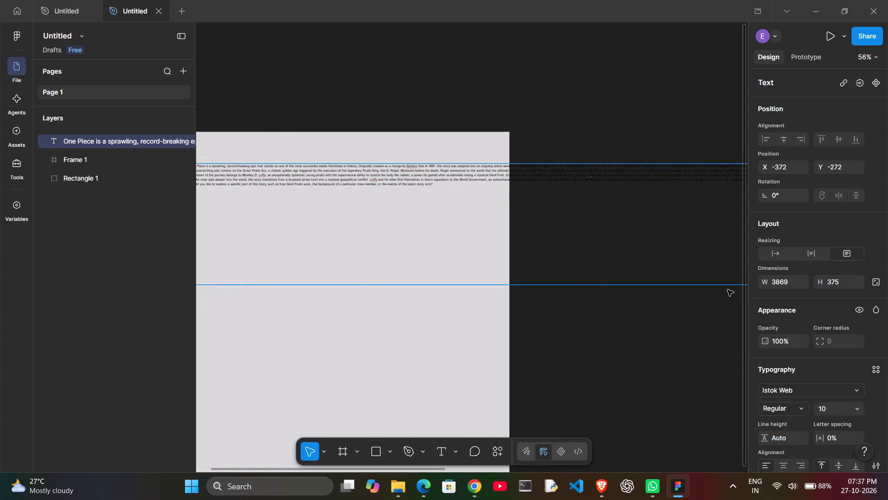
drag(726, 283, 697, 283)
scroll(697, 283, left, 3)
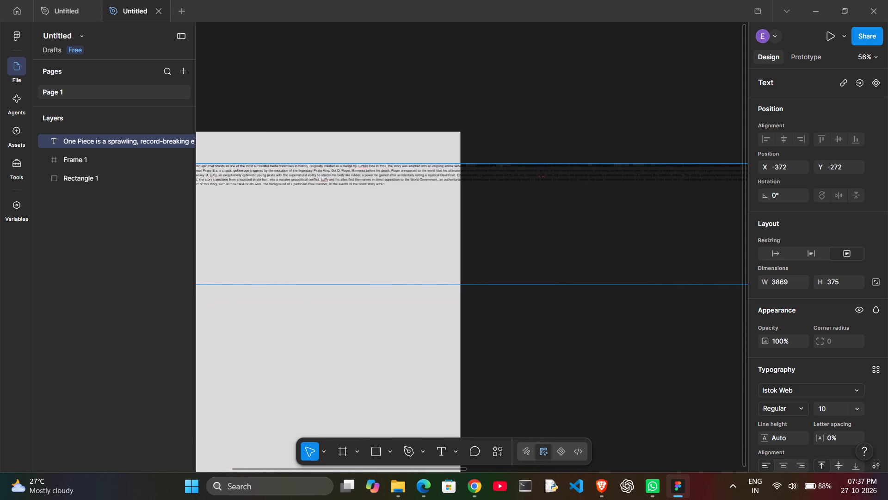
scroll(697, 283, left, 9)
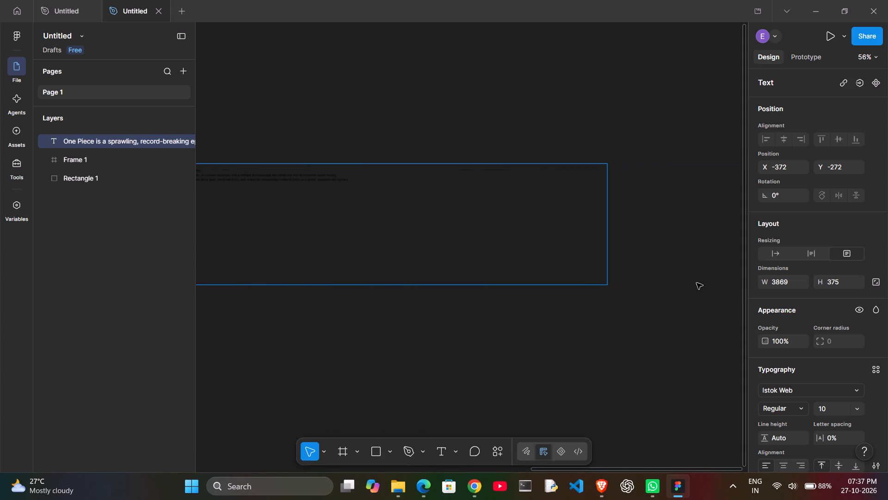
click(606, 283)
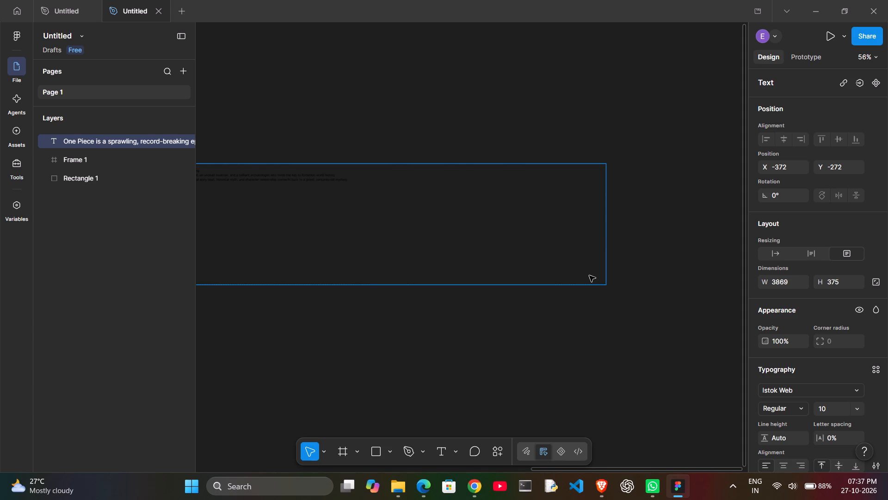
click(610, 283)
drag(609, 287, 594, 283)
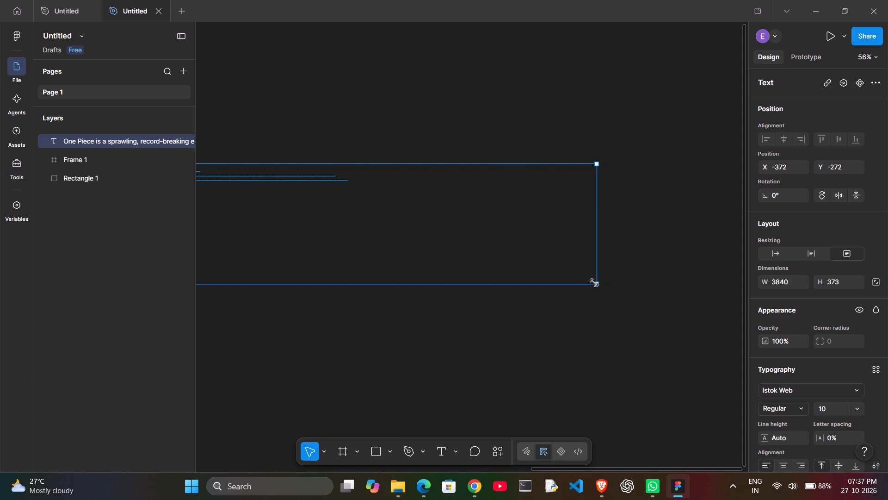
drag(594, 283, 263, 327)
scroll(263, 327, right, 6)
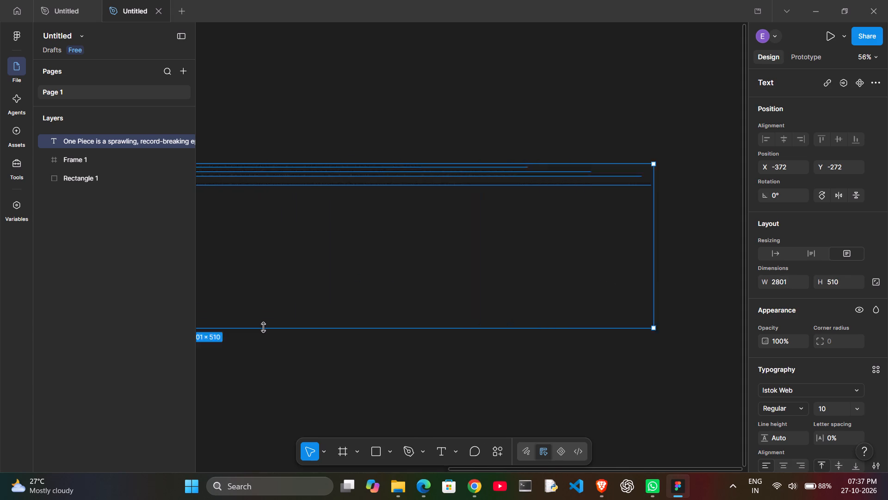
scroll(263, 327, right, 1)
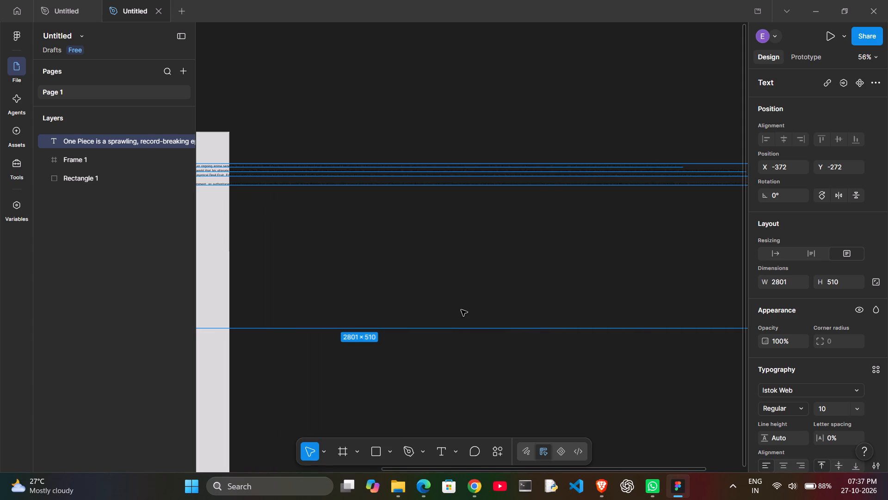
scroll(461, 310, left, 4)
drag(503, 329, 419, 332)
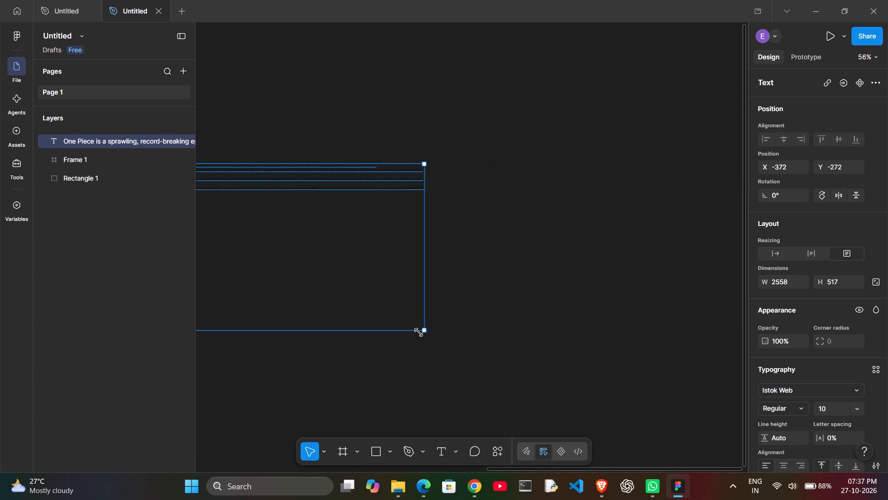
drag(419, 332, 192, 390)
scroll(192, 390, right, 5)
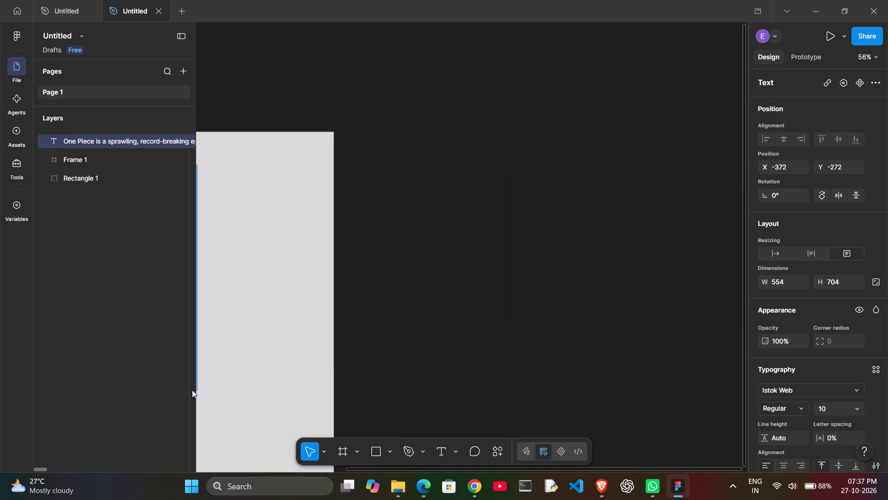
scroll(192, 390, right, 5)
scroll(433, 309, right, 3)
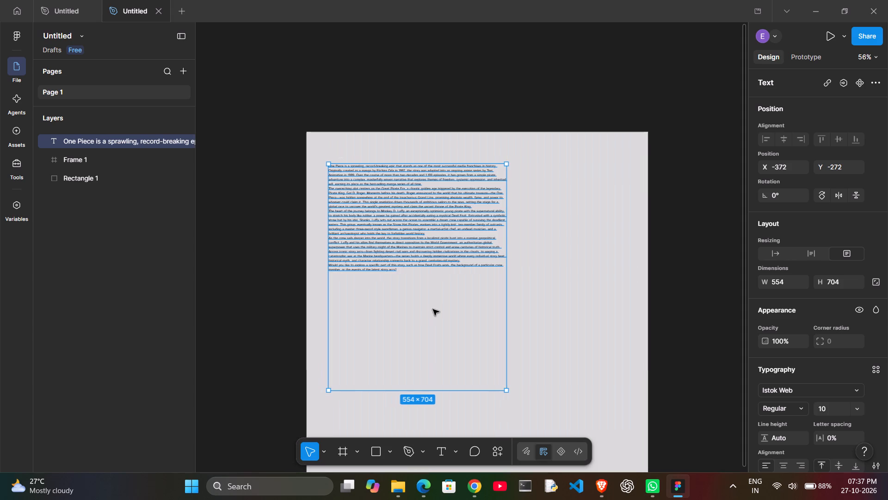
click(507, 390)
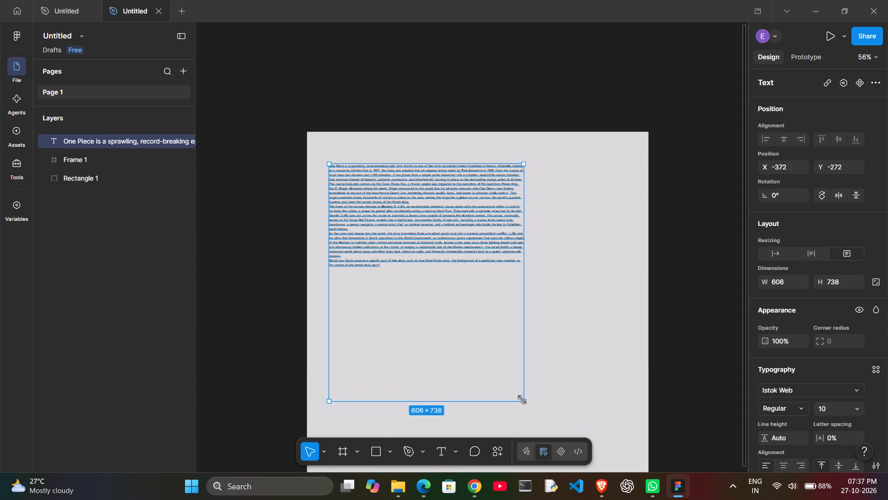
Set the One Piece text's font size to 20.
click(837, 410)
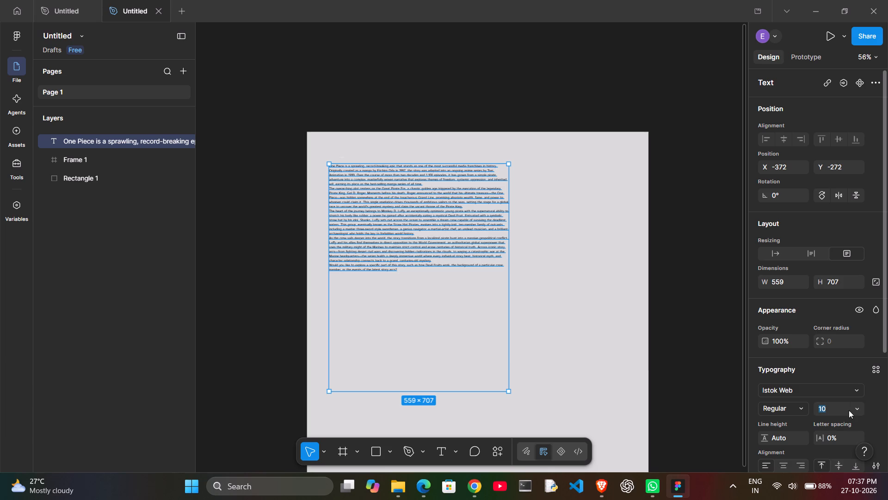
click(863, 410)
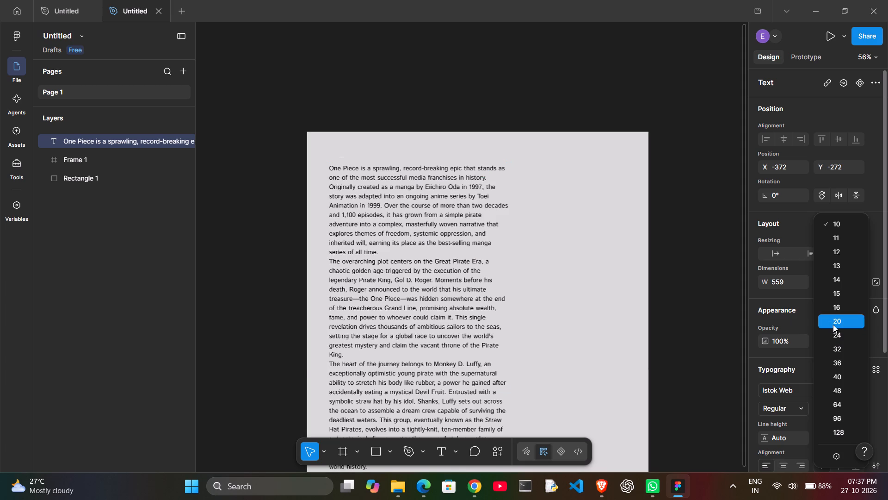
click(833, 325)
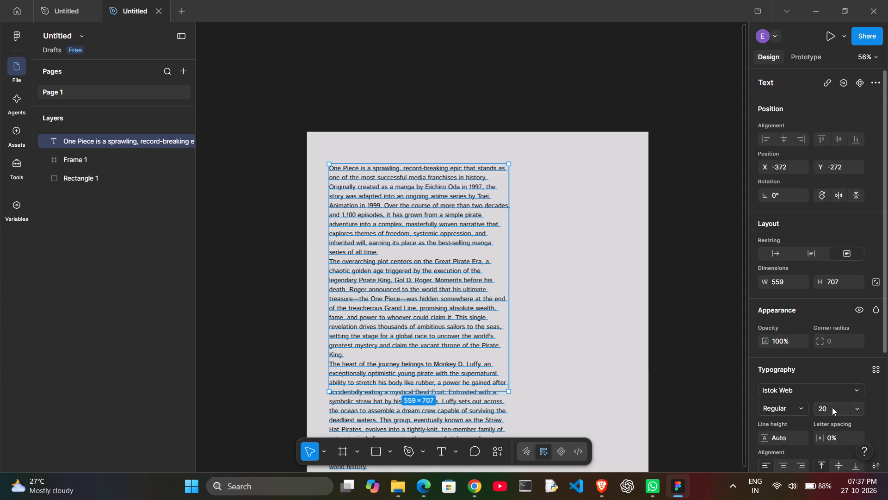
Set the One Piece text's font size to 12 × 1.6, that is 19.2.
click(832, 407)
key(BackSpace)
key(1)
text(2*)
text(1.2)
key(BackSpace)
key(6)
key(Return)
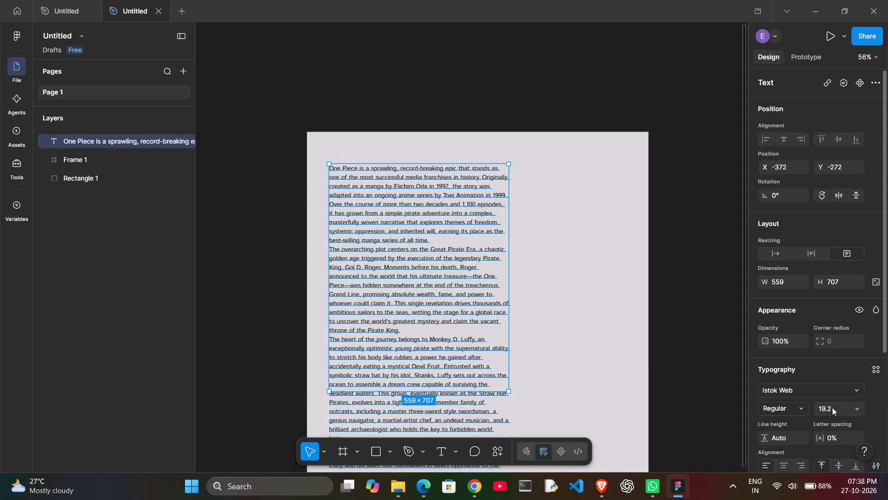
Set the One Piece text's font size to 15 × 1.6, that is 24.
click(834, 401)
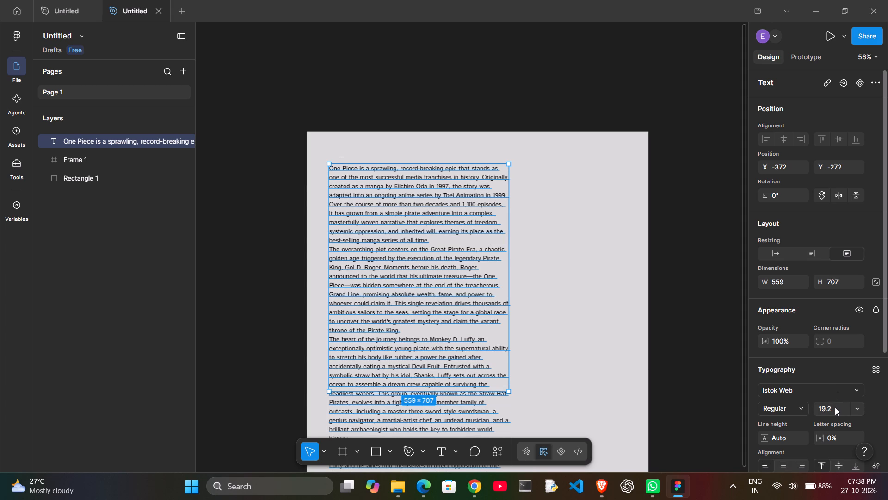
click(835, 407)
key(BackSpace)
text(15)
key(asterisk)
text(1.)
key(6)
key(Return)
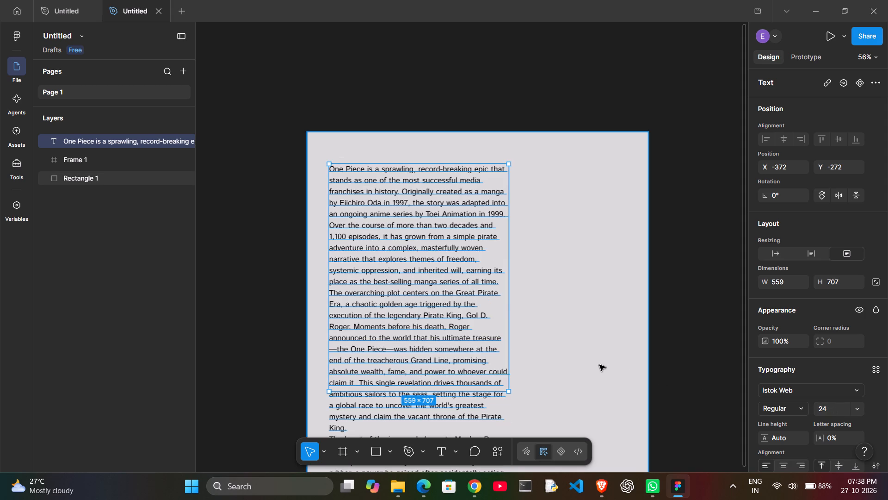
Move the grey rectangle behind the One Piece text to about X -484, Y -324.
scroll(599, 365, down, 2)
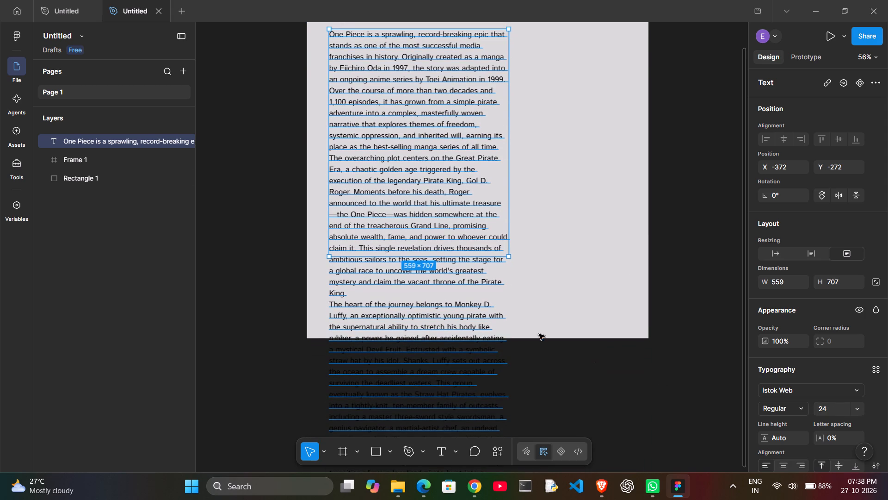
drag(577, 338, 572, 399)
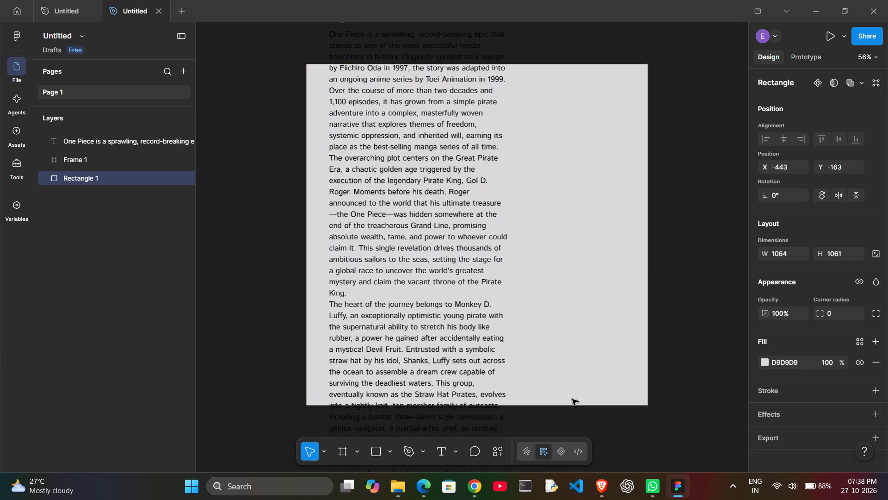
drag(572, 399, 563, 356)
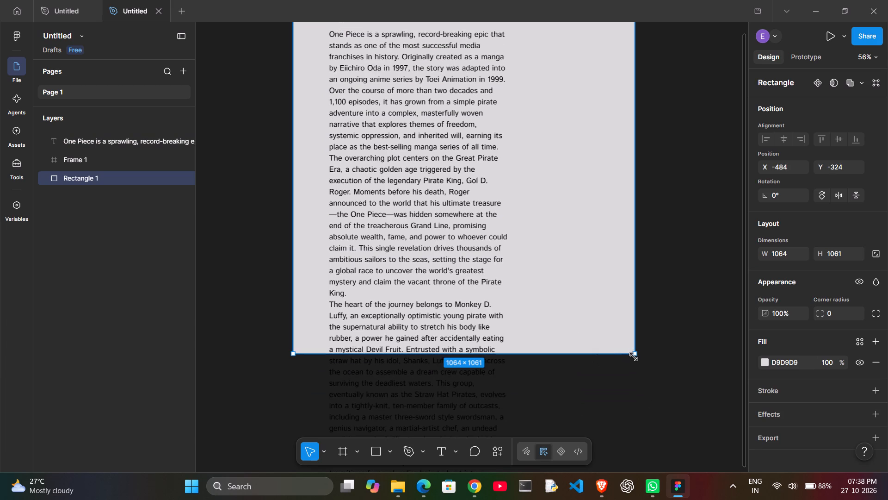
Resize the grey rectangle from its lower-right corner to about 1009 × 1499.
drag(634, 357, 617, 476)
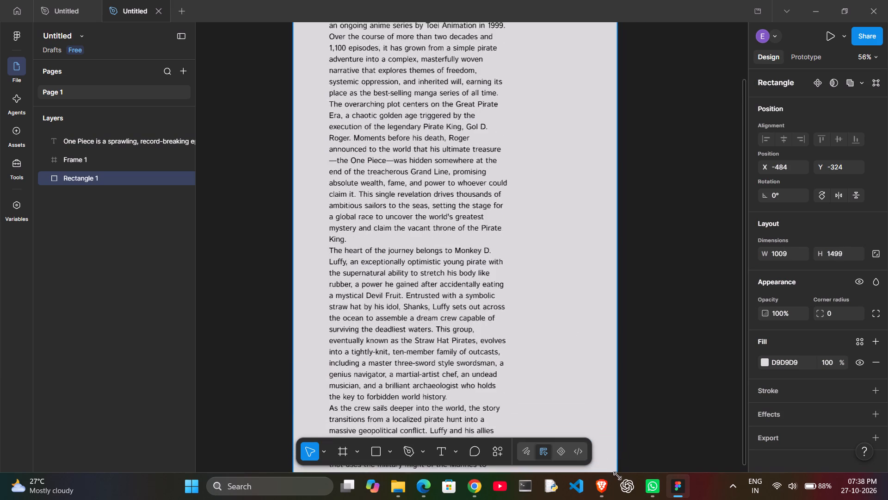
Resize the grey rectangle from its lower-right corner to about 1008 × 2620.
drag(617, 476, 617, 477)
Move the grey rectangle behind the One Piece text to about X -445, Y -352.
scroll(541, 326, up, 1)
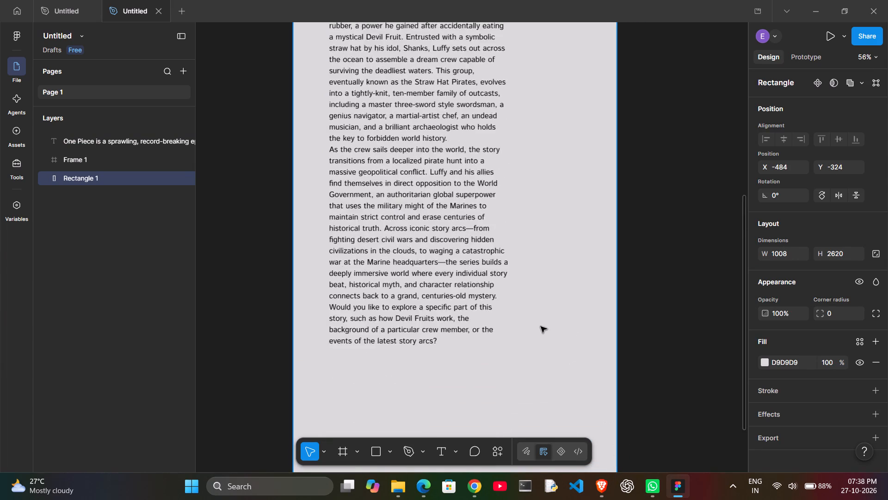
scroll(541, 326, up, 4)
drag(476, 292, 464, 295)
drag(523, 247, 525, 243)
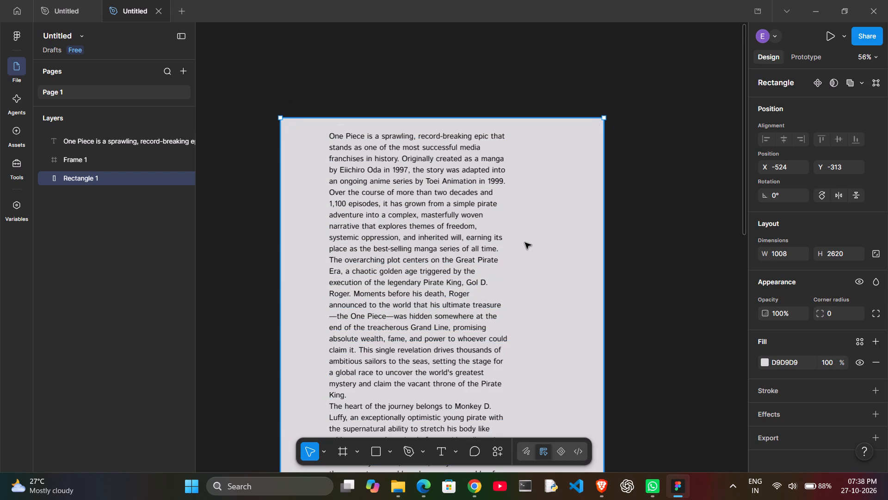
drag(525, 243, 545, 233)
click(544, 239)
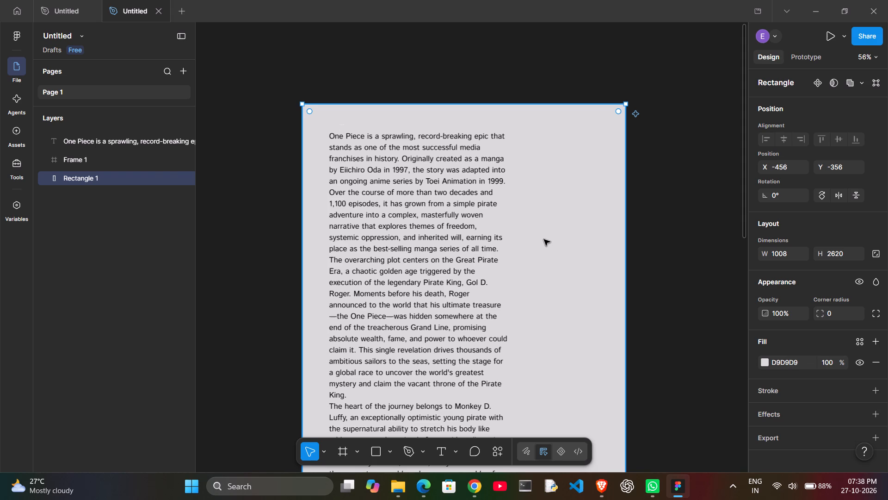
click(544, 239)
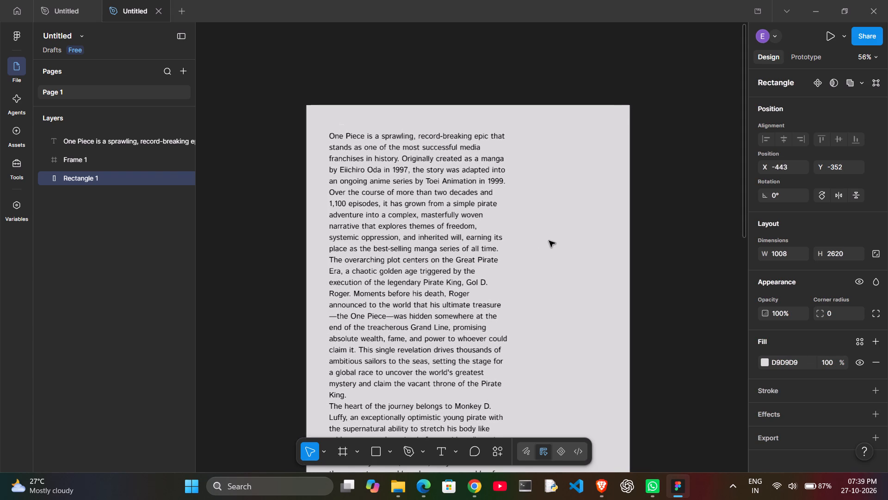
click(685, 214)
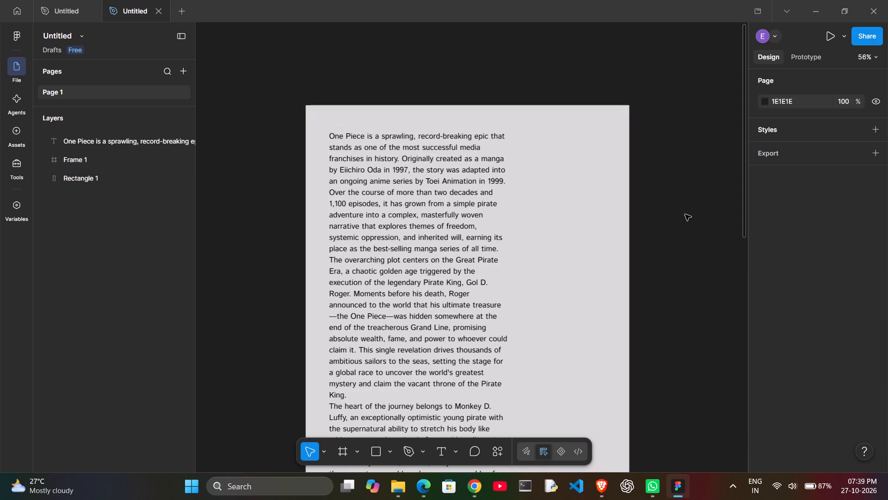
Move the One Piece text down on the grey rectangle to about X -385, Y -116.
scroll(685, 214, down, 2)
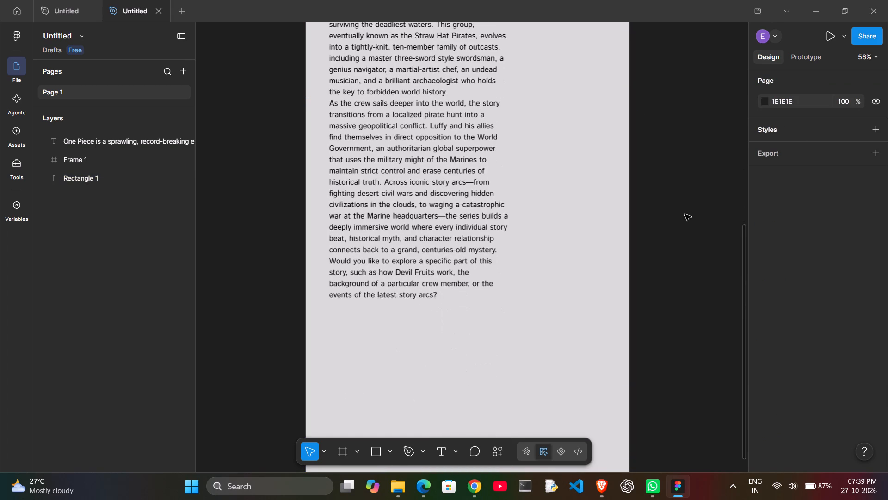
scroll(685, 214, down, 2)
scroll(685, 214, up, 6)
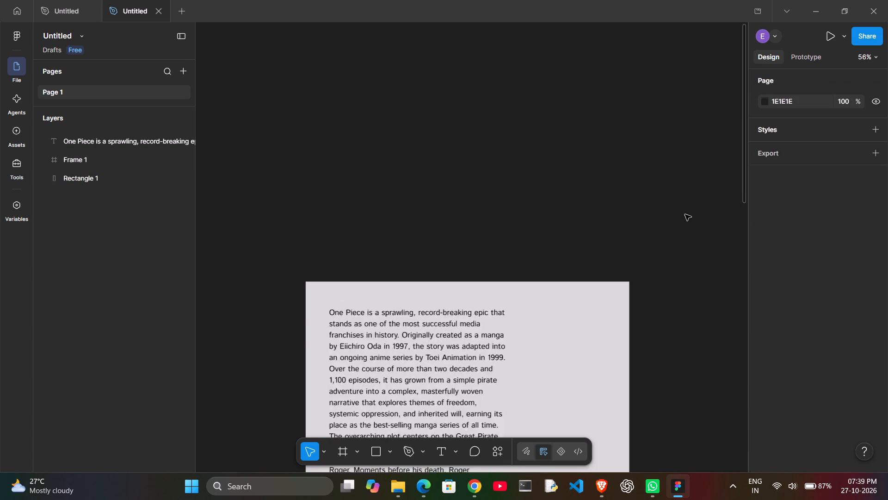
scroll(685, 214, down, 3)
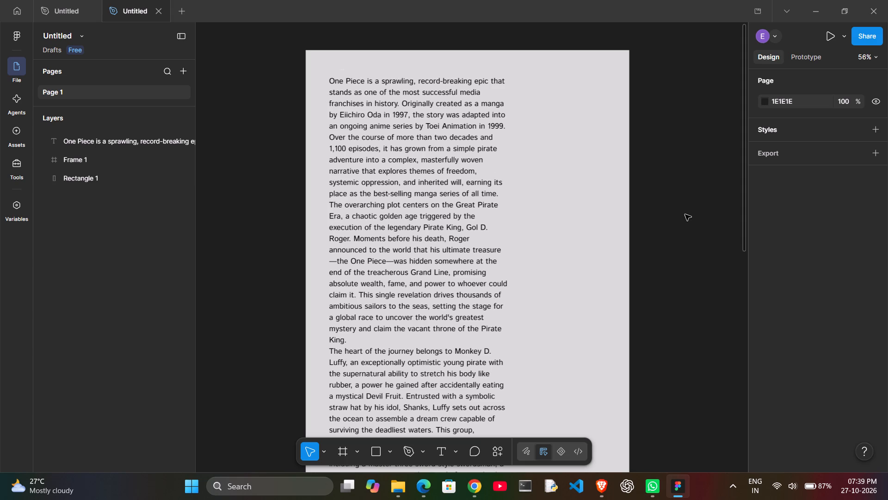
click(495, 203)
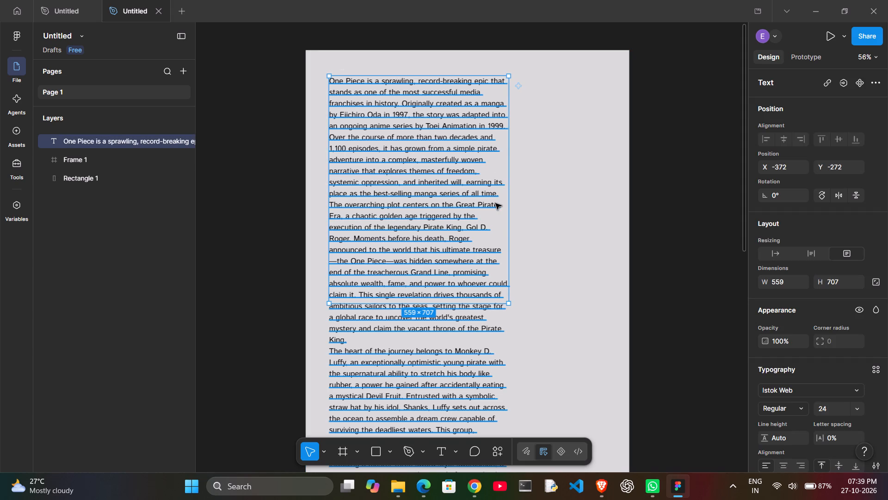
drag(488, 100, 487, 124)
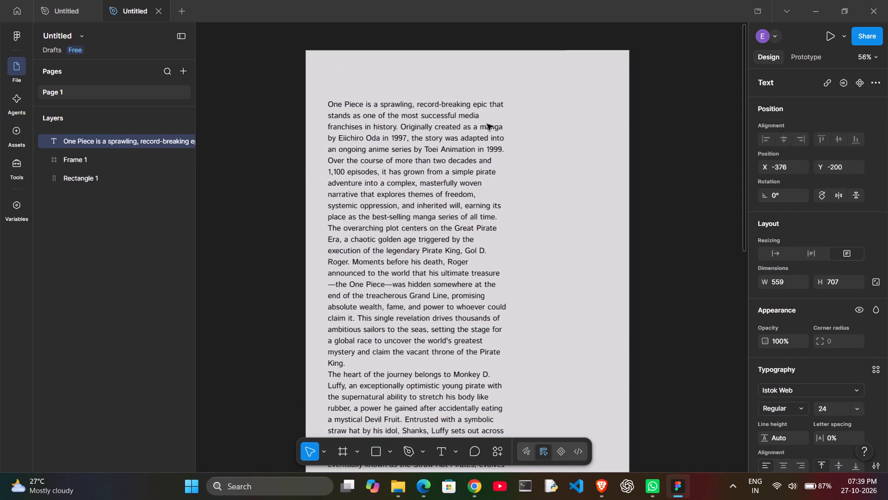
drag(487, 124, 486, 150)
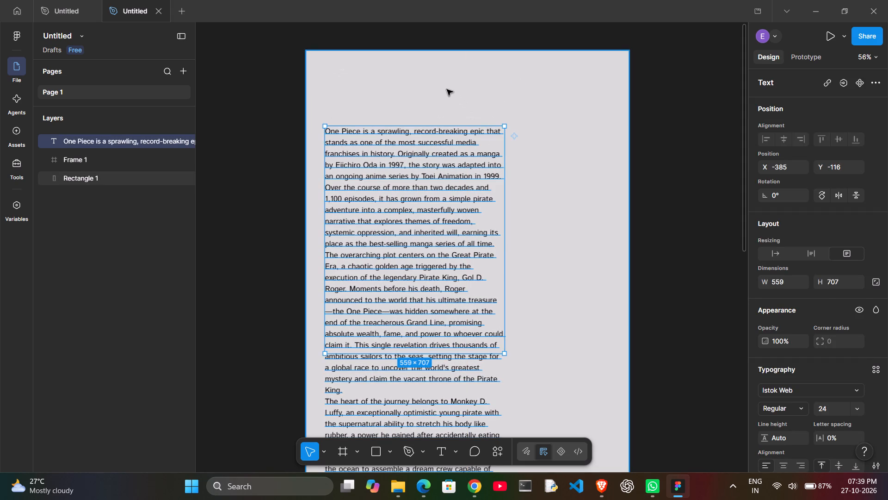
Add the heading text "anime" above the One Piece text at about X -263, Y -266.
click(442, 84)
click(436, 444)
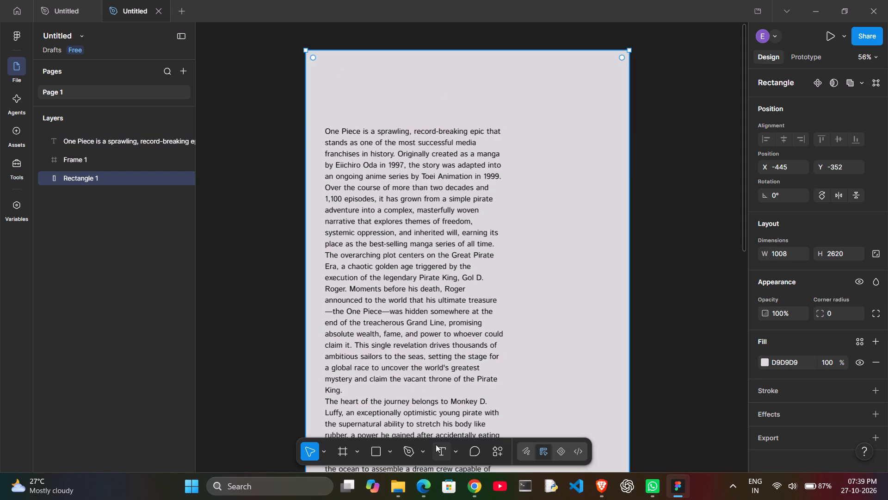
click(364, 77)
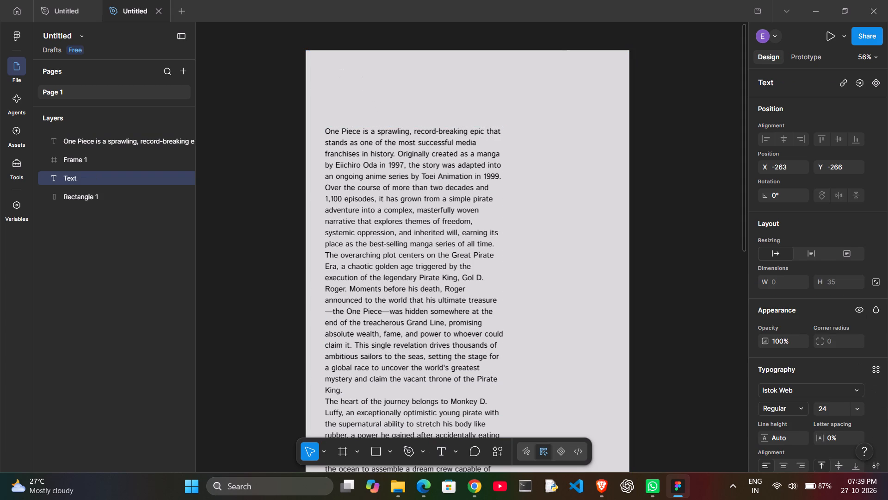
text(ani)
key(m)
key(e)
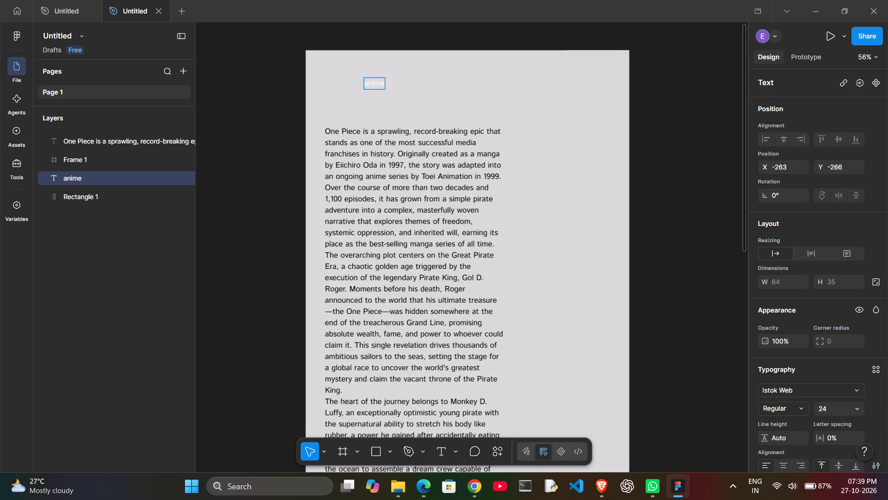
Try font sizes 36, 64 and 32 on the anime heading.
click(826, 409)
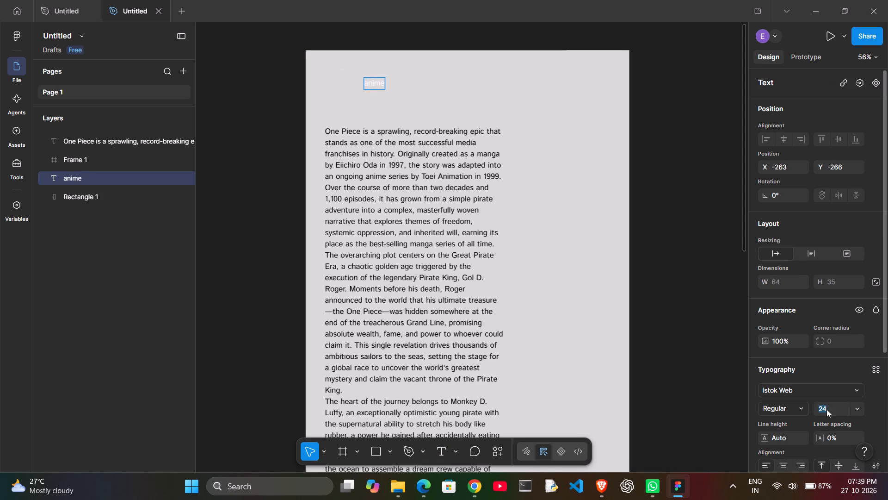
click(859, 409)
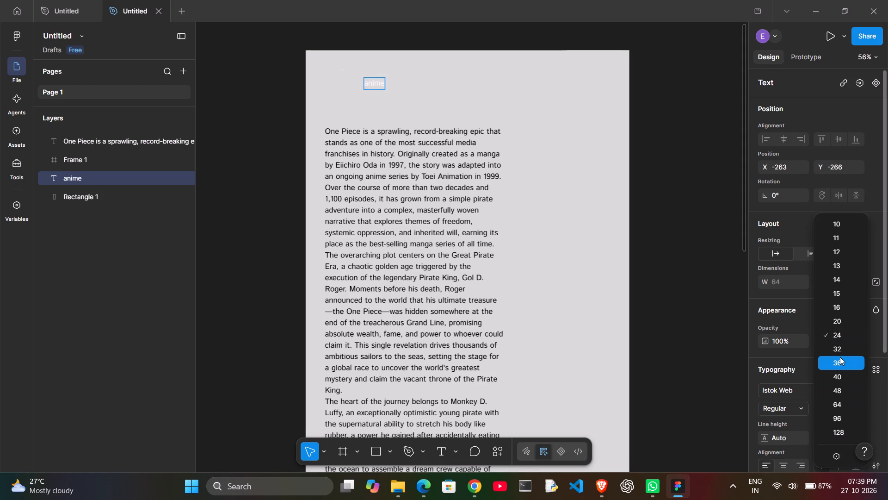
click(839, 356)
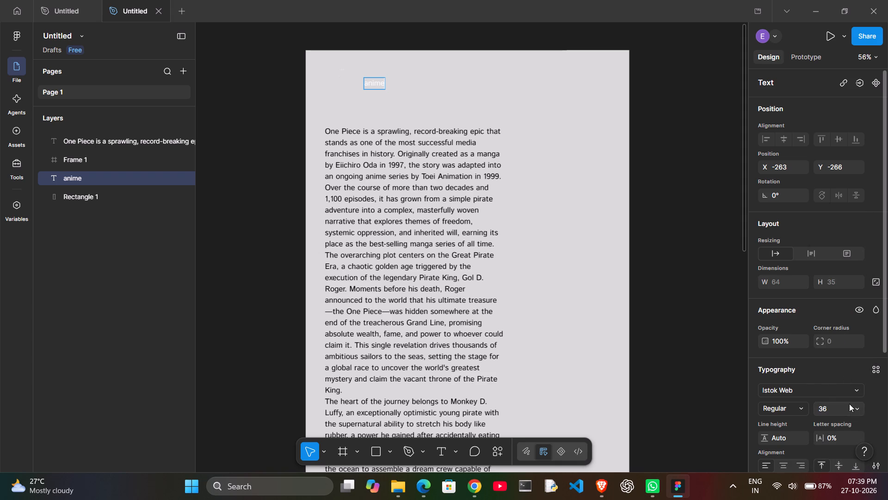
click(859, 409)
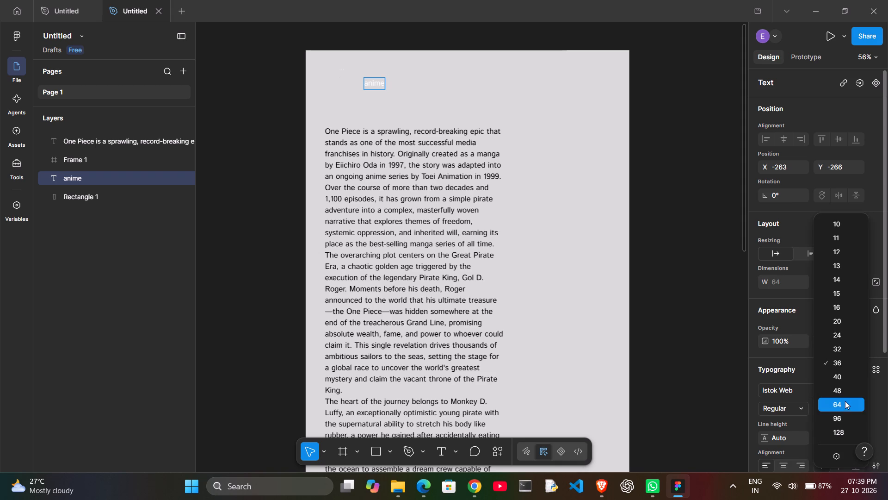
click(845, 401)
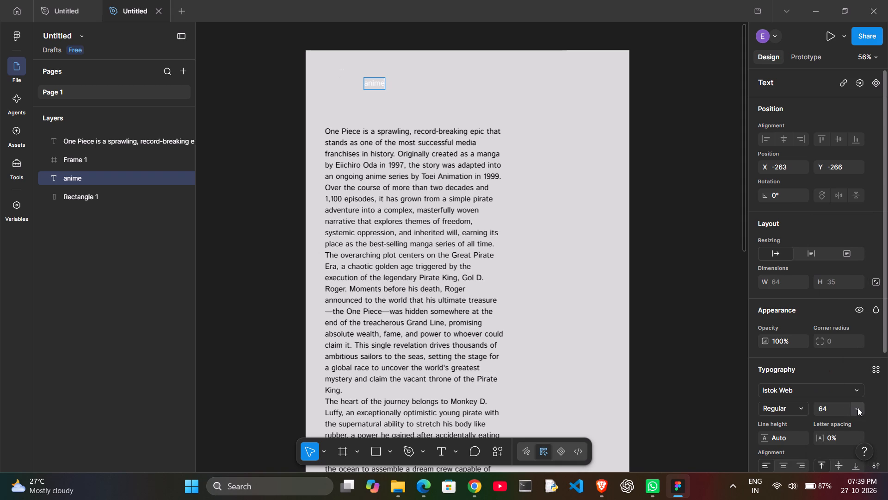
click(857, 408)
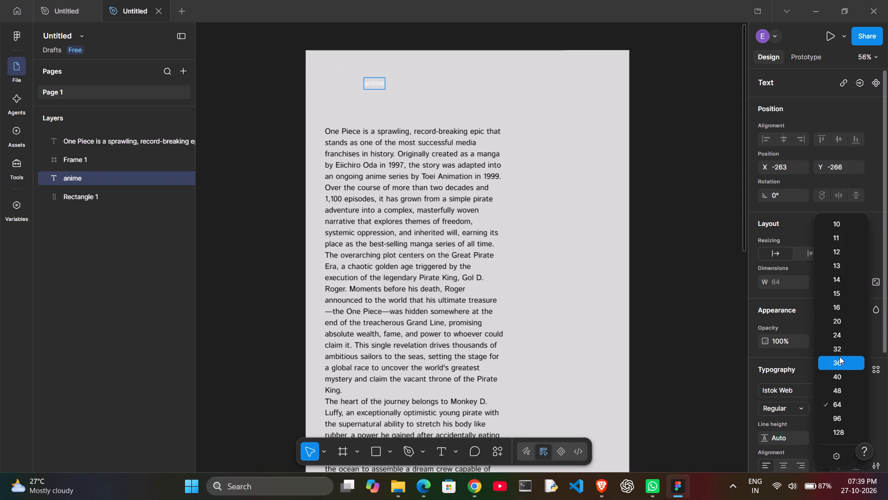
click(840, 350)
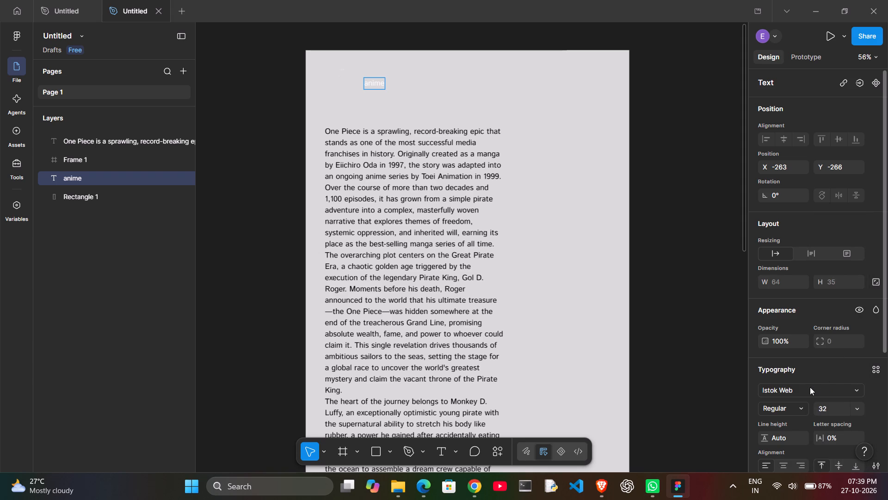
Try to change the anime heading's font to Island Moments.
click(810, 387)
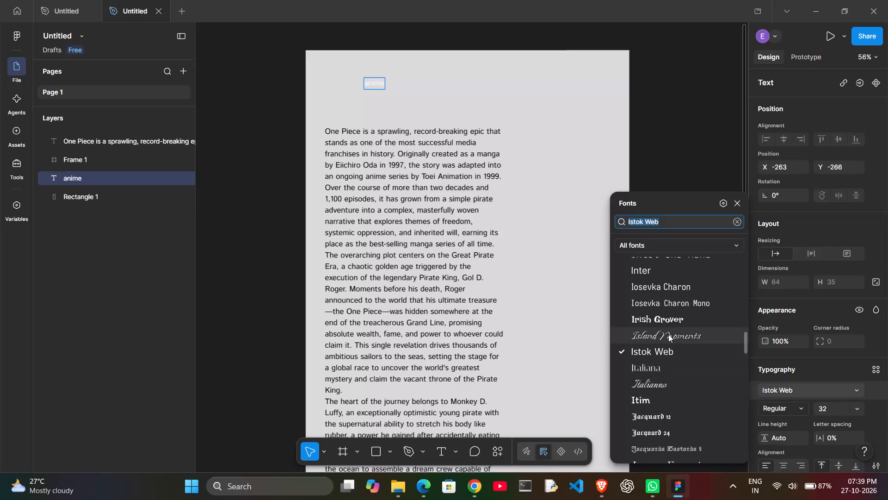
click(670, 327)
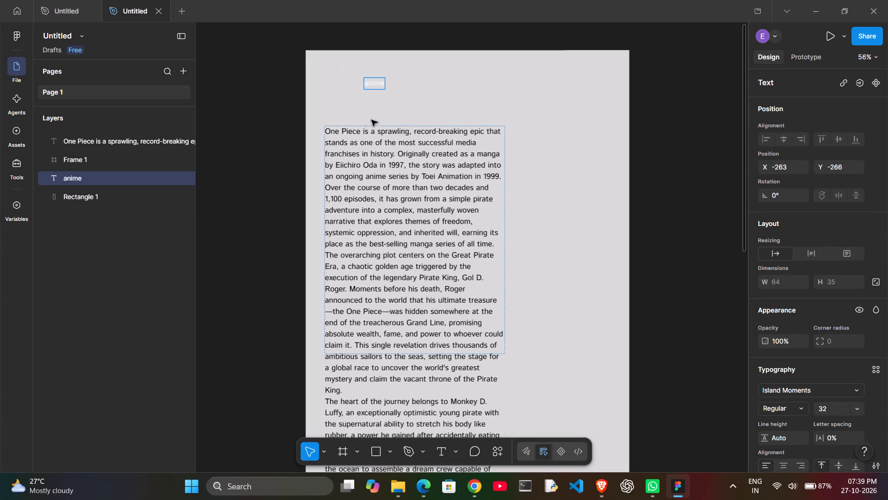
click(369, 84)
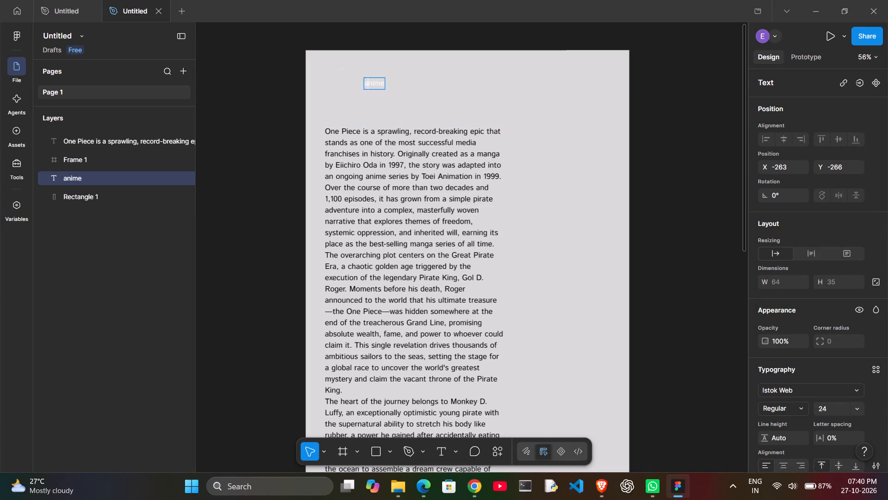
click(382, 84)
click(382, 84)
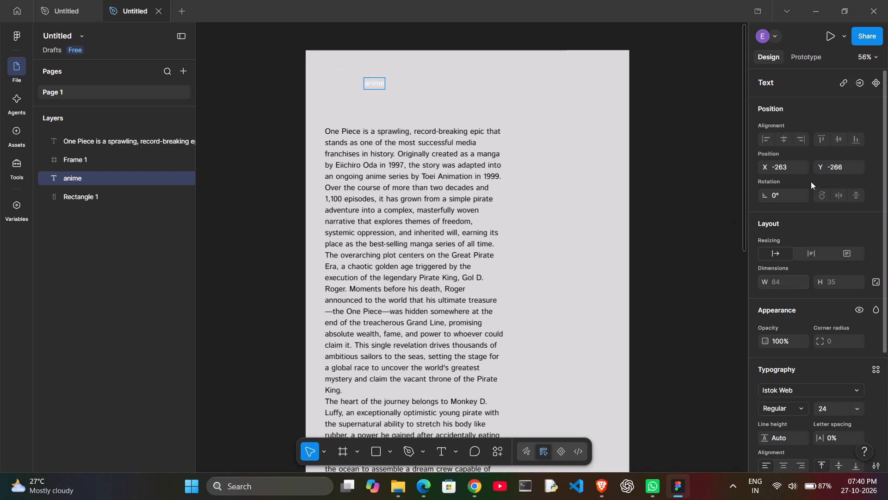
Lock the aspect ratio of the anime heading's text box.
scroll(820, 222, down, 2)
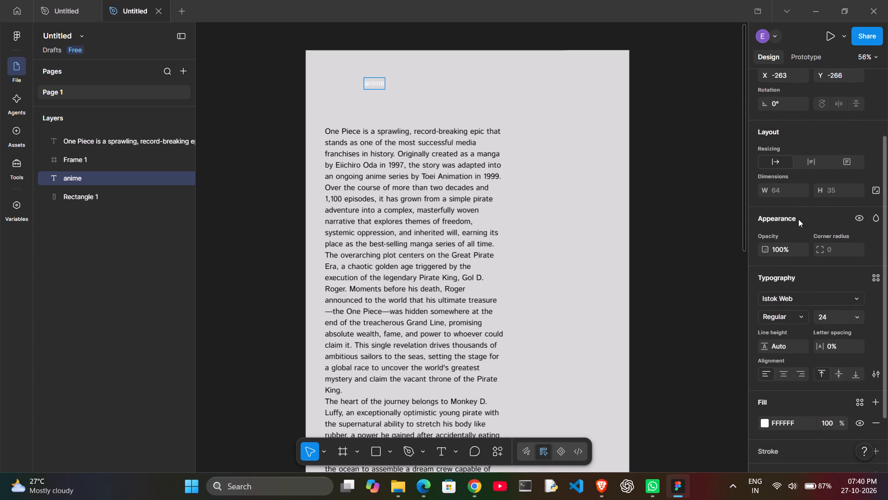
click(875, 193)
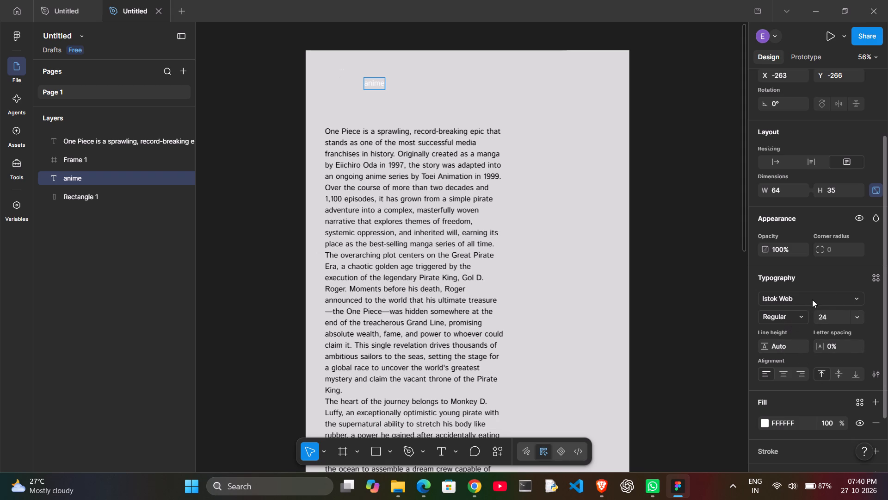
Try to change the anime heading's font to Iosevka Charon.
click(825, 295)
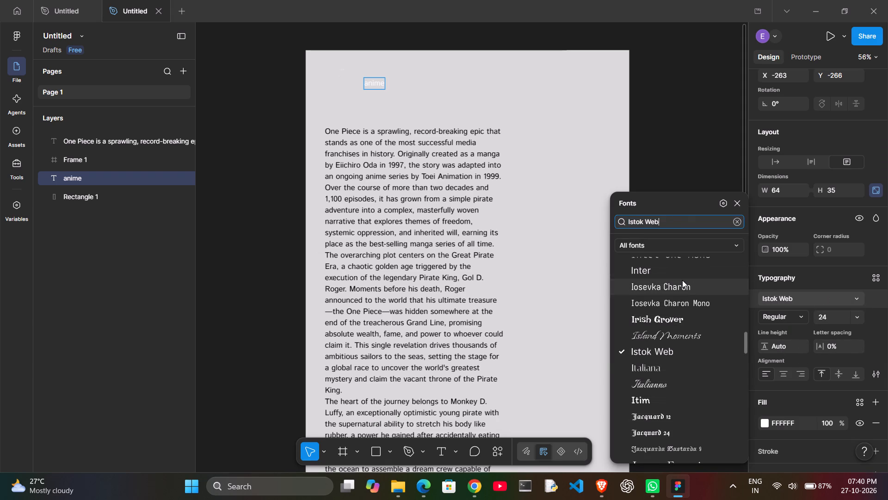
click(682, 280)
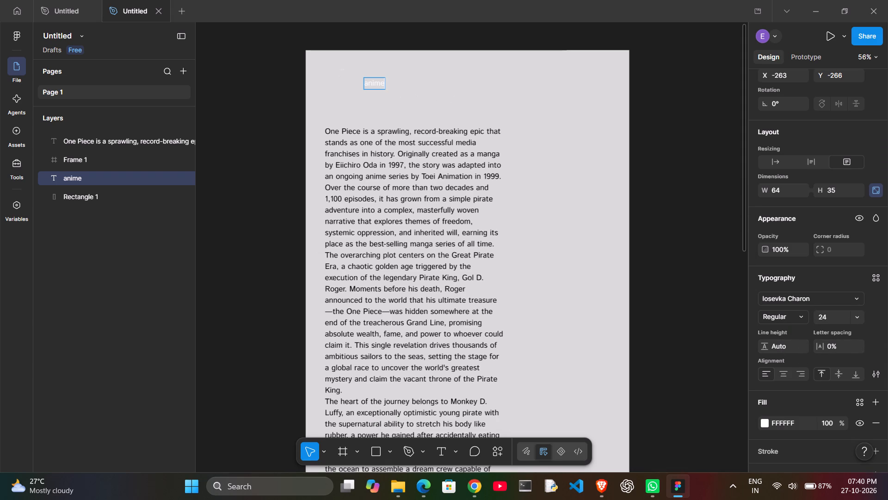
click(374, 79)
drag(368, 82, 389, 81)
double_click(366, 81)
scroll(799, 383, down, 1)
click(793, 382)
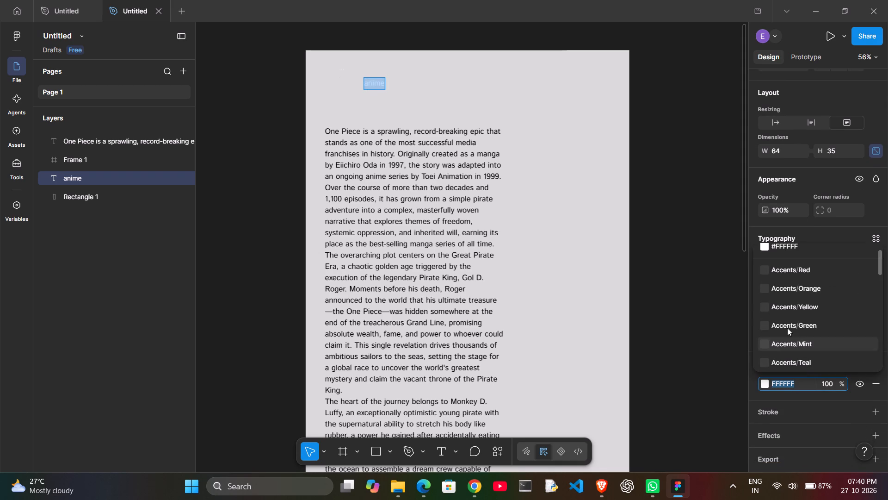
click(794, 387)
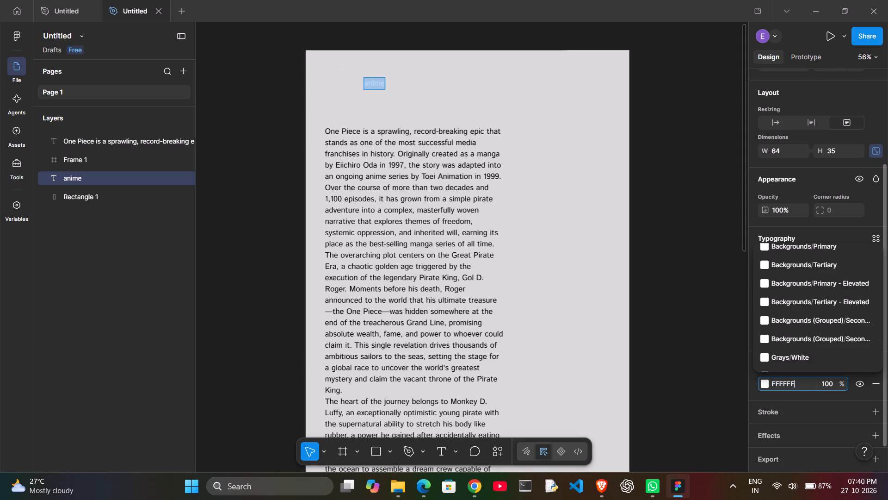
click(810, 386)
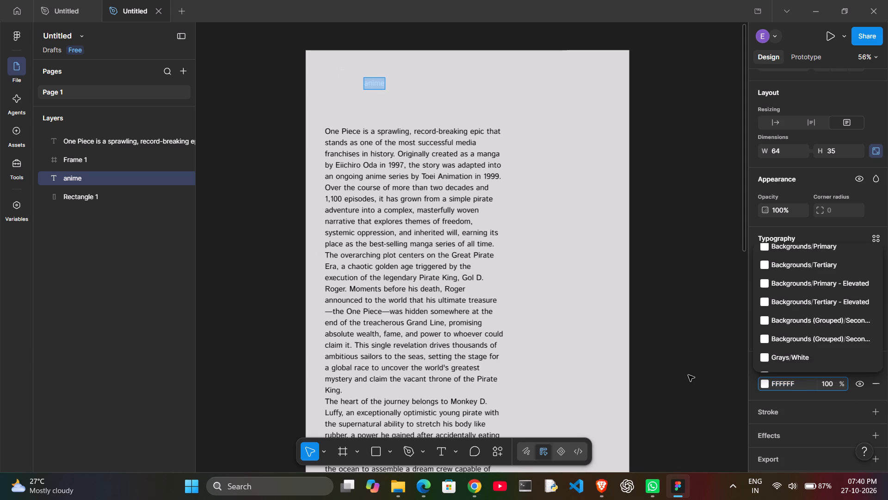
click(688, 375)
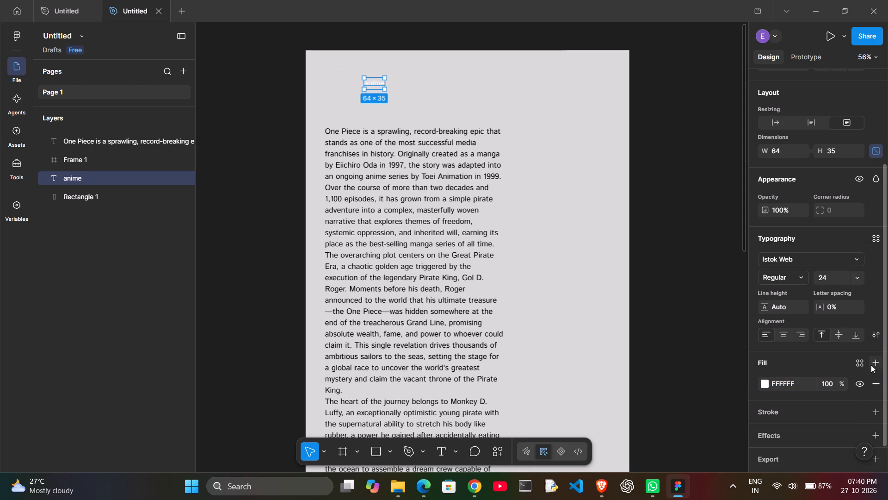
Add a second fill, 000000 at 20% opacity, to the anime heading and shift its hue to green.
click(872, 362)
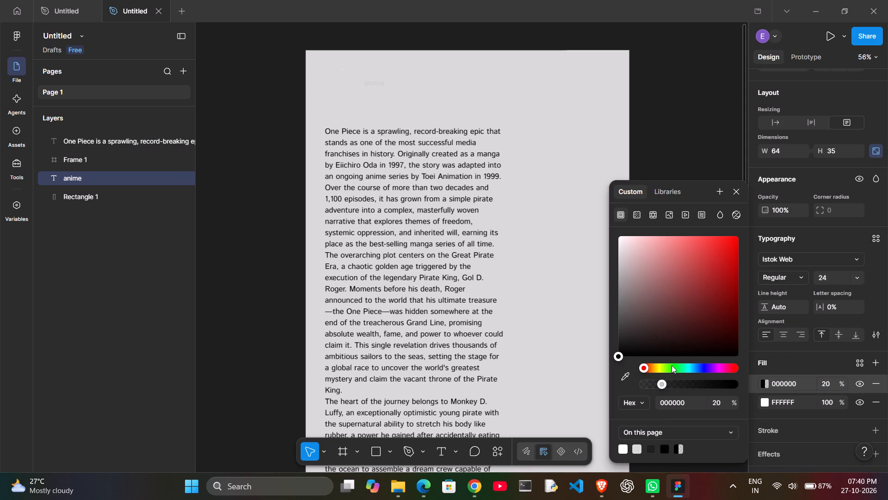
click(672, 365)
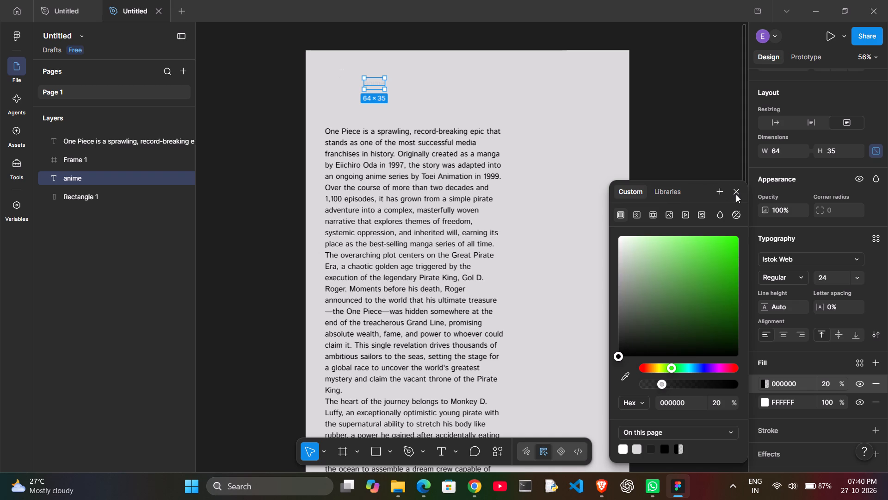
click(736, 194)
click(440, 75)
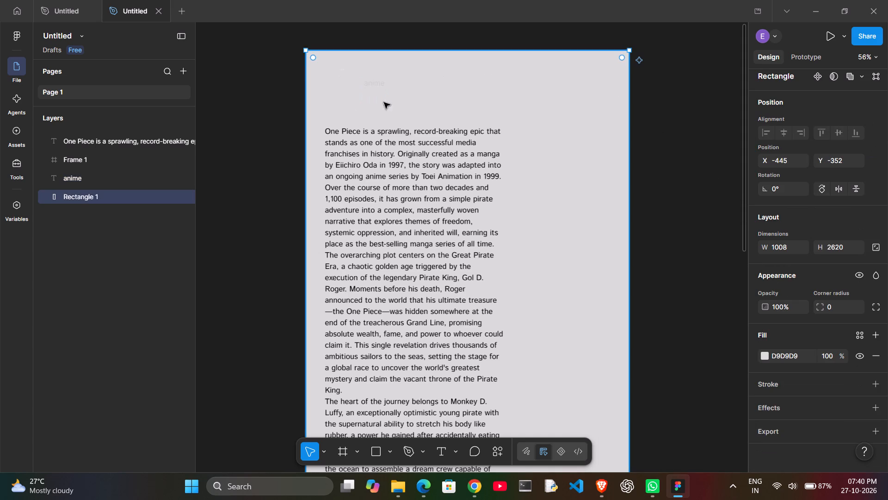
Delete the existing anime heading text layer.
click(140, 170)
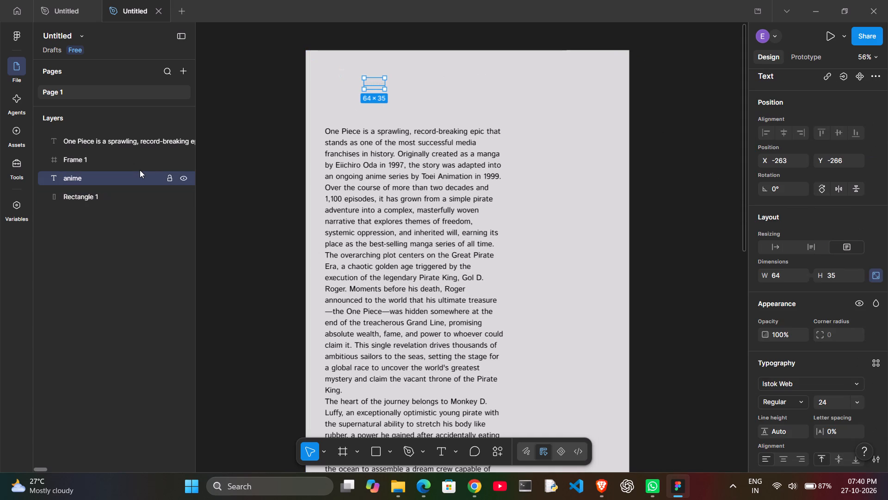
key(Delete)
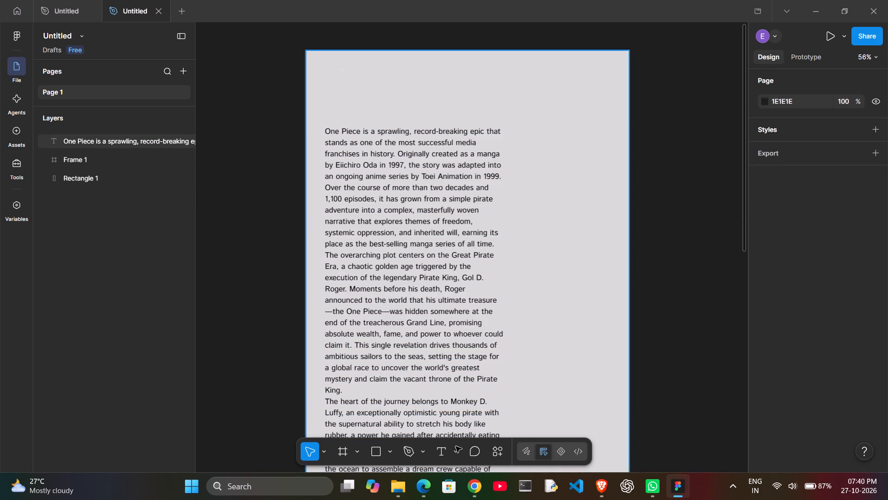
Add a new text heading reading "Anime" above the One Piece text on the grey rectangle.
click(436, 447)
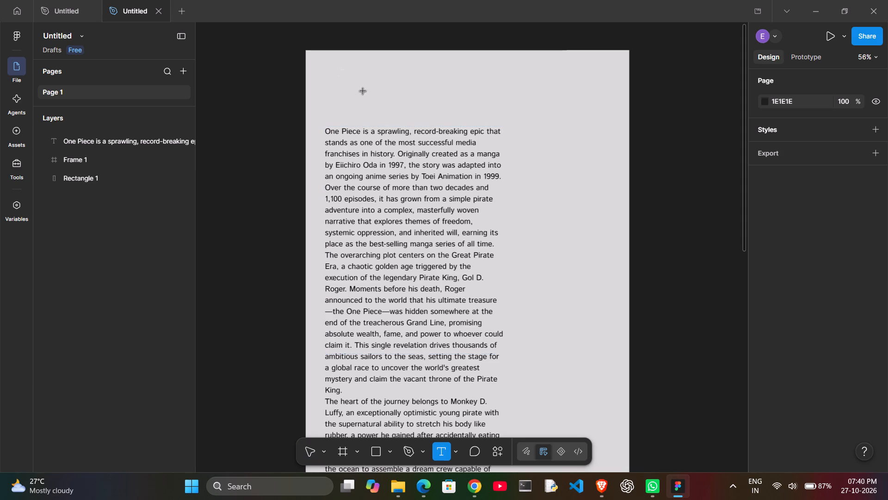
click(351, 76)
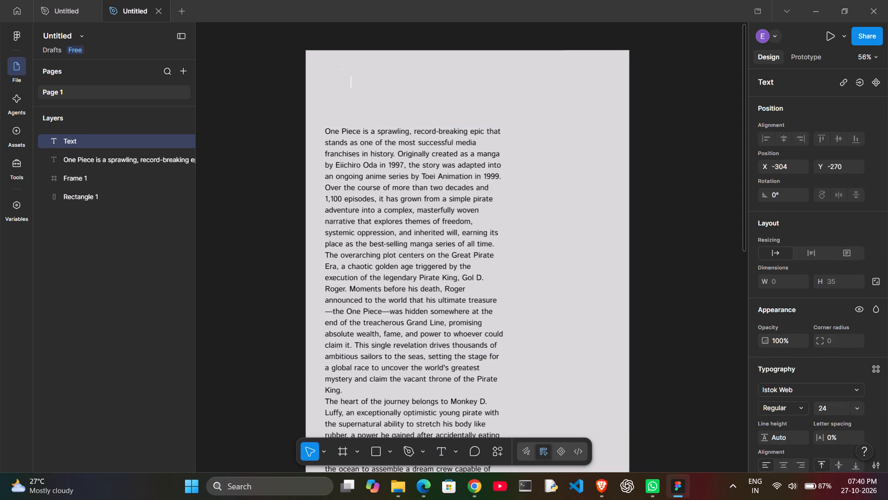
text(Anime)
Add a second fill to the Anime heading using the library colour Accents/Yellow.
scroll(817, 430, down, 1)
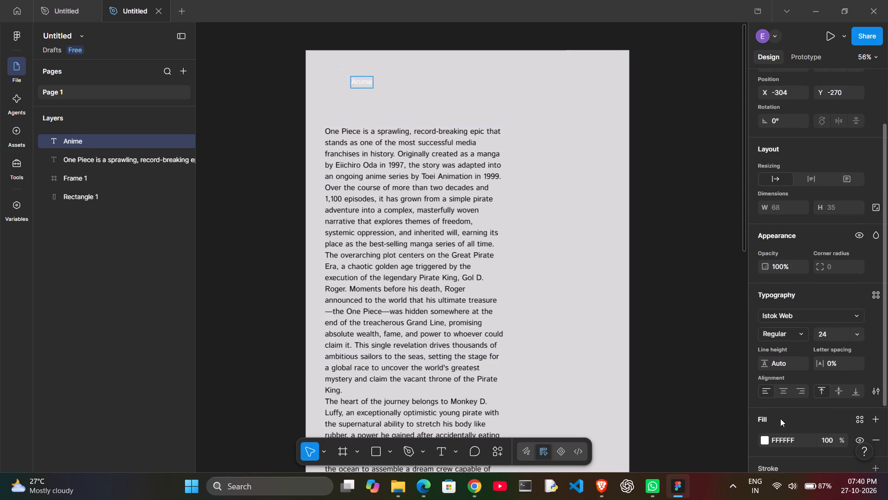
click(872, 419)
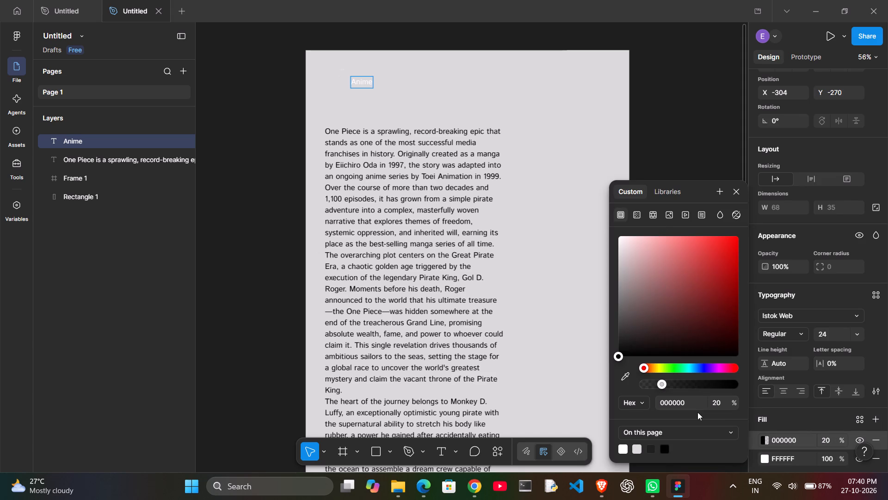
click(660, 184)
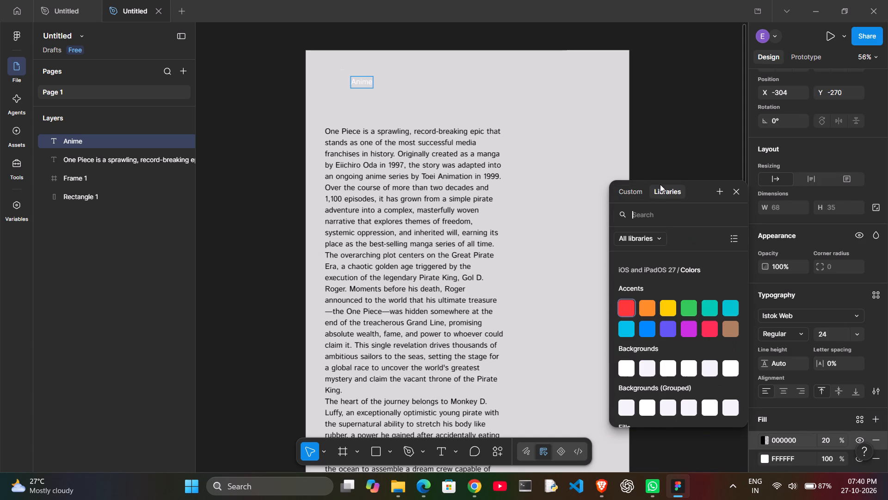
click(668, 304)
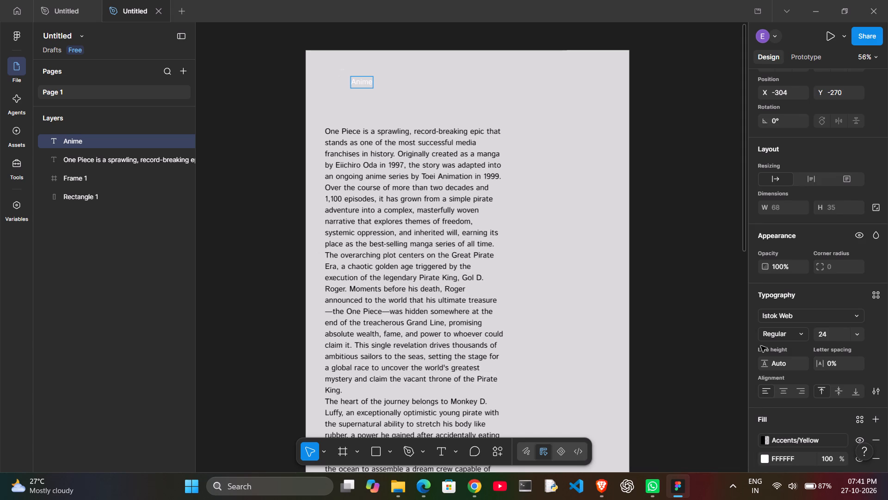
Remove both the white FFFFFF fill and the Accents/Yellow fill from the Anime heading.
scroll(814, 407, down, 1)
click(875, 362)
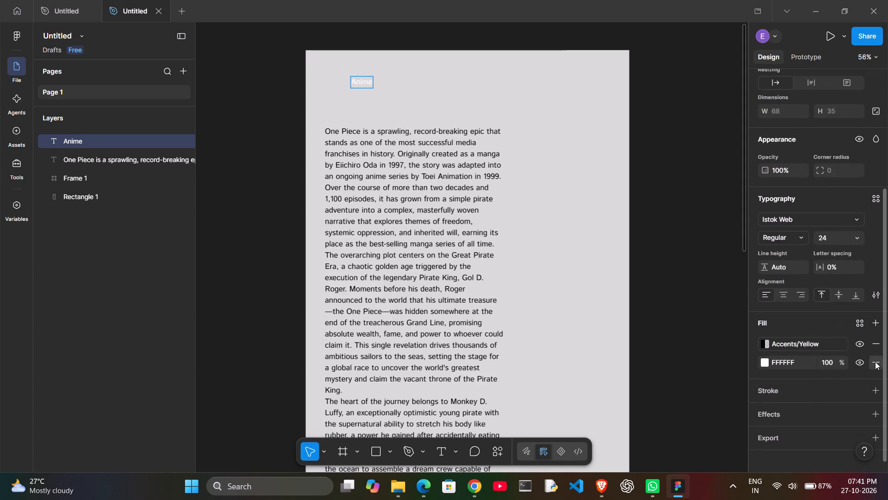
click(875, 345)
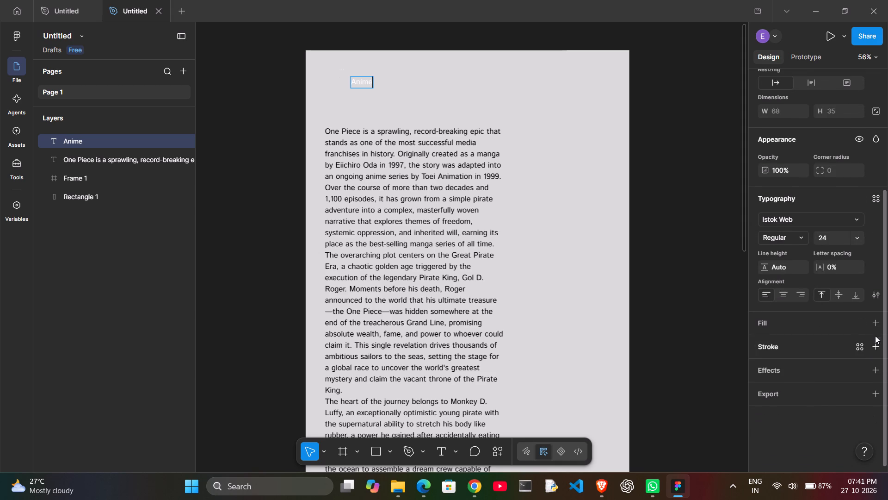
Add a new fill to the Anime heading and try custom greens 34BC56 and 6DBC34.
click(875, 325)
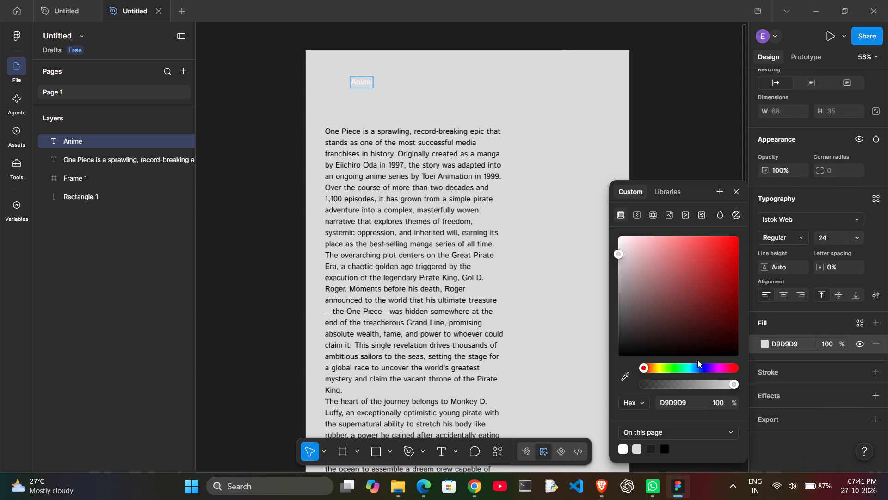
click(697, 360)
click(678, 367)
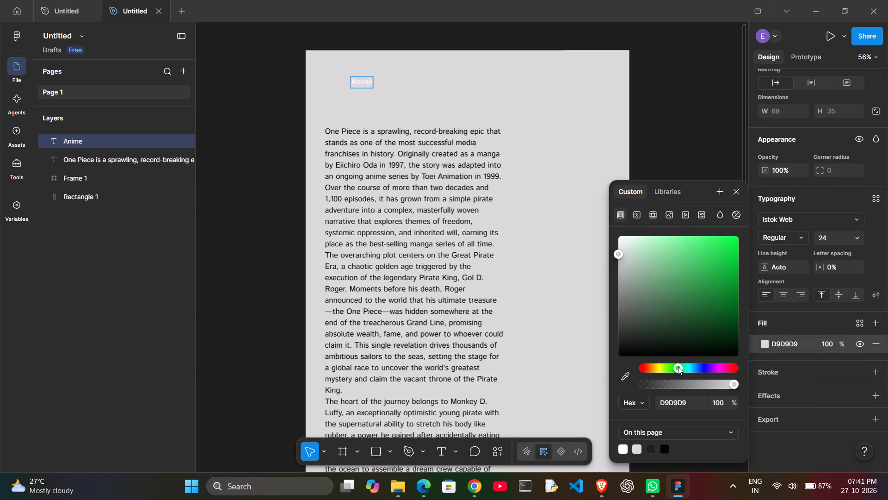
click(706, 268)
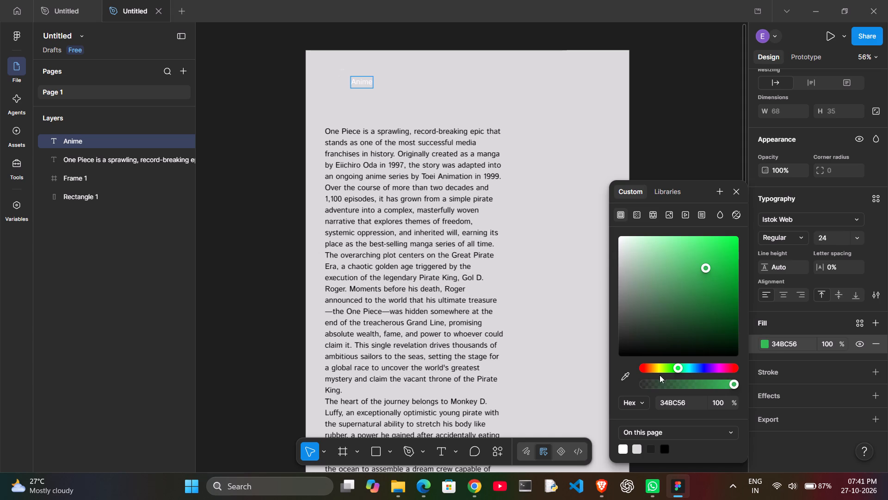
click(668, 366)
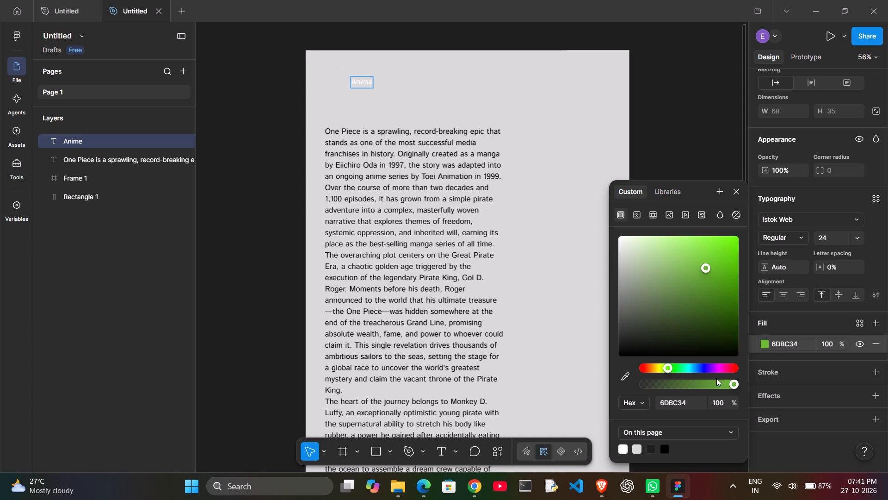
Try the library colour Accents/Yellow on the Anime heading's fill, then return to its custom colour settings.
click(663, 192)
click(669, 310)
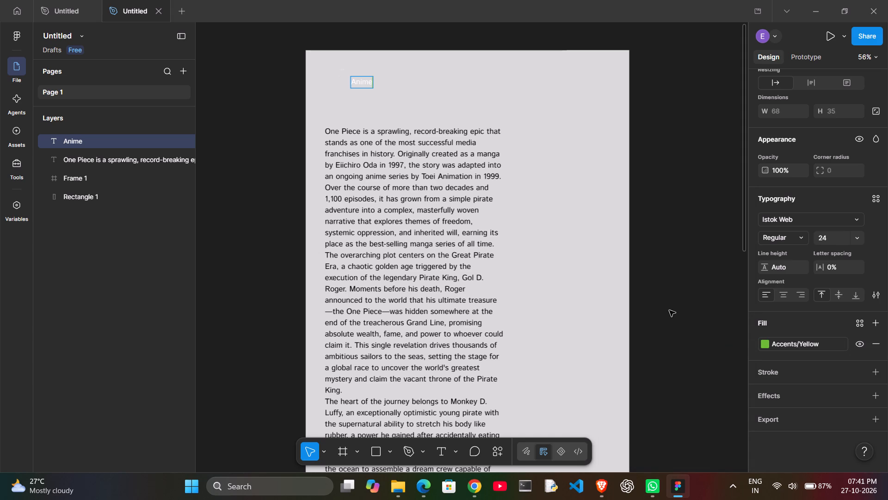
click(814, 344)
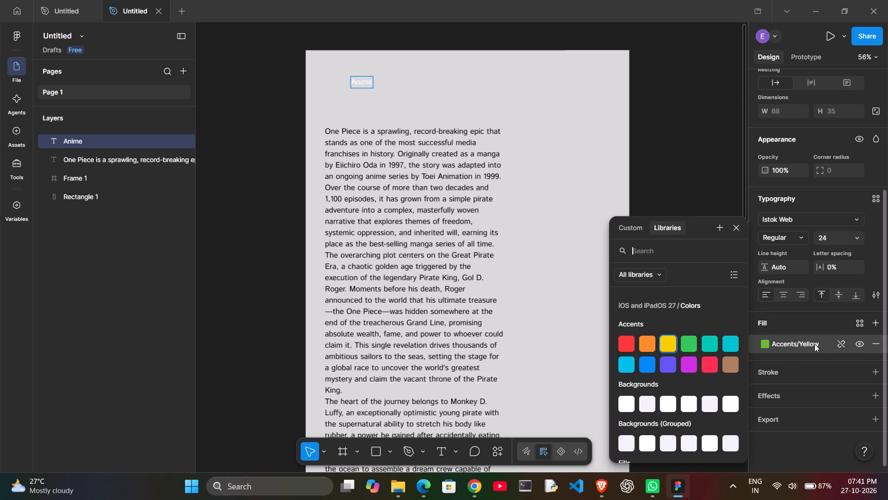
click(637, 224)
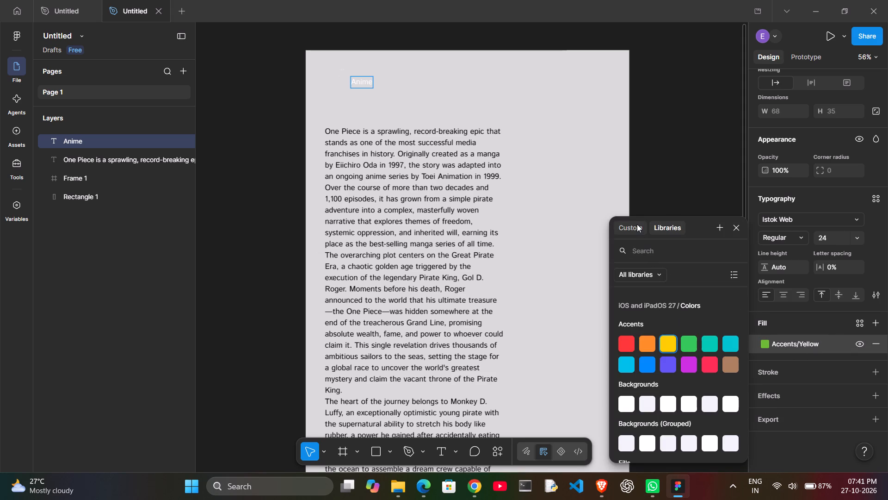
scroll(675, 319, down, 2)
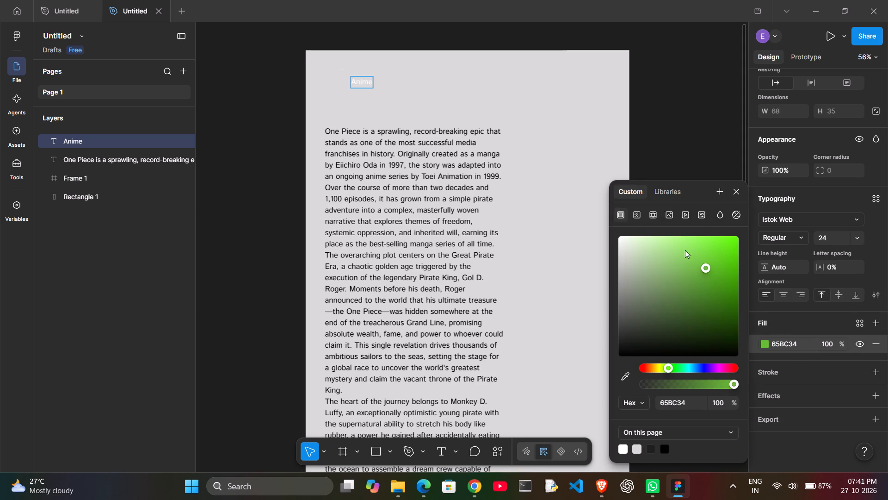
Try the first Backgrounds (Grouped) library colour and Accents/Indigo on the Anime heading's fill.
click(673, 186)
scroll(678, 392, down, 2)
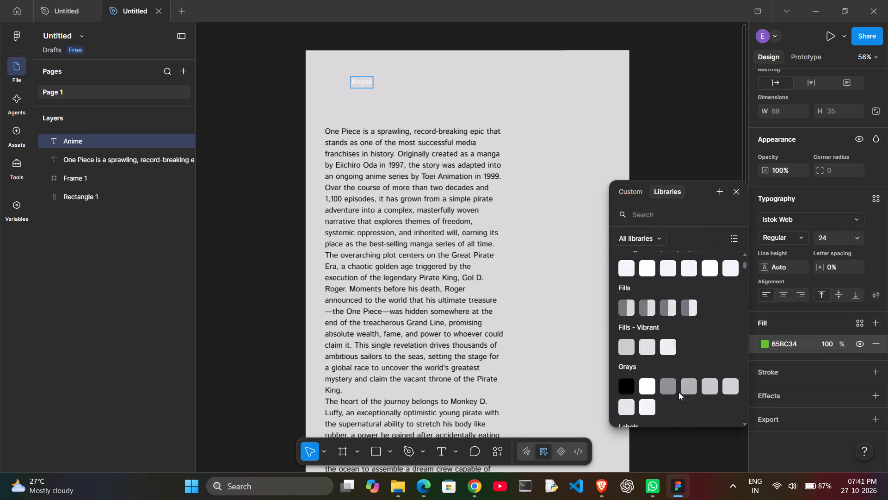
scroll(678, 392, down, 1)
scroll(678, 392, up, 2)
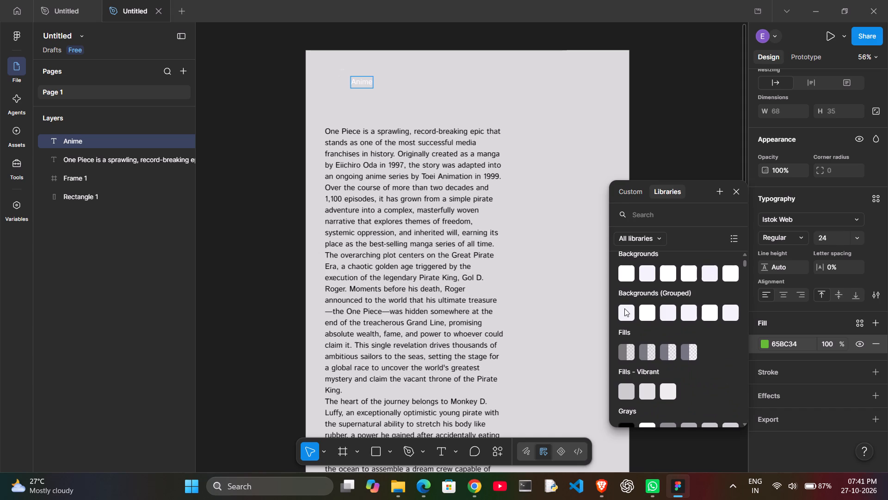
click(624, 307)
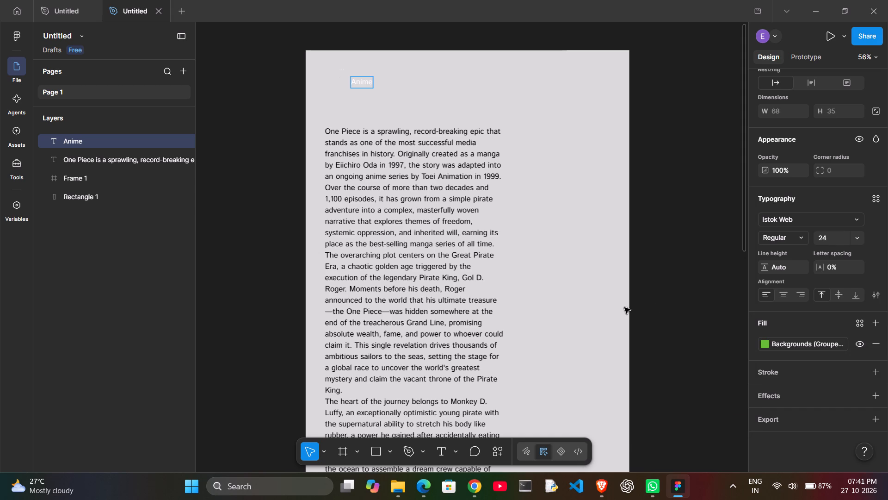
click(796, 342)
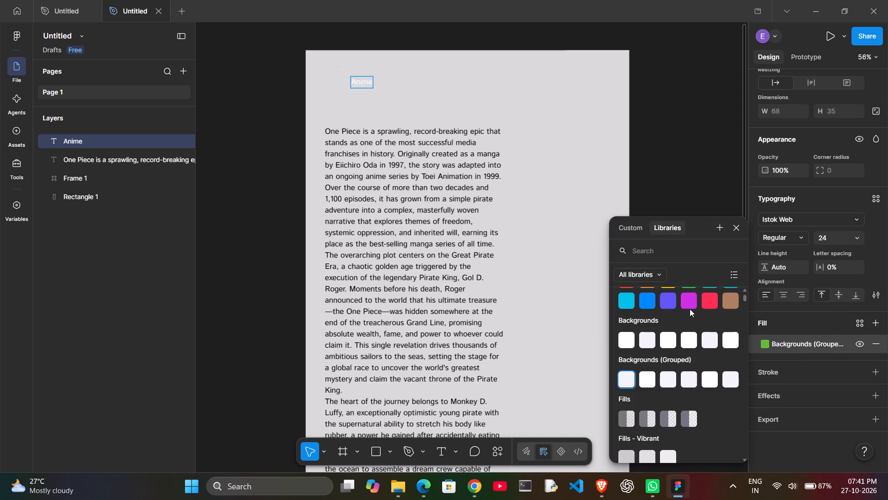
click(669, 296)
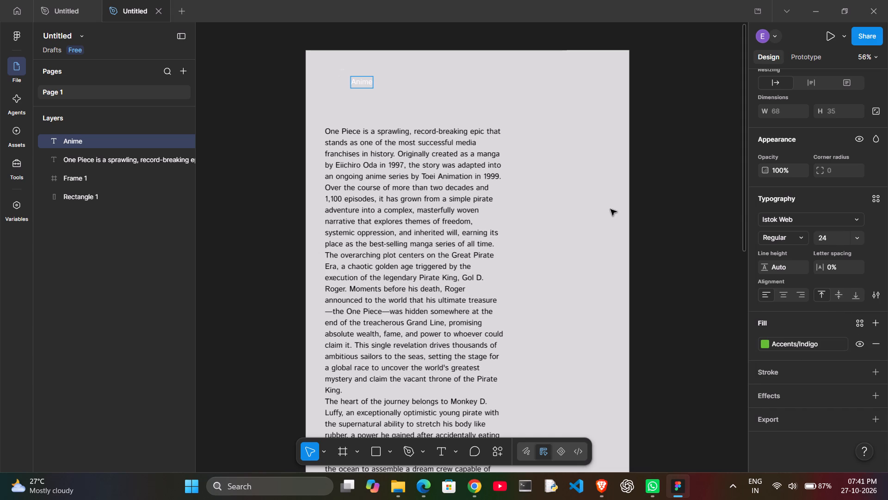
Select all of the Anime heading's text and remove its white FFFFFF fill.
double_click(366, 85)
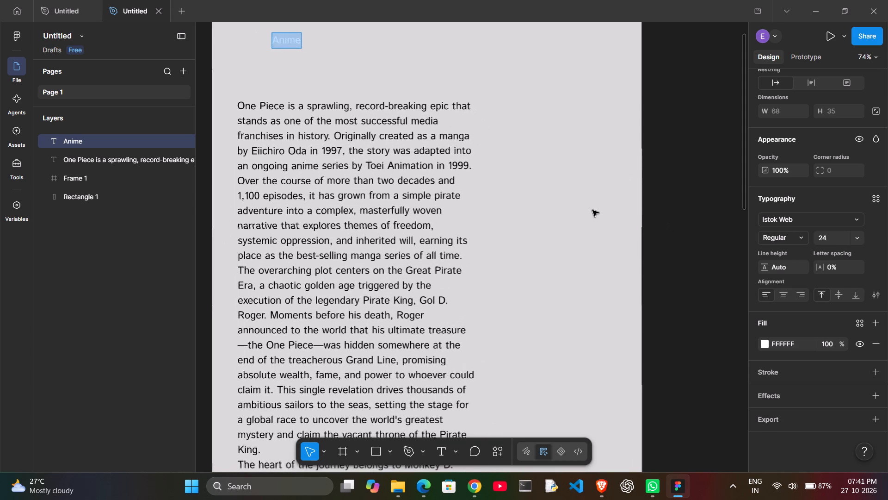
scroll(592, 210, up, 1)
click(304, 148)
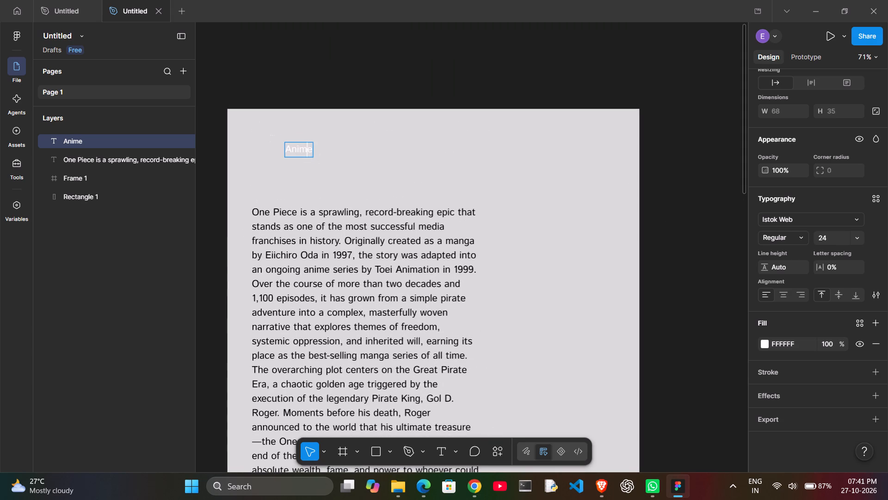
triple_click(304, 148)
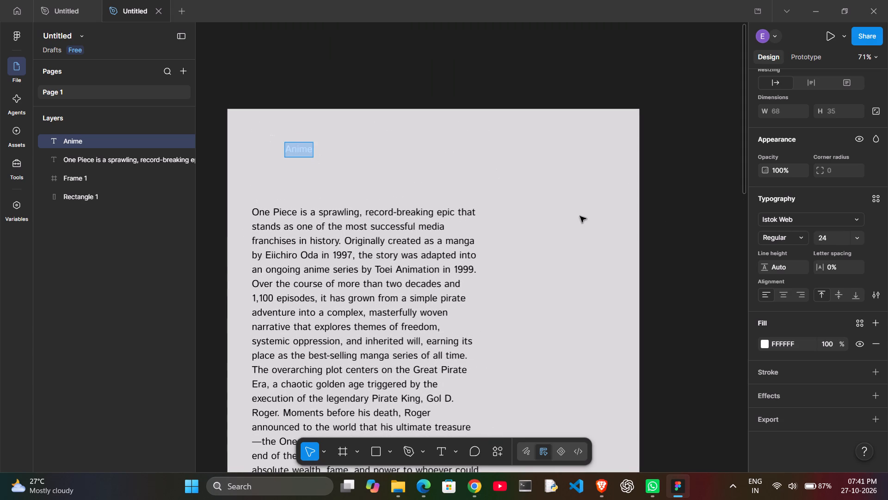
click(875, 342)
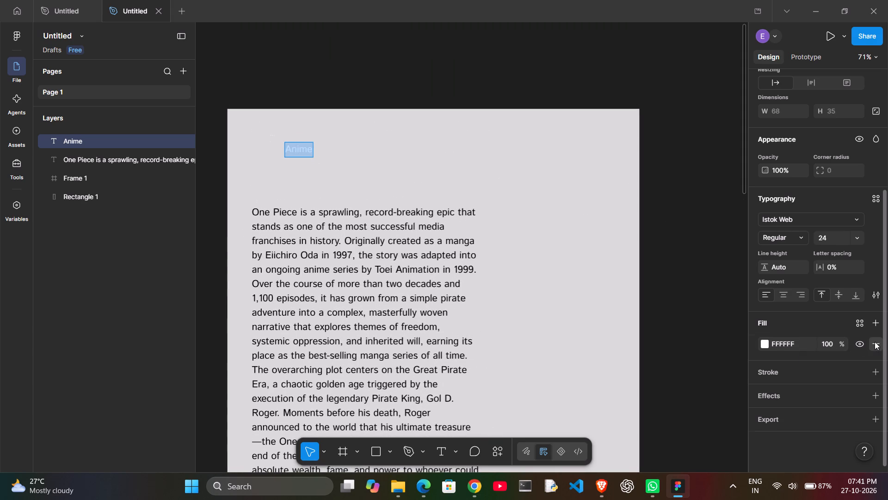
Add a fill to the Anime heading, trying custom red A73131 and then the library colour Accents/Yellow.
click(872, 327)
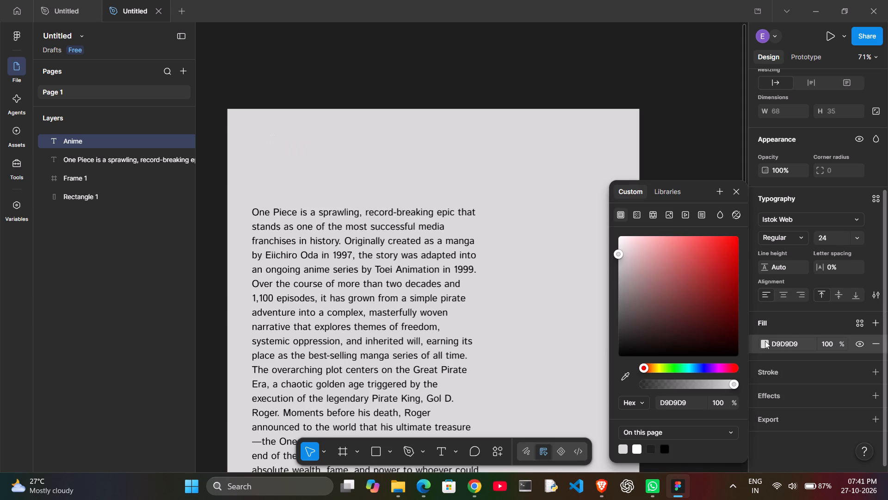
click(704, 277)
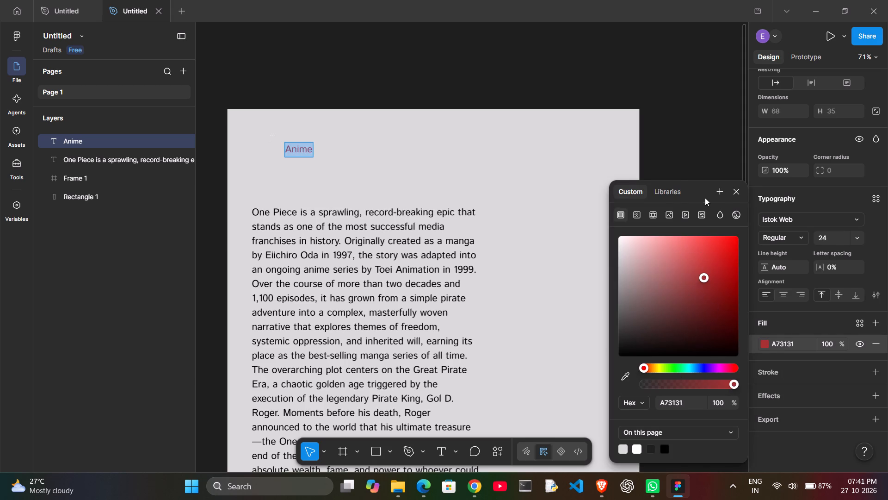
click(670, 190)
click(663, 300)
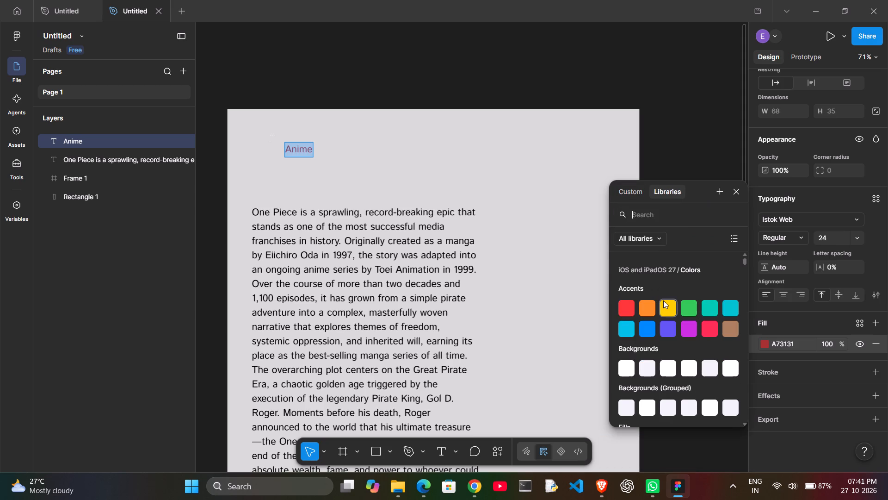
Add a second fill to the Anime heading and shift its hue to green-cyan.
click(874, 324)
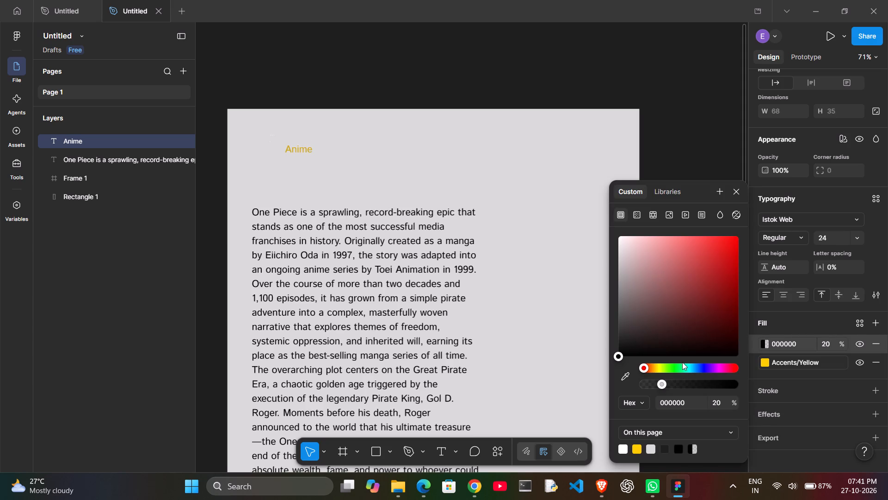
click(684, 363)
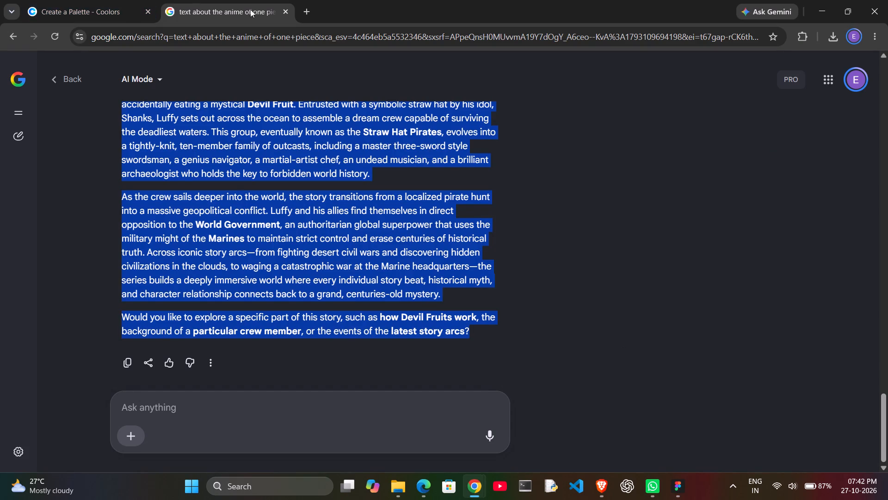
In Chrome, close the One Piece search results and copy the aquamarine colour 36F1CD from the Coolors palette.
click(287, 6)
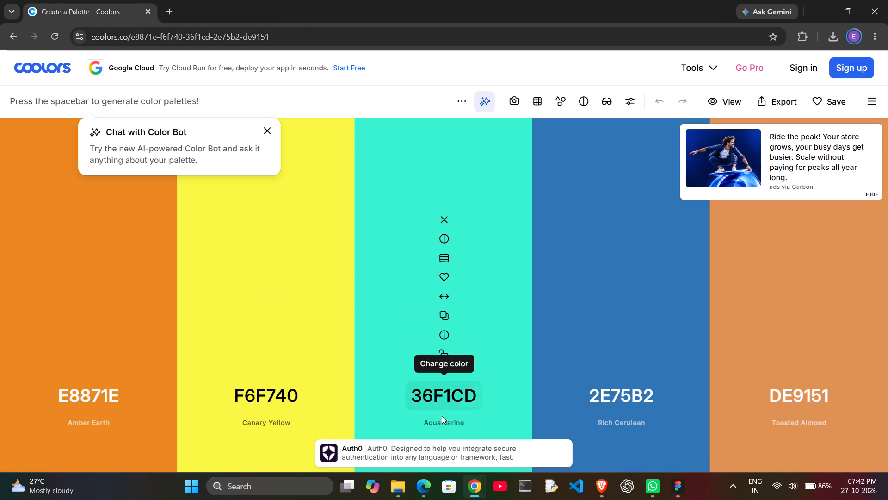
click(442, 317)
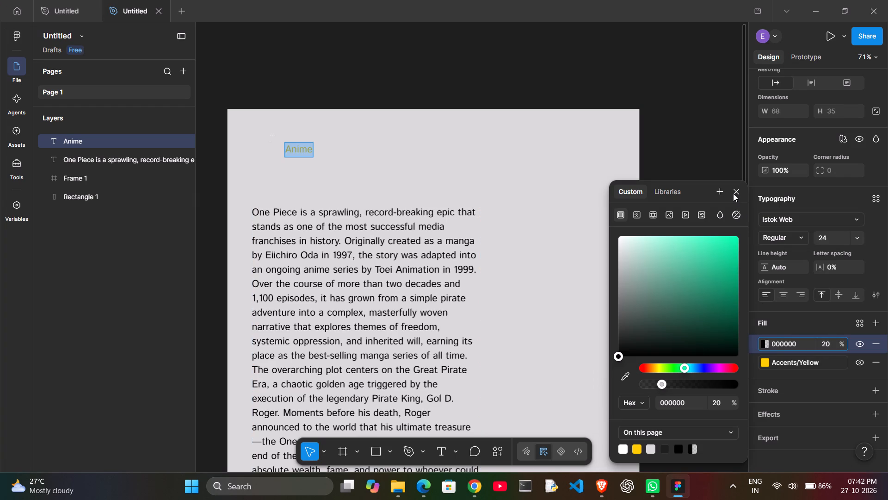
Back in Figma, close the colour settings and remove the Accents/Yellow and 20% 000000 fills from the Anime heading.
click(733, 194)
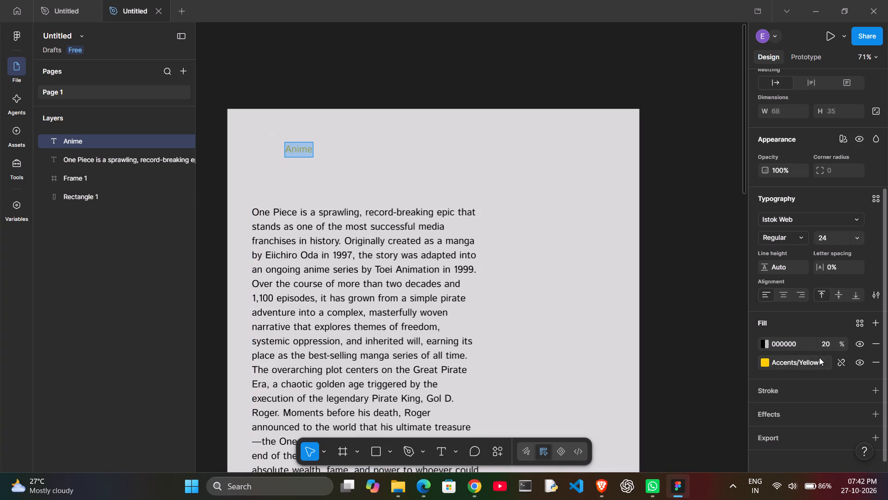
click(871, 362)
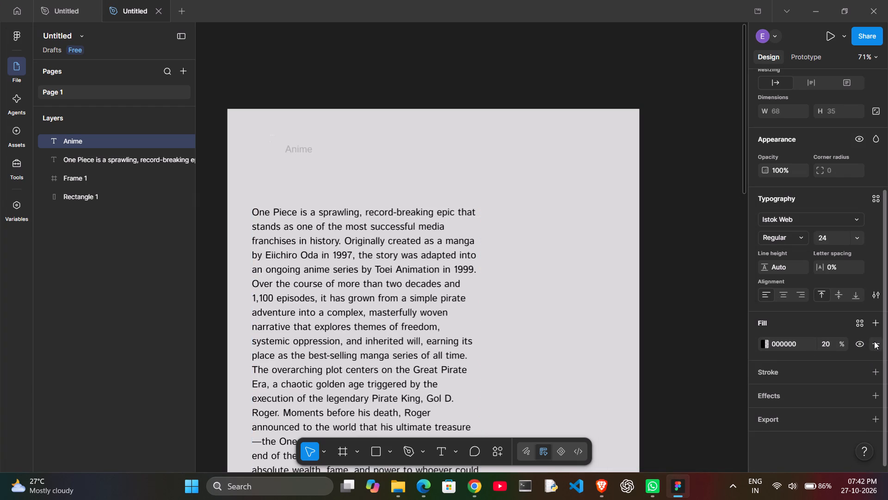
click(874, 341)
Add a new fill to the Anime heading.
click(874, 319)
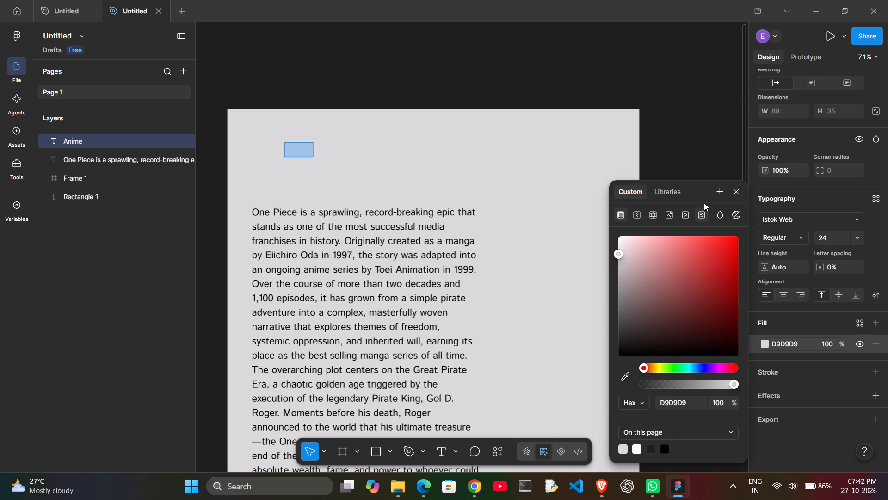
Search the colour libraries for 36F1CD and look through the available libraries and their colour swatches.
click(676, 190)
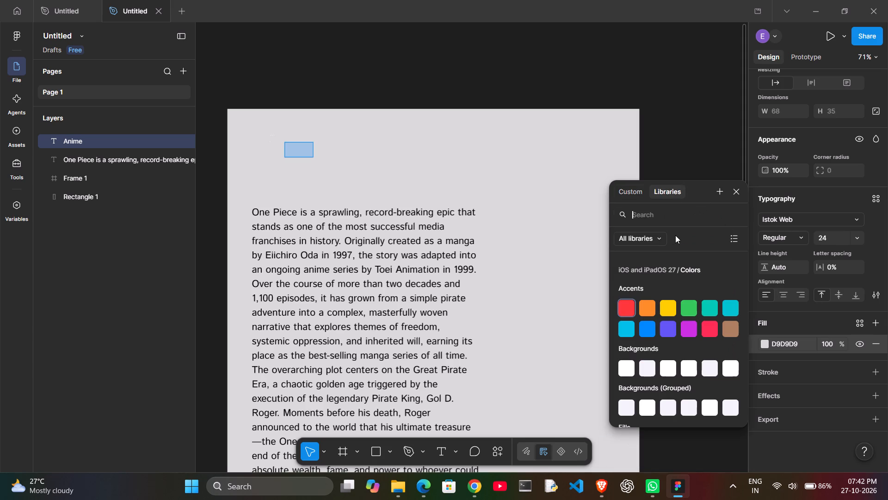
click(661, 210)
key(ctrl+v)
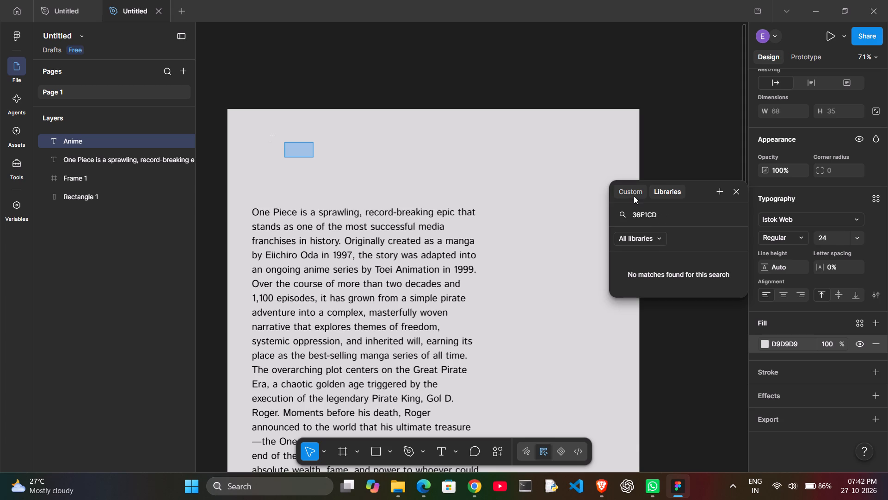
click(634, 196)
click(664, 196)
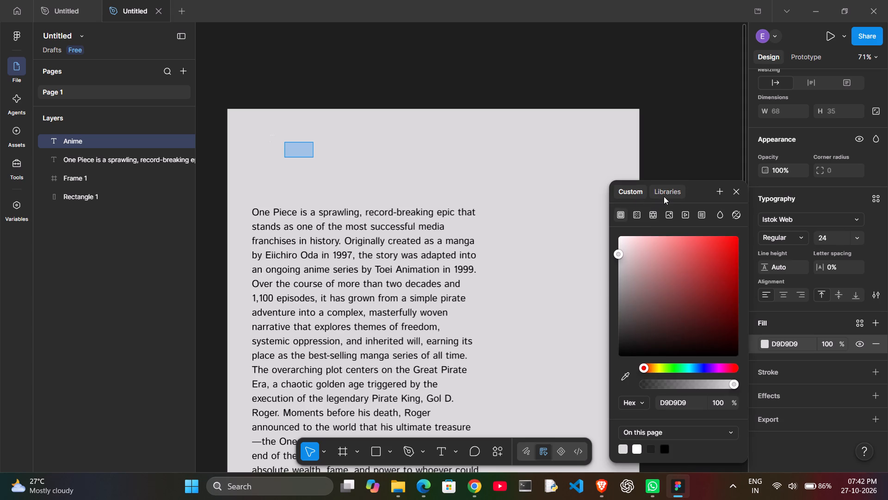
click(652, 239)
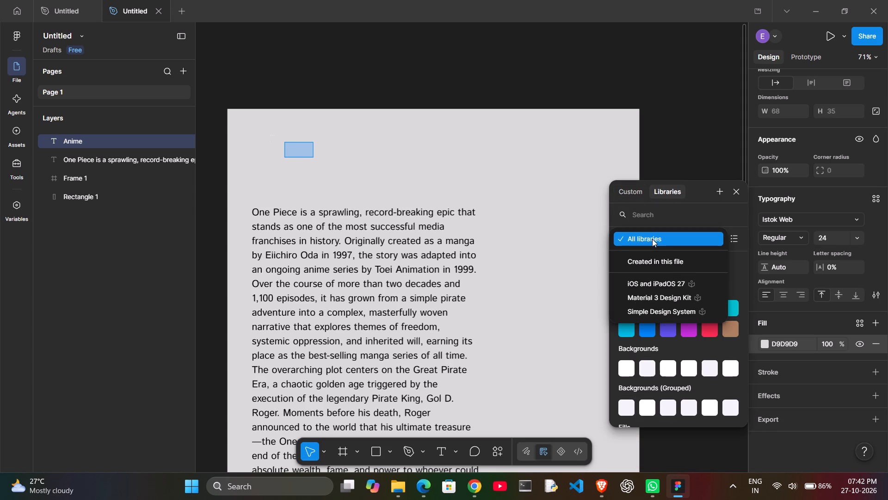
click(652, 239)
click(668, 214)
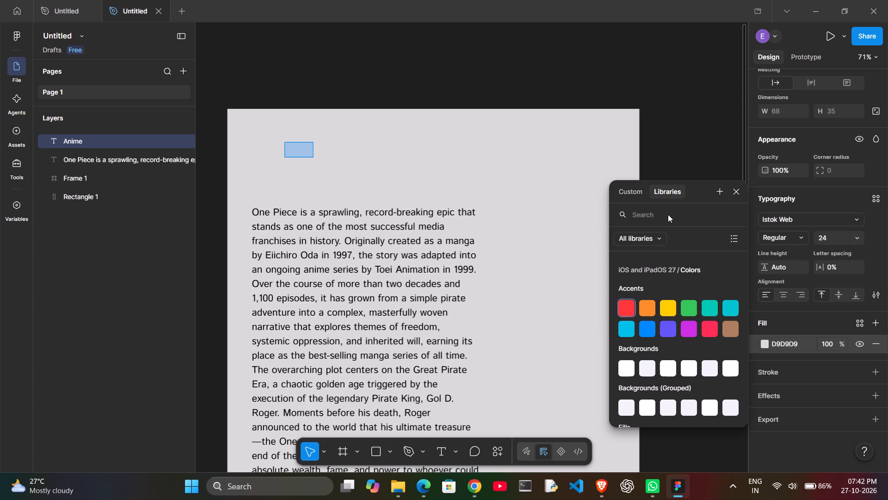
scroll(675, 395, right, 2)
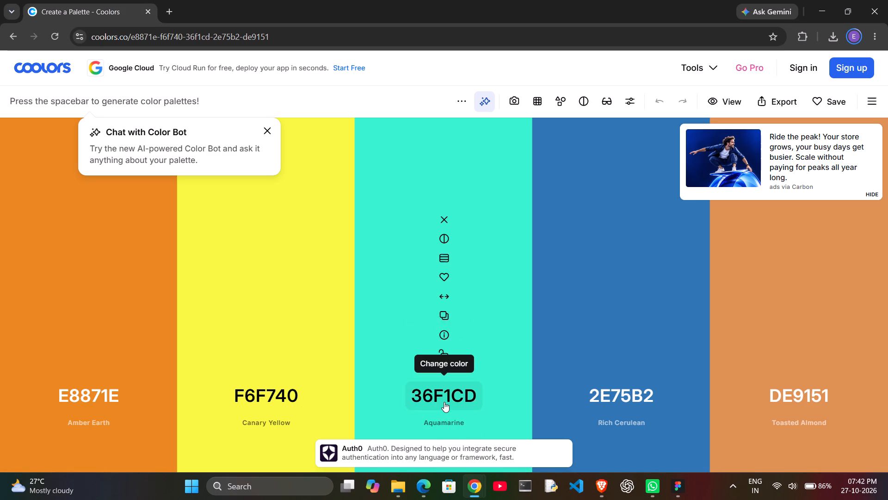
Copy Aquamarine 36F1CD from the Coolors palette in Chrome and apply it in Figma as the Anime heading's fill.
click(446, 321)
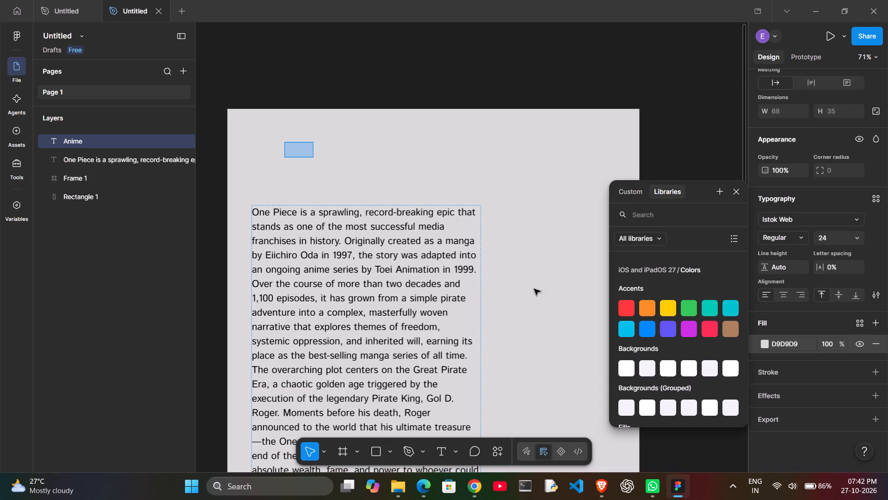
click(632, 188)
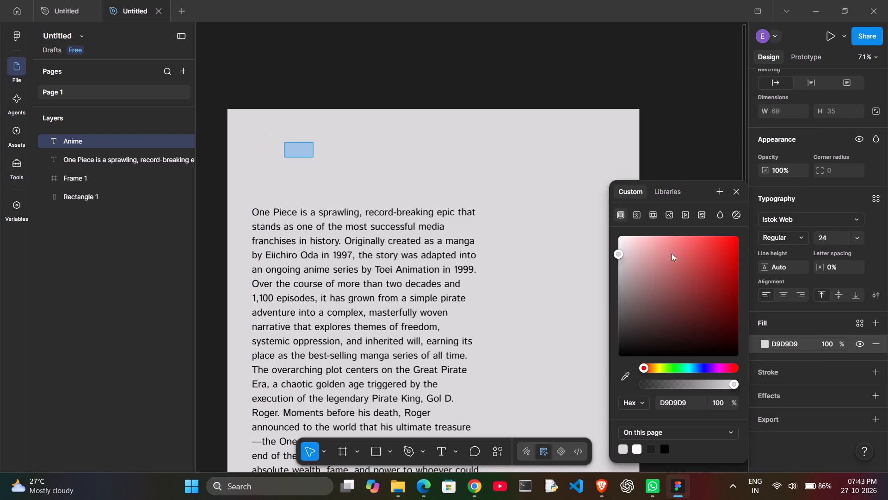
click(712, 253)
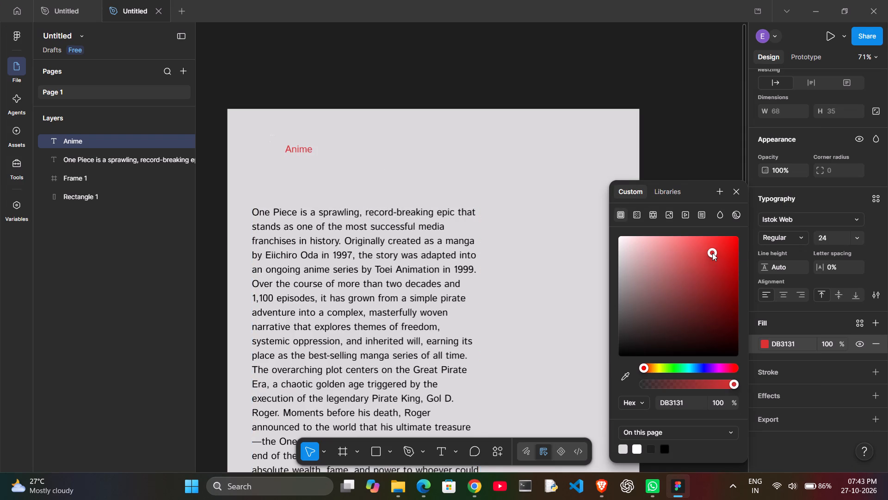
click(797, 338)
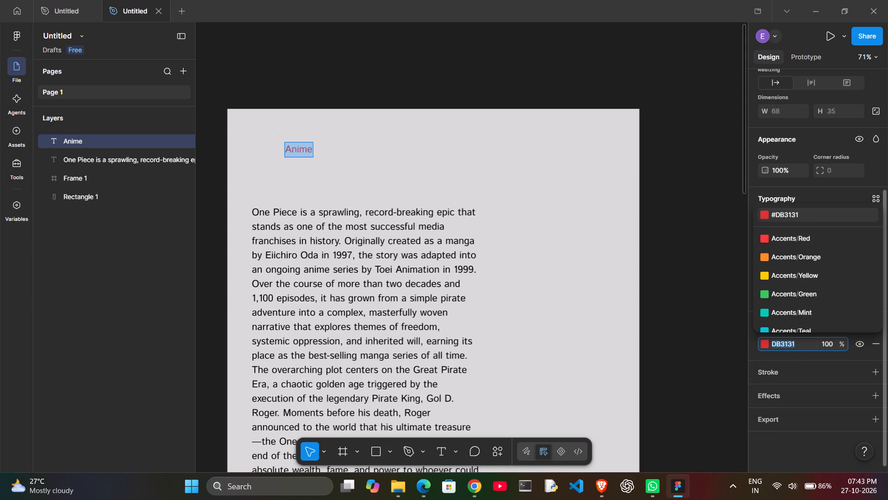
key(BackSpace)
key(ctrl+v)
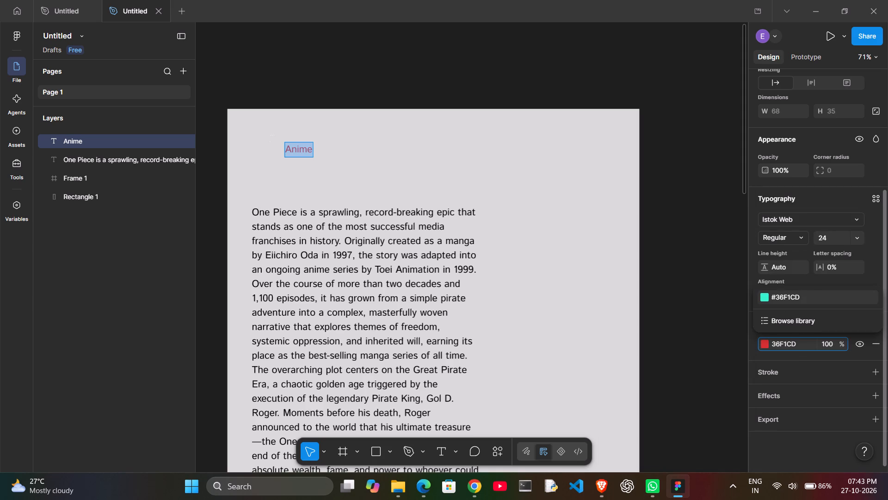
click(798, 296)
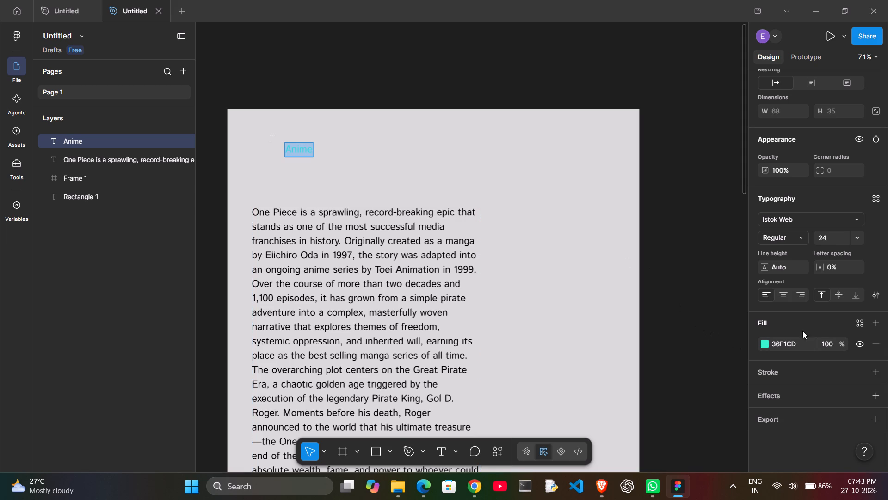
Add a second fill to the Anime heading and give it the page colour 36F1CD.
click(873, 322)
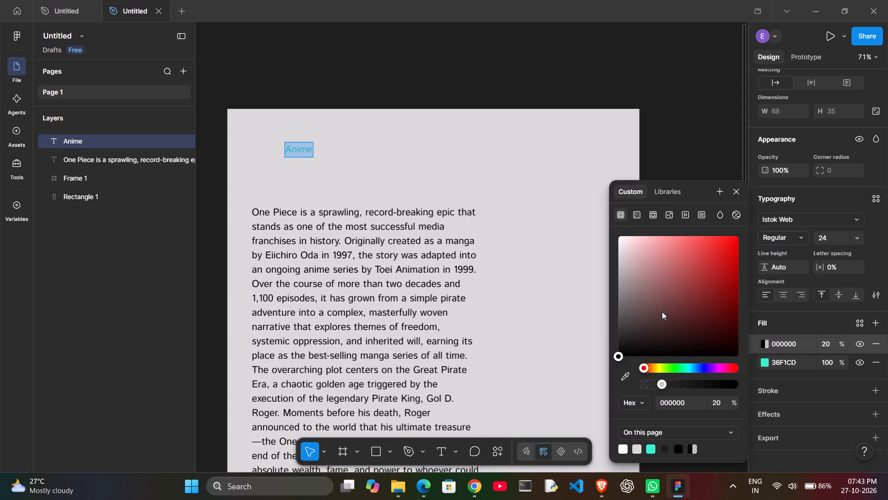
click(649, 448)
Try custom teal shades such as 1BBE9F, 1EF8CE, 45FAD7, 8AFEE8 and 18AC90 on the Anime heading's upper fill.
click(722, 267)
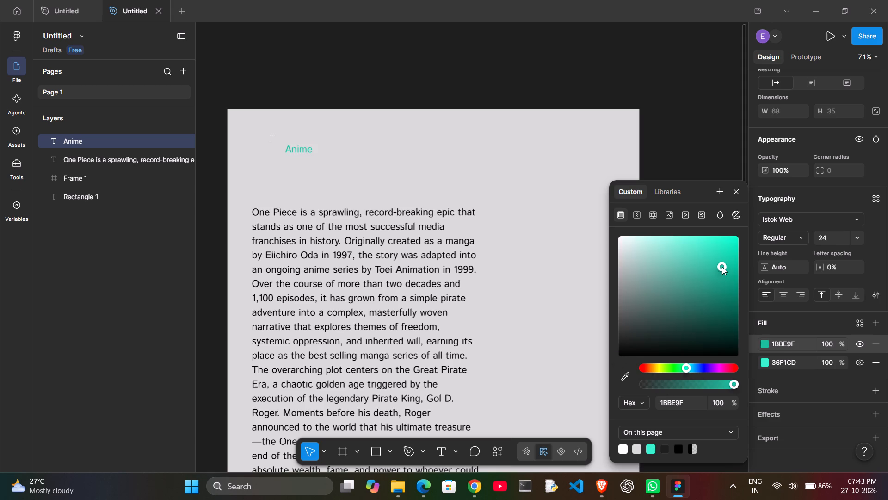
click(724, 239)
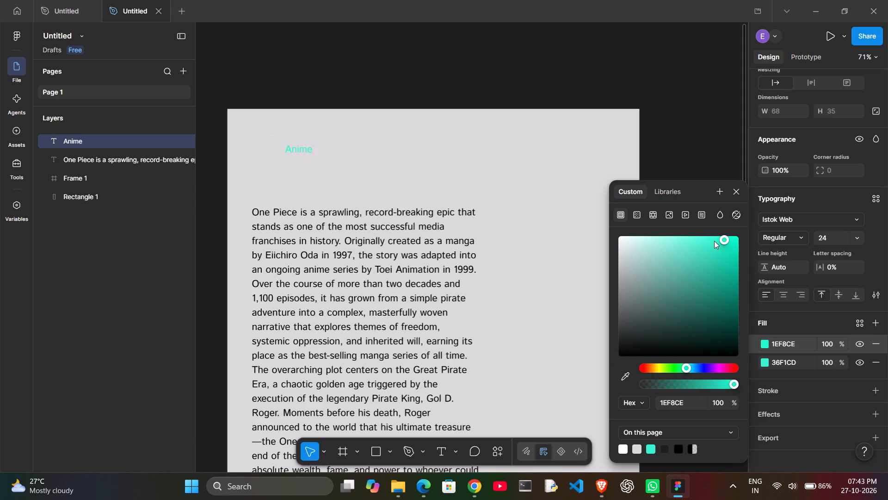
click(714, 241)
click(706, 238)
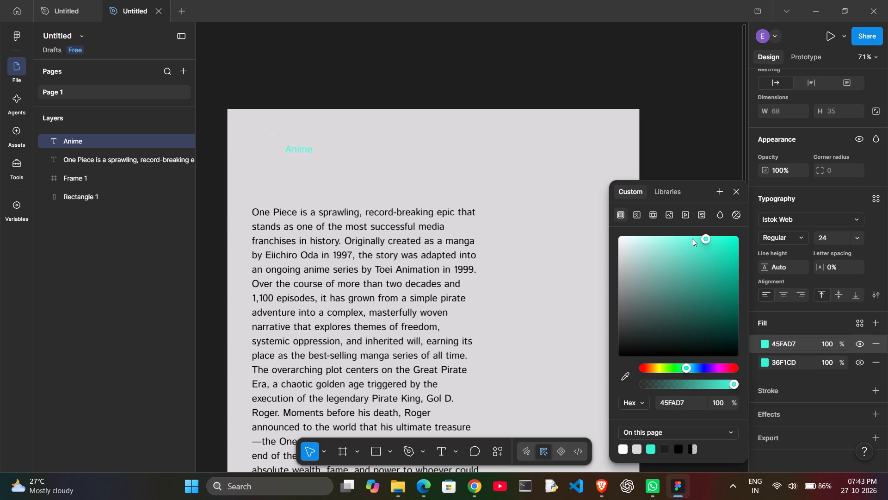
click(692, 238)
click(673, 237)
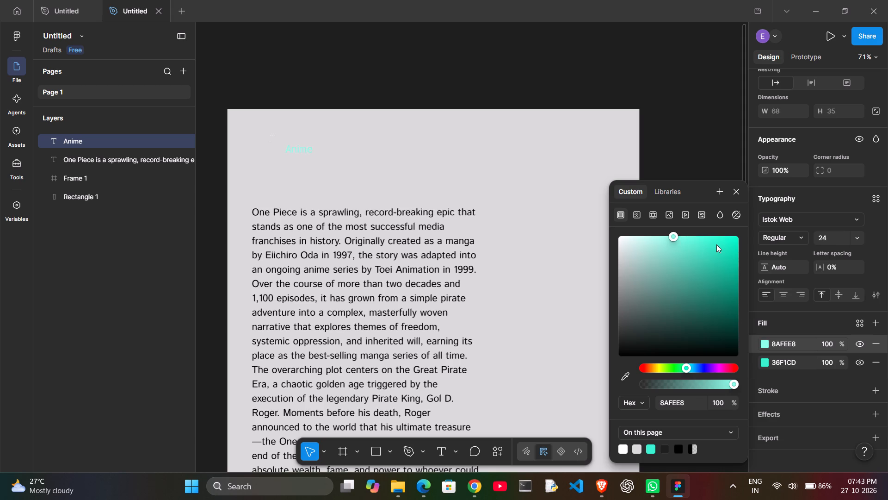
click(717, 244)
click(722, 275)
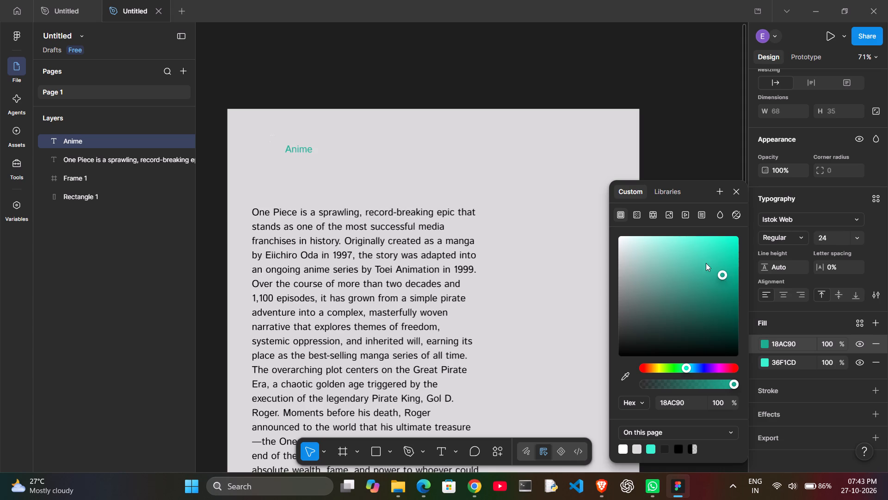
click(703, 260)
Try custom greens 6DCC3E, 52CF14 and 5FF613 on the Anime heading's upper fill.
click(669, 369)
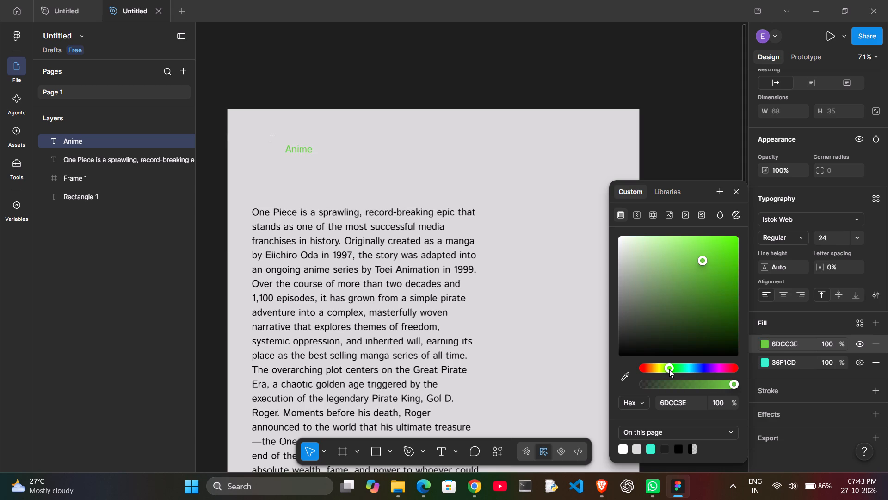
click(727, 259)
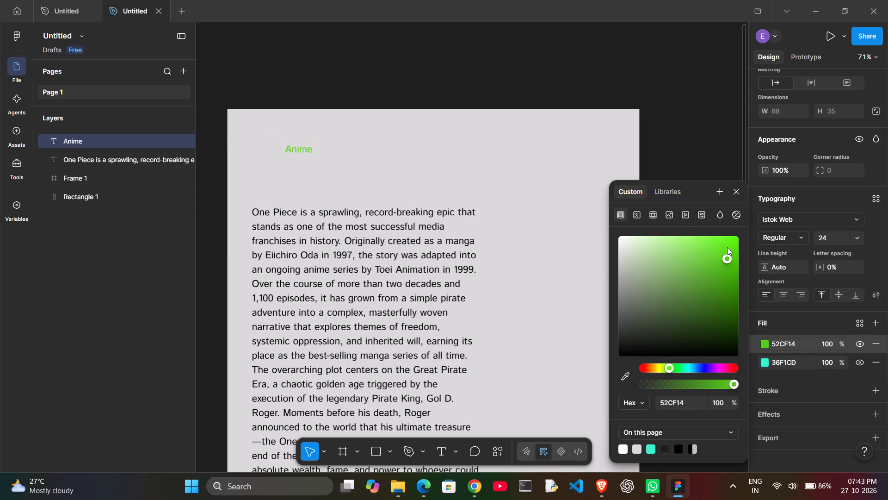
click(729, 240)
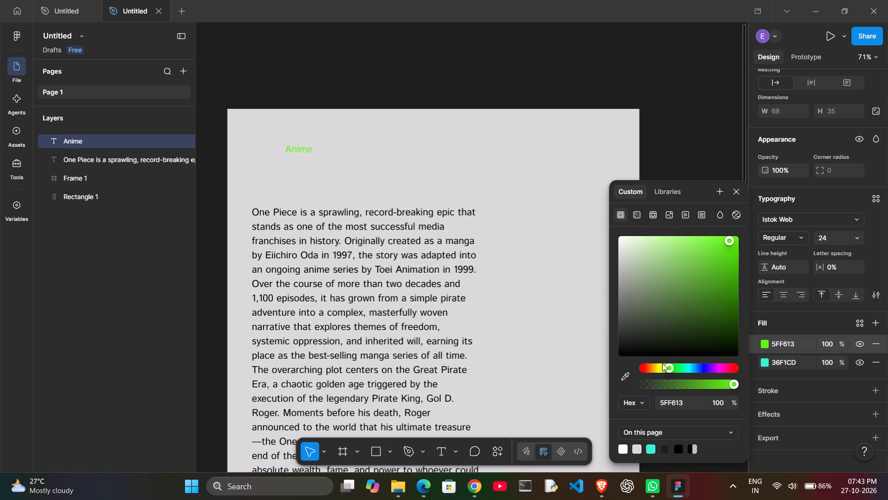
Shift the Anime heading's upper fill to a golden yellow, trying F6C513 and settling on F4C20D.
click(656, 364)
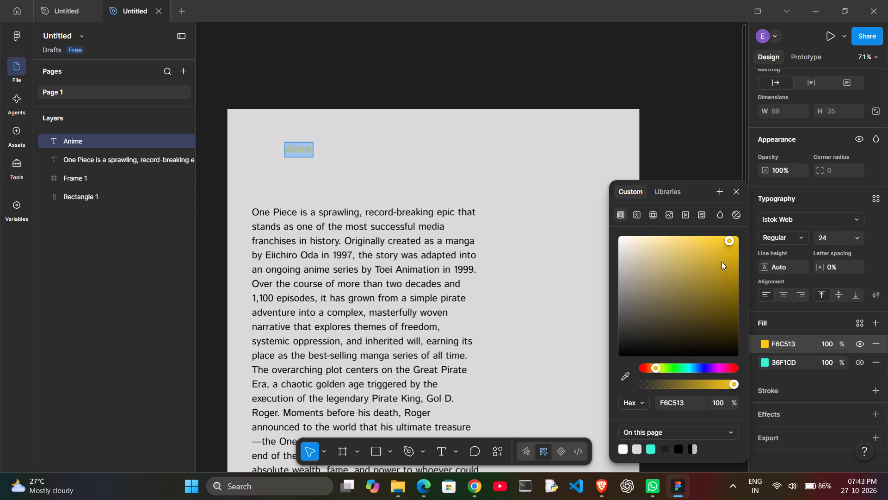
click(714, 235)
click(733, 241)
Set the Anime heading's lower fill to the Accents/Red library colour.
click(791, 362)
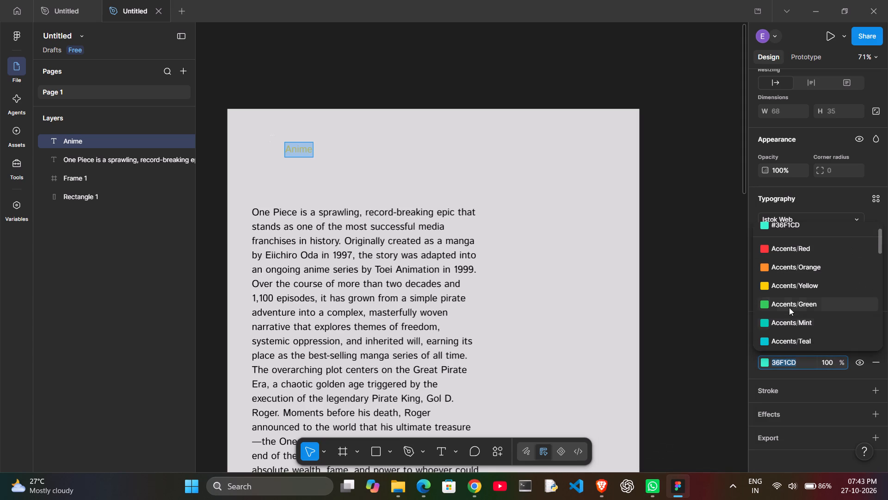
scroll(786, 321, up, 1)
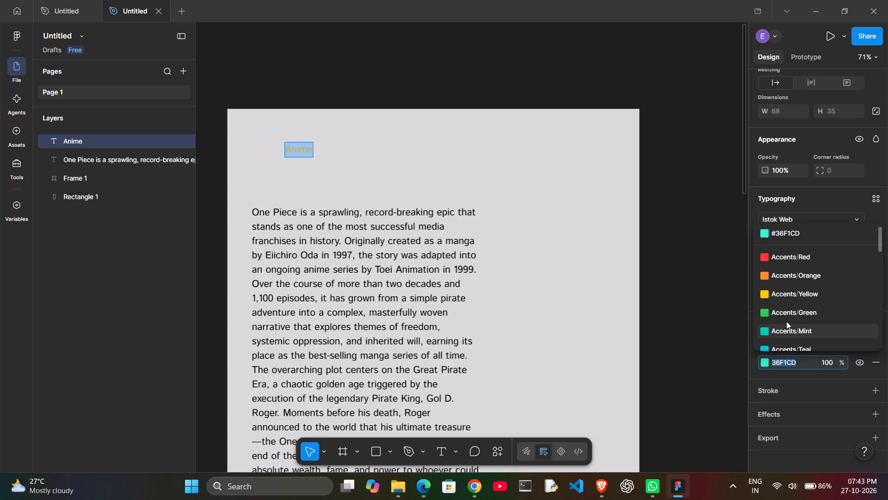
scroll(786, 321, up, 1)
click(800, 250)
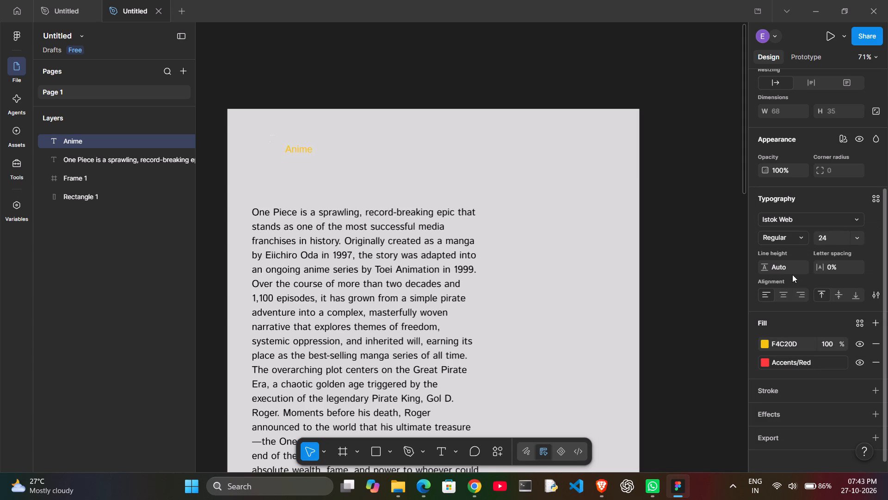
Switch to Coolors in Chrome and browse freshly generated palettes for a new heading colour, dismissing the Color Bot pop-up.
click(834, 342)
click(783, 344)
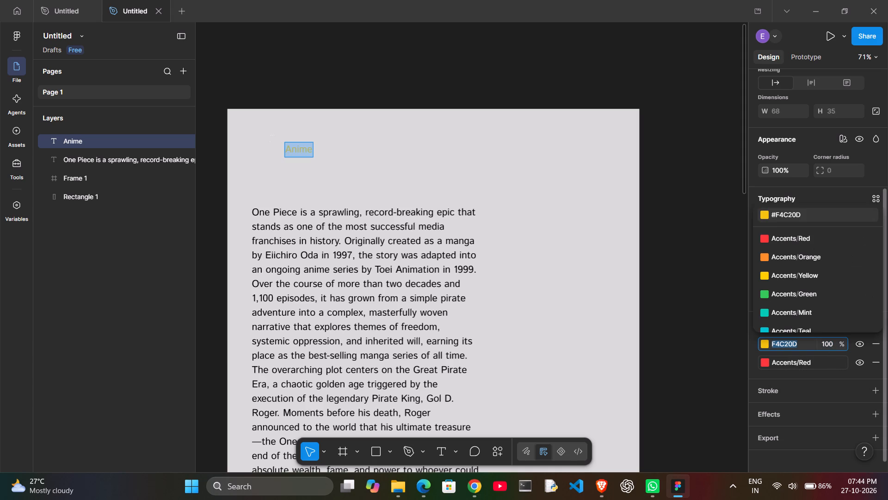
click(783, 344)
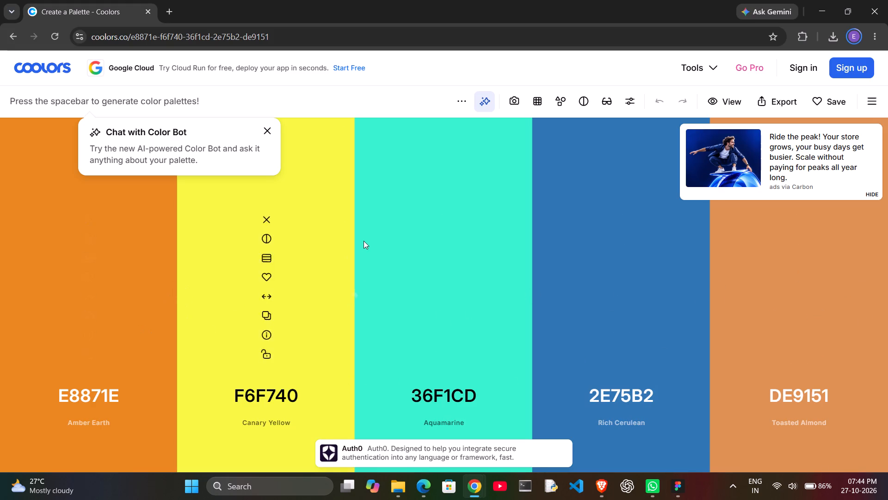
click(267, 131)
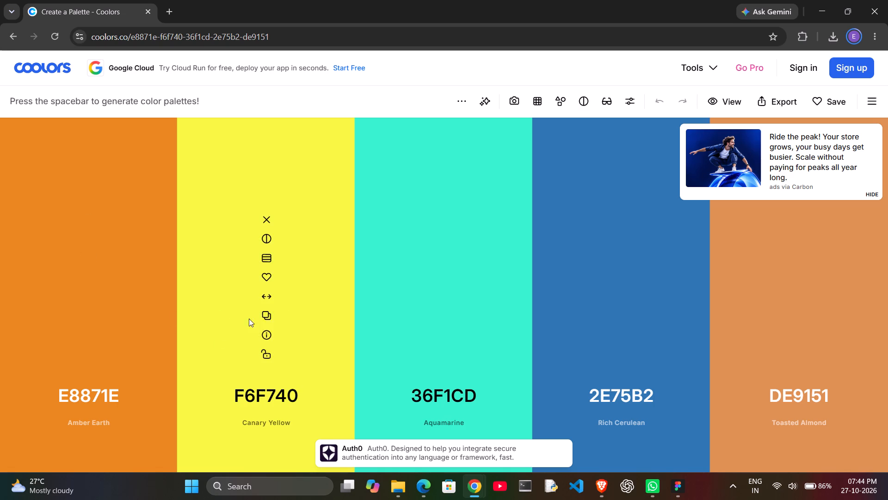
key(space)
key(space)
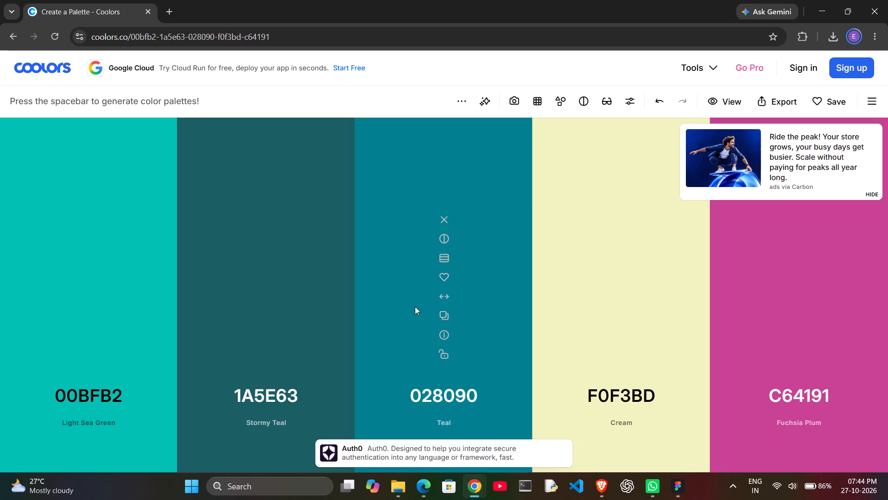
key(space)
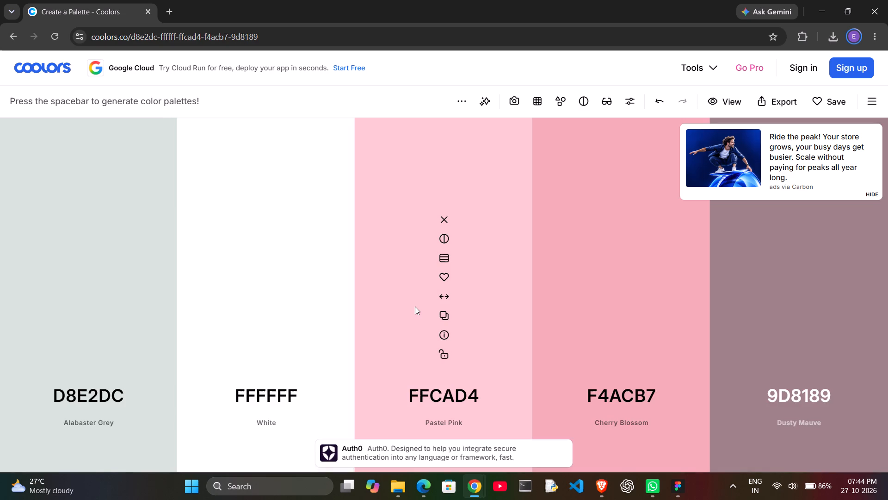
key(space)
key(Left)
key(Left)
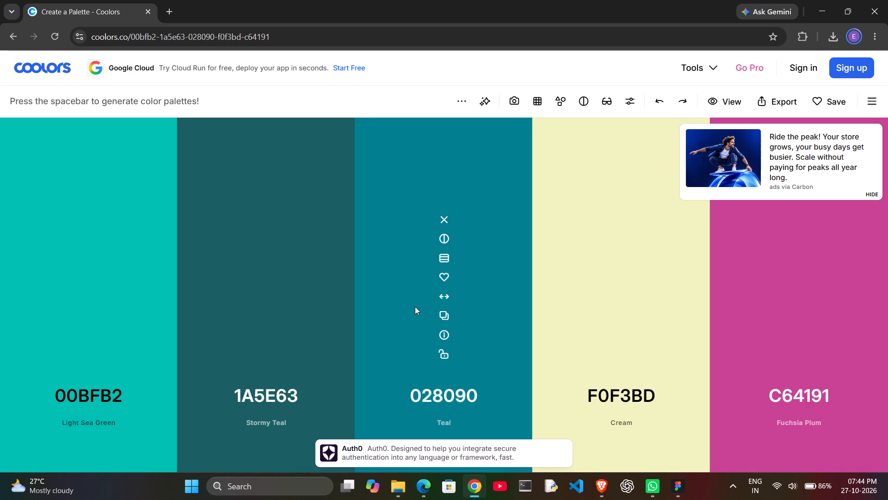
key(Right)
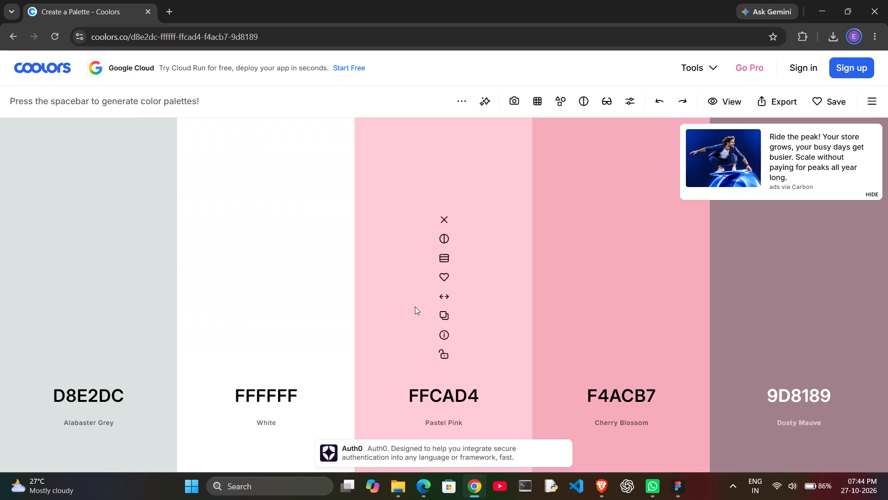
key(Right)
key(Right)
key(Right)
Generate more Coolors palettes, return to the purple one and copy its Amethyst Smoke colour 9882AC.
key(space)
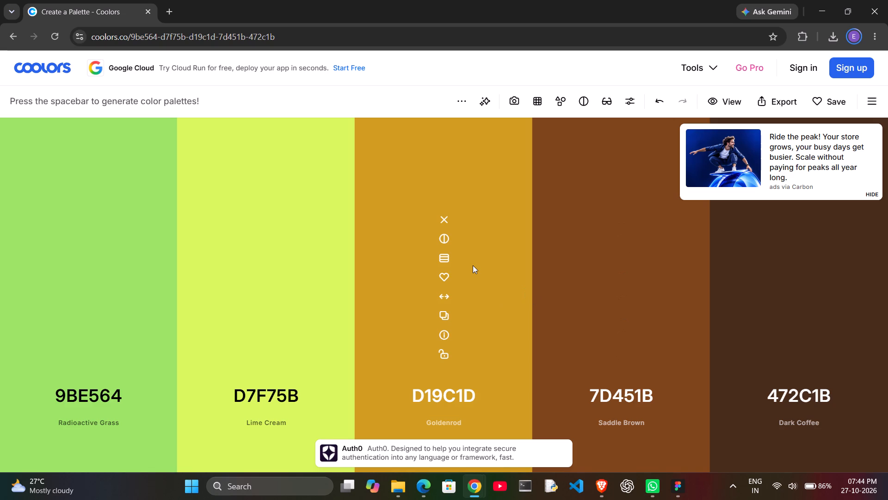
key(space)
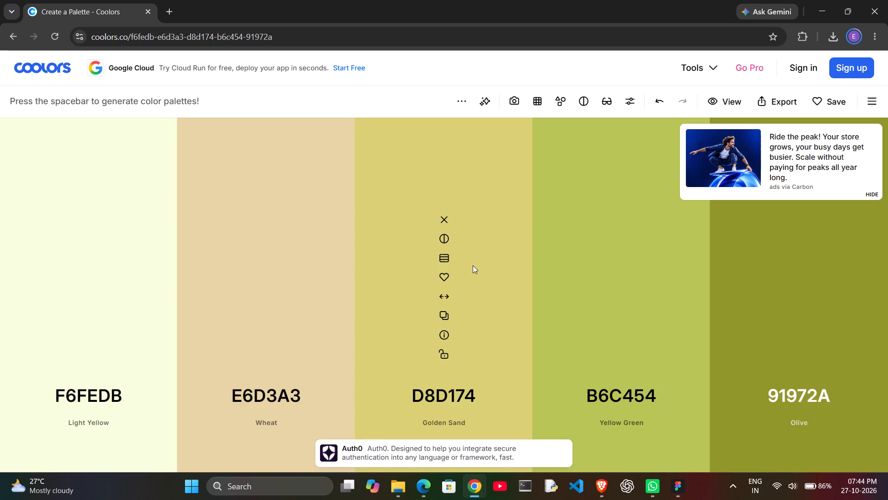
key(space)
key(space)
key(space)
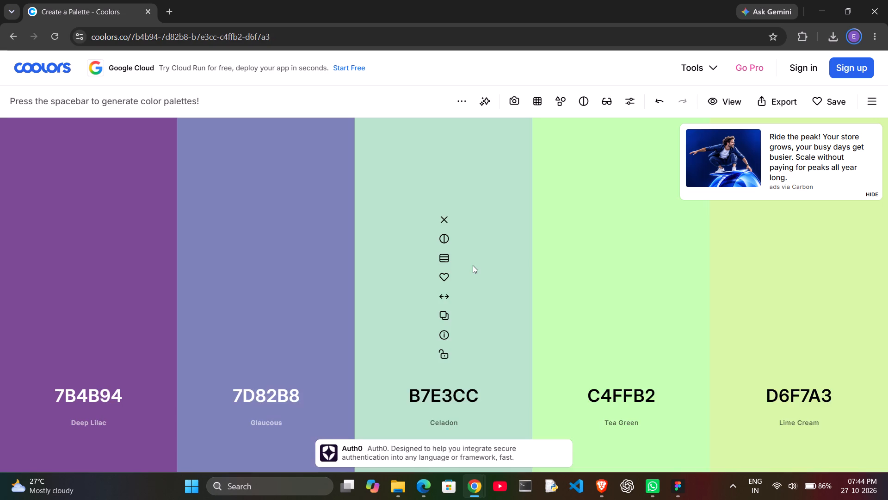
key(Left)
key(Left)
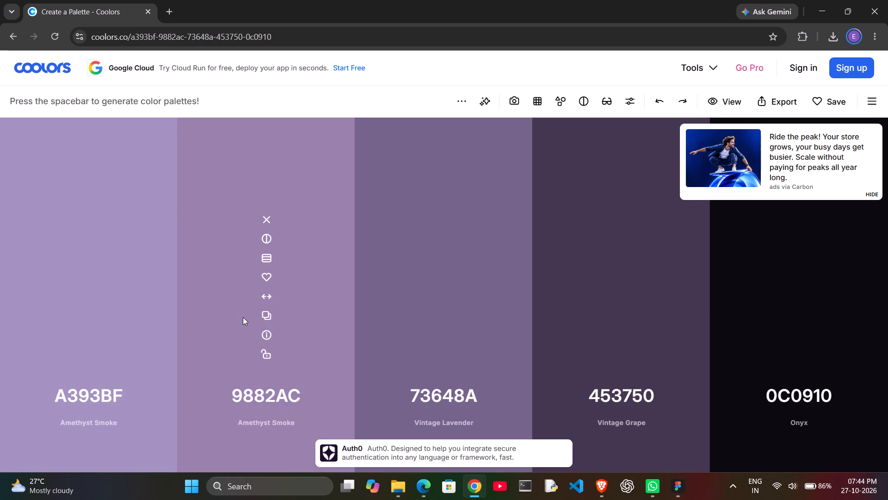
click(271, 321)
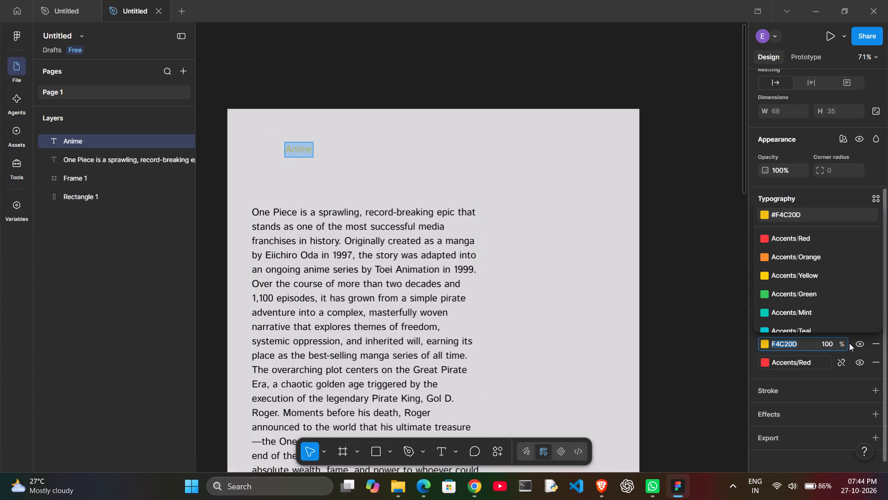
Back in Figma, set the Anime heading's upper fill to the copied colour 9882AC.
click(806, 344)
key(BackSpace)
key(BackSpace)
key(BackSpace)
key(BackSpace)
key(BackSpace)
key(BackSpace)
key(BackSpace)
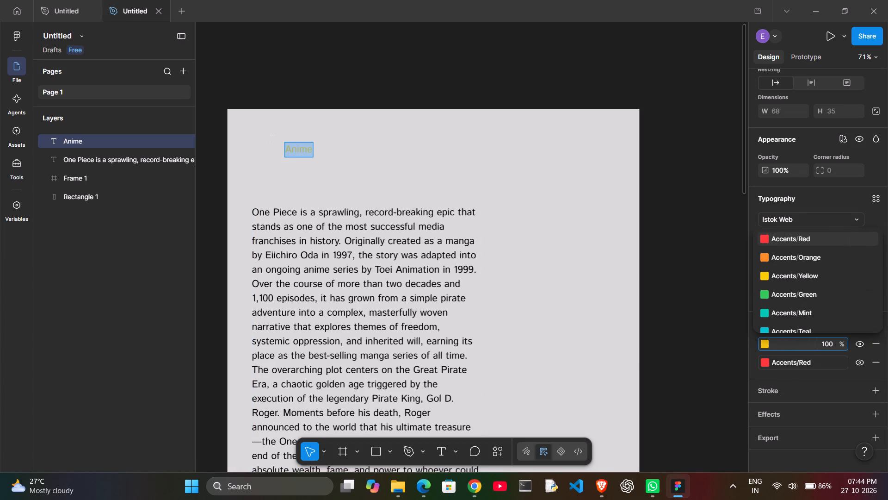
key(ctrl+v)
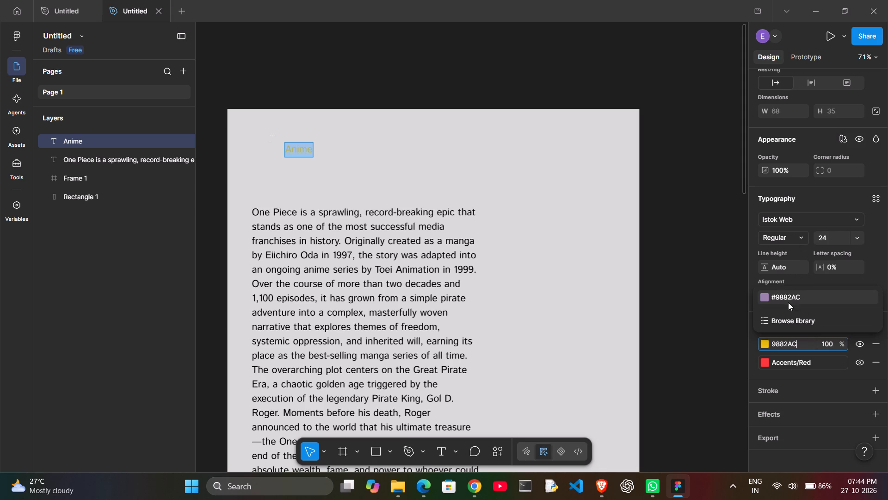
click(783, 293)
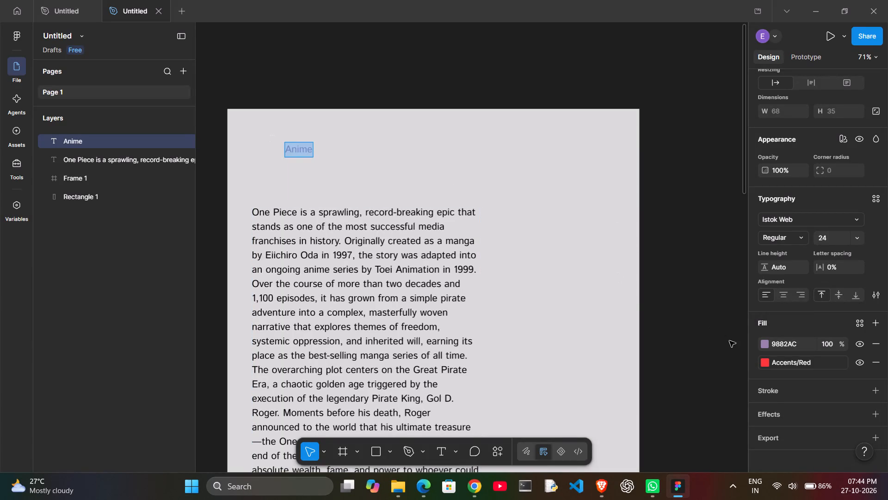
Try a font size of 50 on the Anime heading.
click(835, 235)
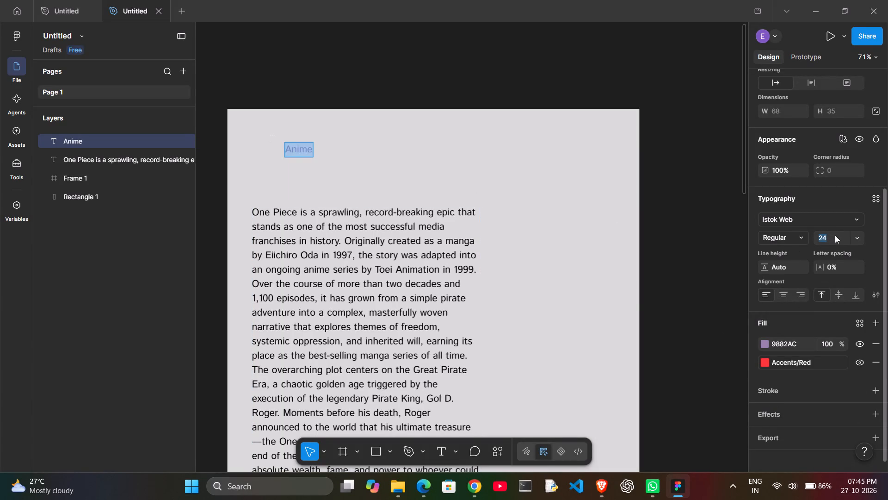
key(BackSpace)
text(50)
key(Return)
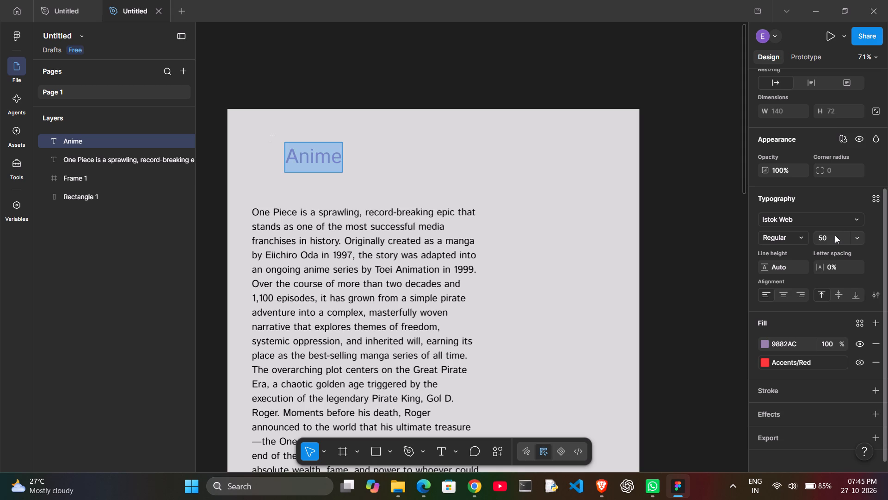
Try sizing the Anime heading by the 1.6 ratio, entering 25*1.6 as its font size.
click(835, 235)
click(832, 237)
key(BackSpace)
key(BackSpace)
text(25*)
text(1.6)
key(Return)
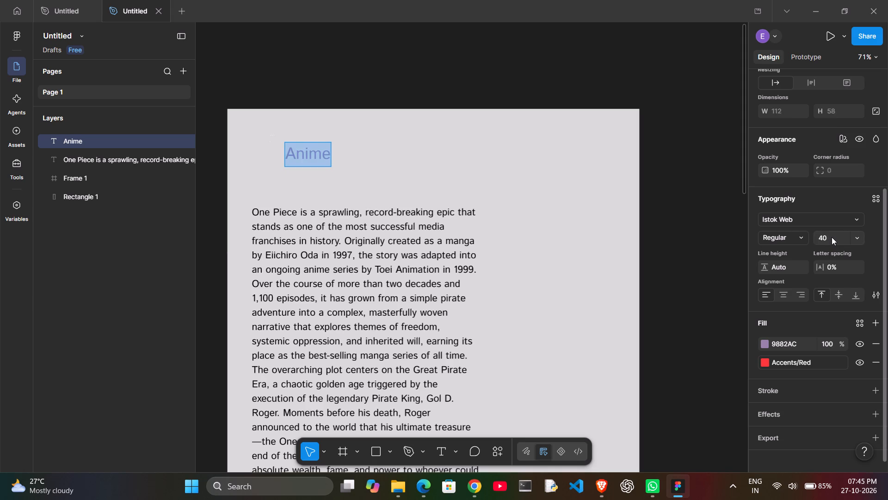
Set the Anime heading's font size to 65.
click(832, 237)
key(BackSpace)
text(65)
key(Return)
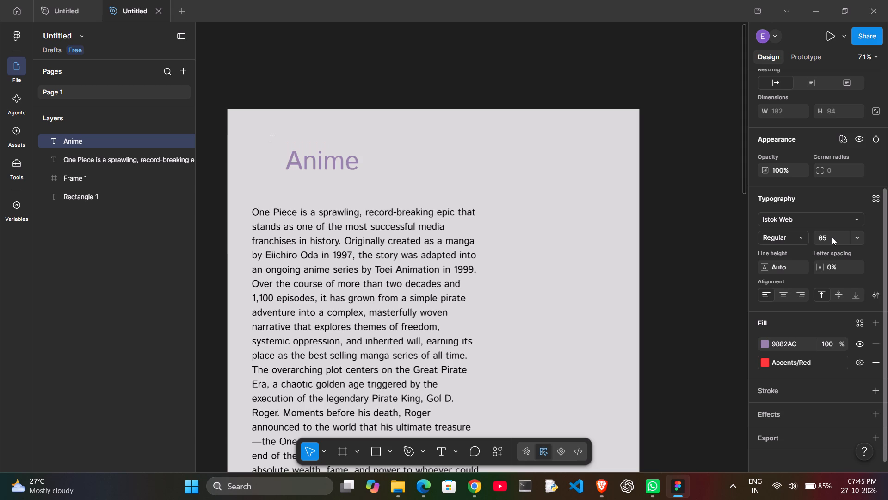
Change the Anime heading's Istok Web font style to Italic.
click(776, 234)
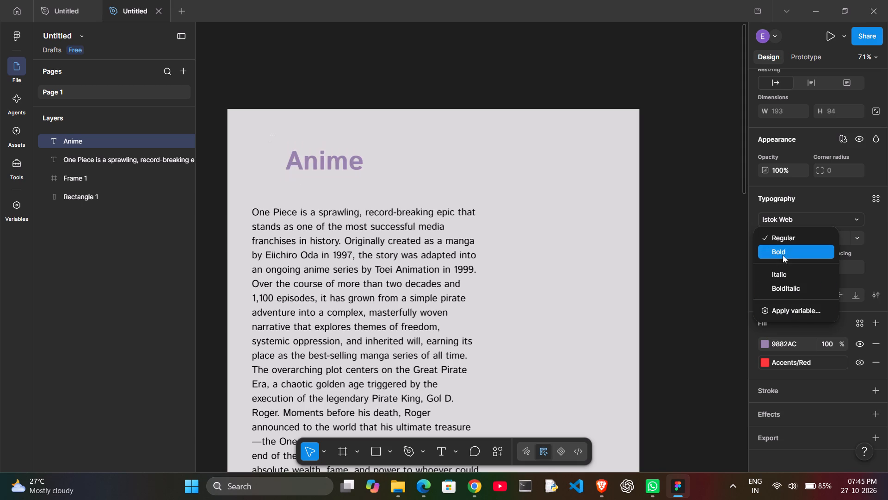
click(785, 260)
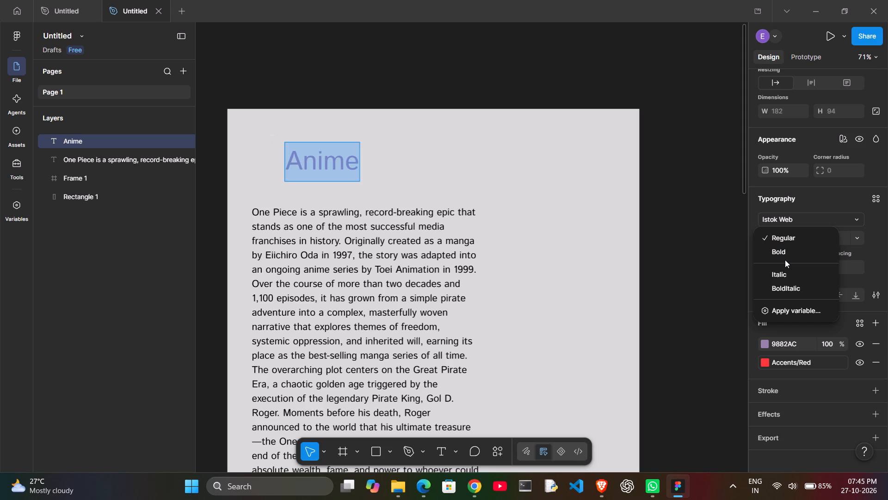
click(786, 270)
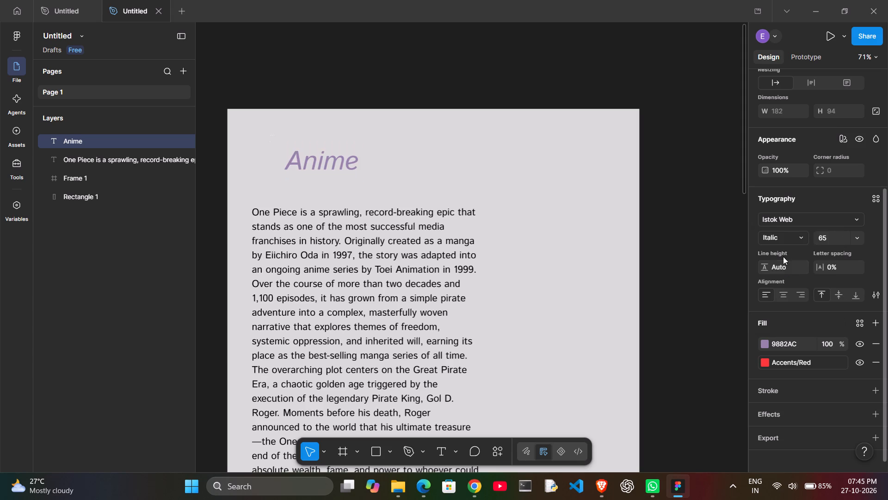
Set the Anime heading's Istok Web font style to Regular.
click(782, 238)
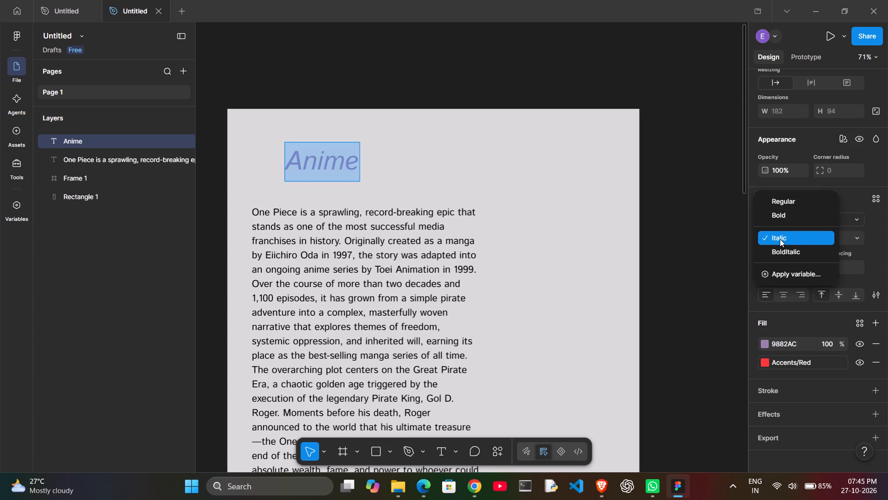
click(780, 239)
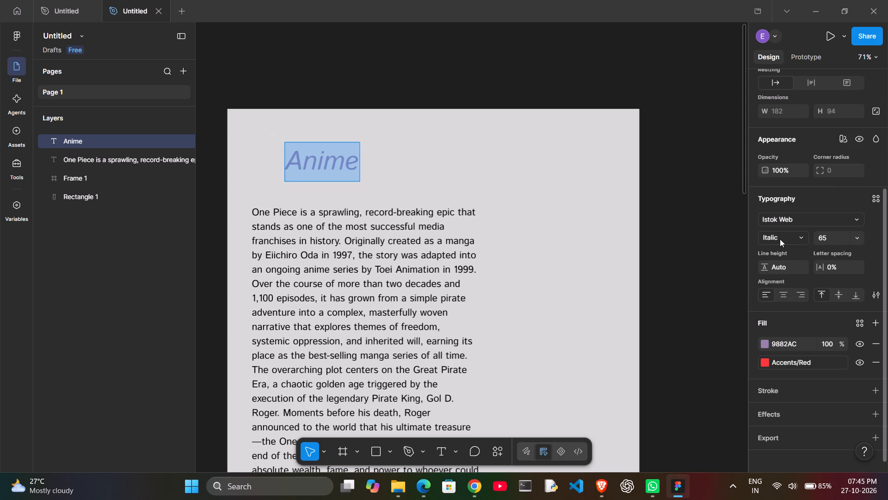
click(771, 237)
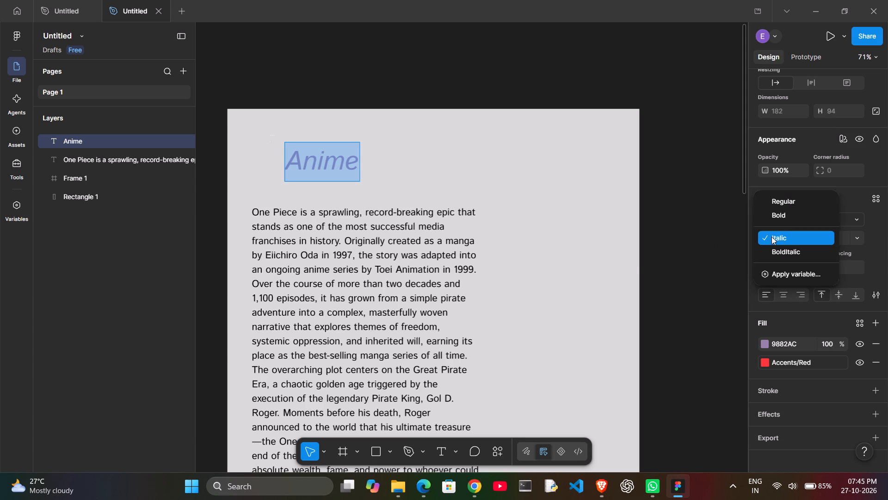
click(774, 205)
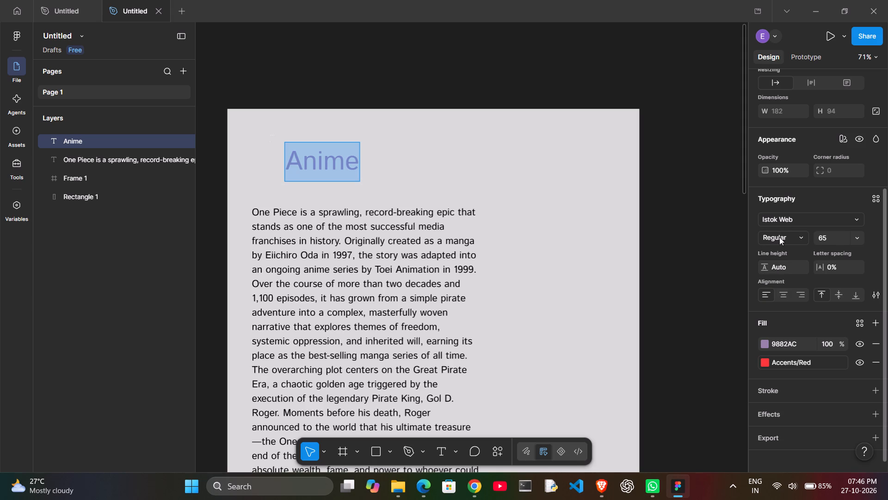
Change the Anime heading's font to Amiri Quran.
scroll(779, 237, right, 1)
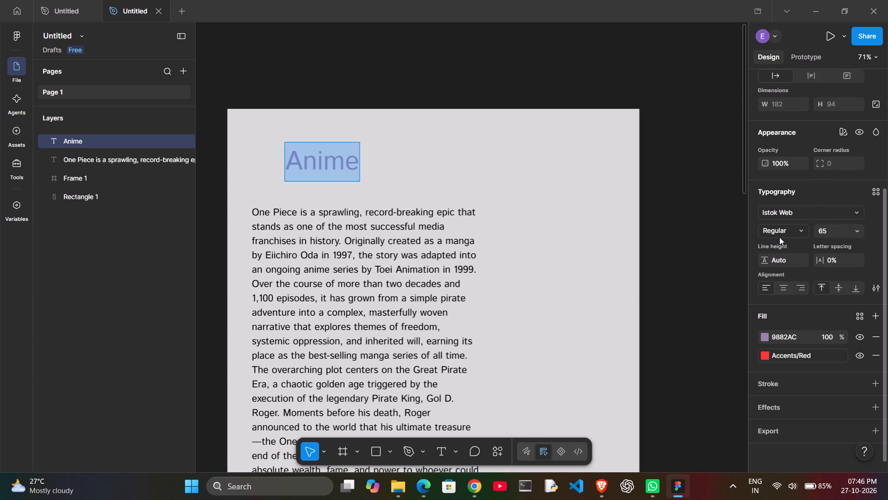
scroll(779, 237, right, 1)
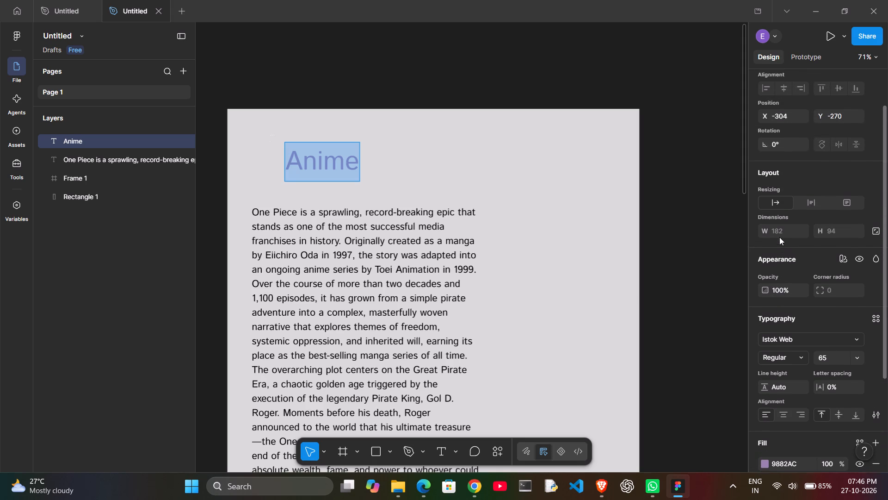
scroll(779, 237, right, 1)
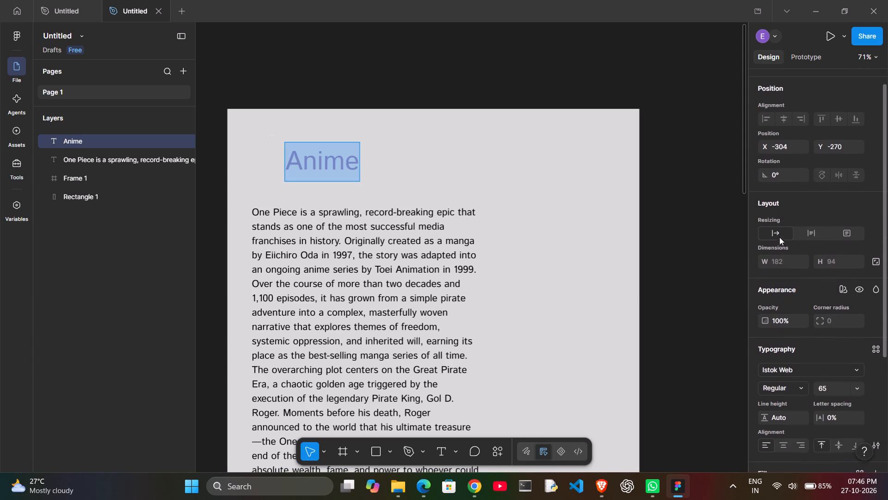
scroll(779, 237, right, 1)
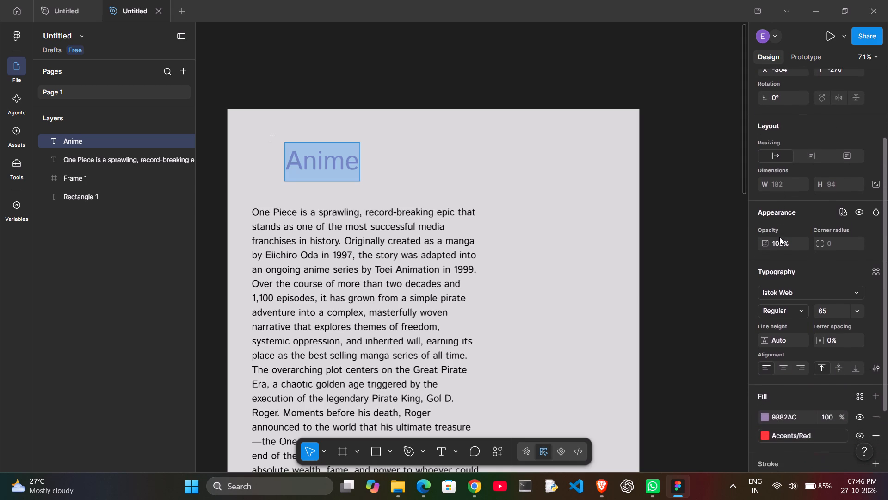
scroll(779, 237, right, 1)
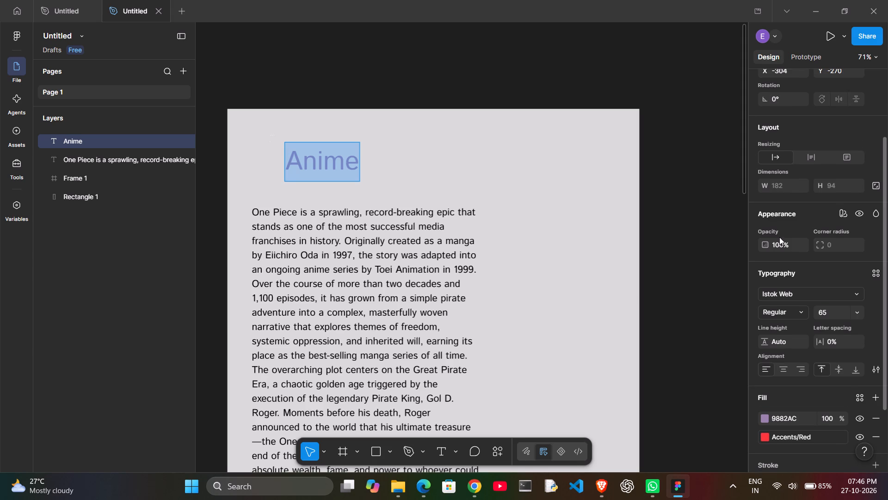
scroll(779, 237, right, 1)
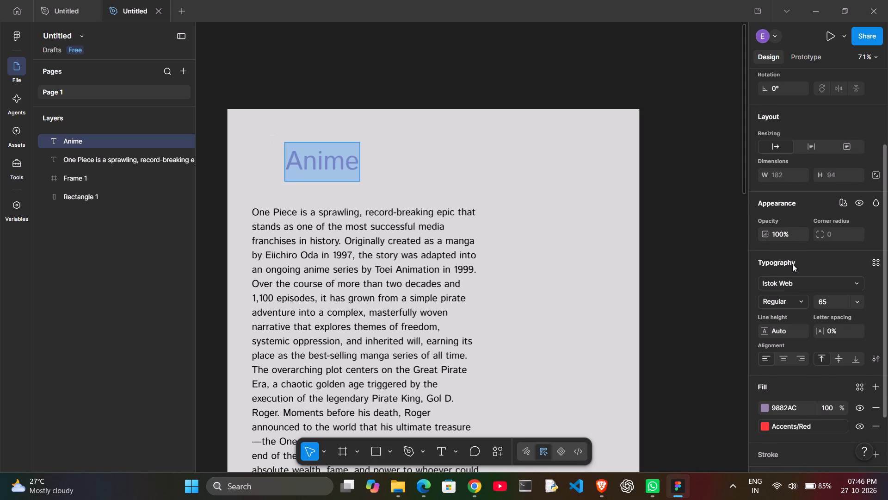
click(792, 263)
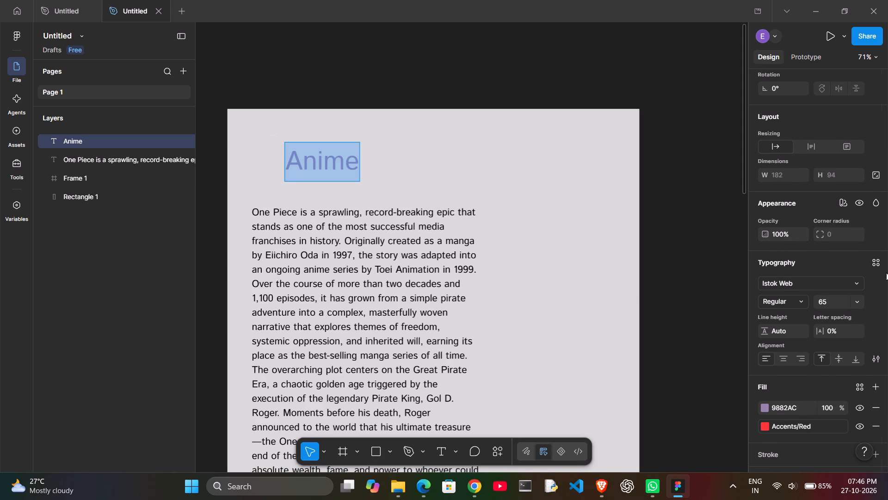
click(855, 284)
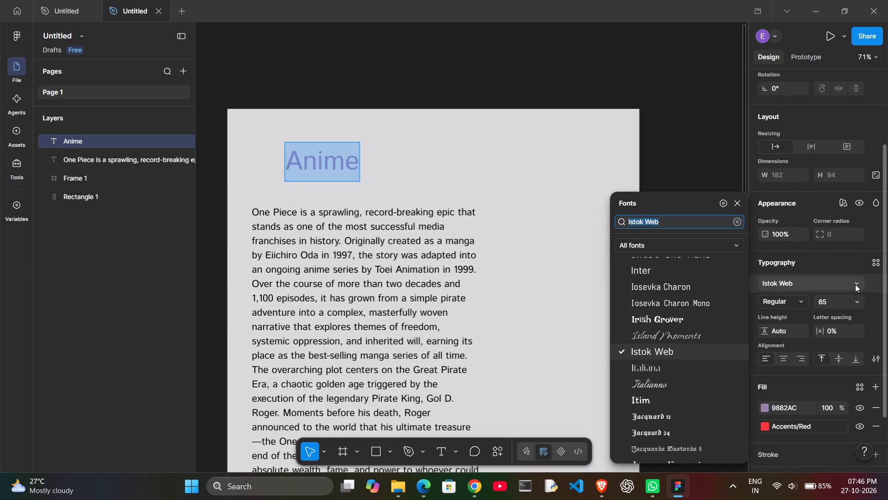
scroll(660, 309, up, 2)
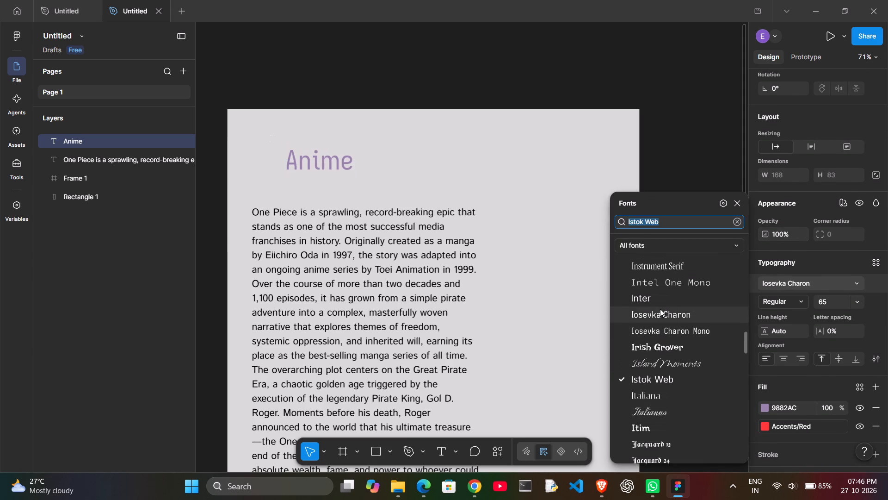
scroll(660, 309, up, 4)
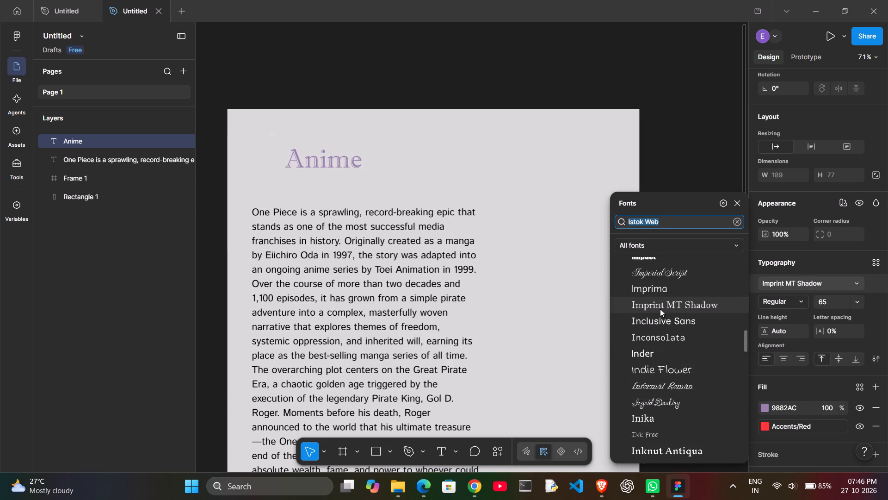
scroll(660, 309, up, 18)
scroll(660, 309, up, 18)
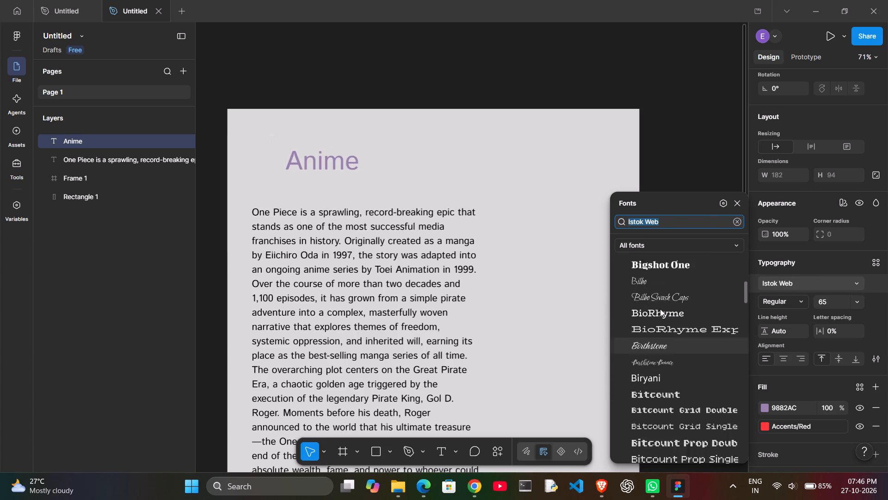
scroll(660, 309, up, 15)
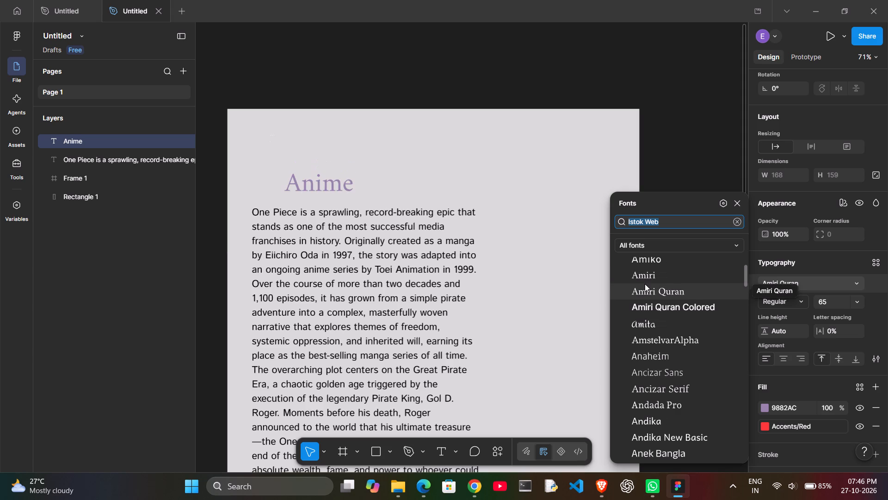
click(645, 284)
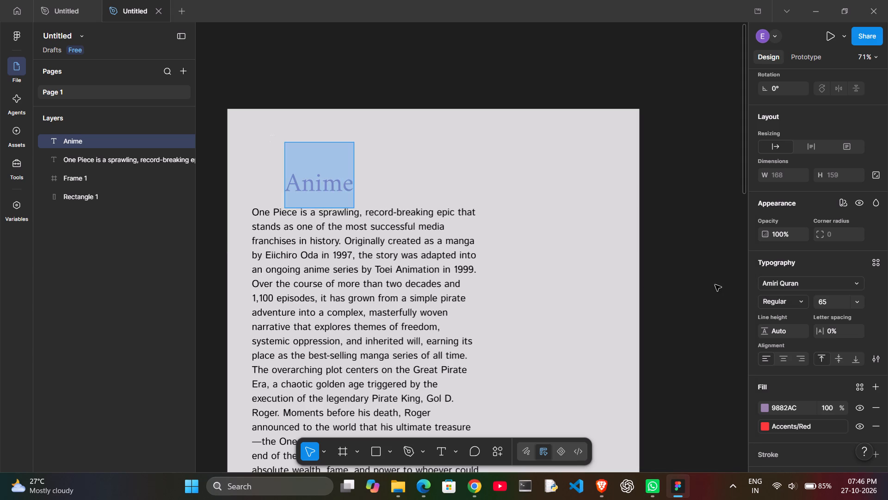
Resize the Anime heading's text box to about 222 × 173, keeping the word on one line.
drag(323, 183, 323, 183)
drag(323, 183, 407, 169)
click(407, 169)
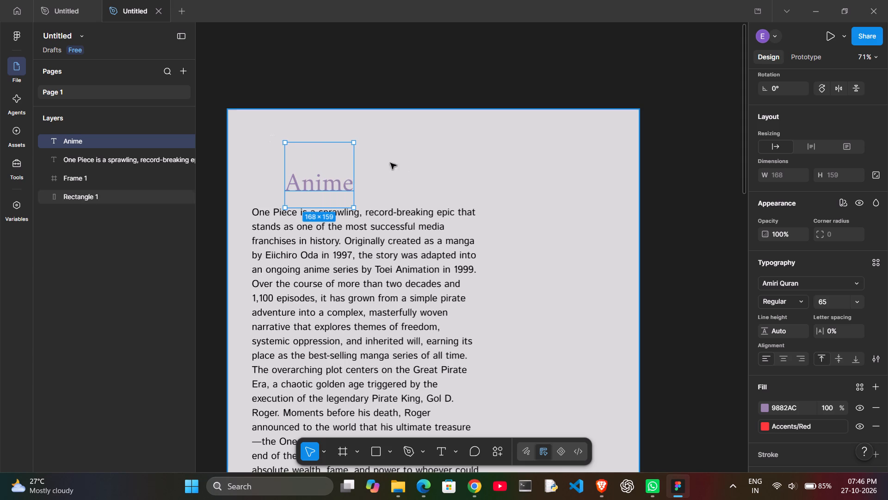
drag(356, 145, 341, 131)
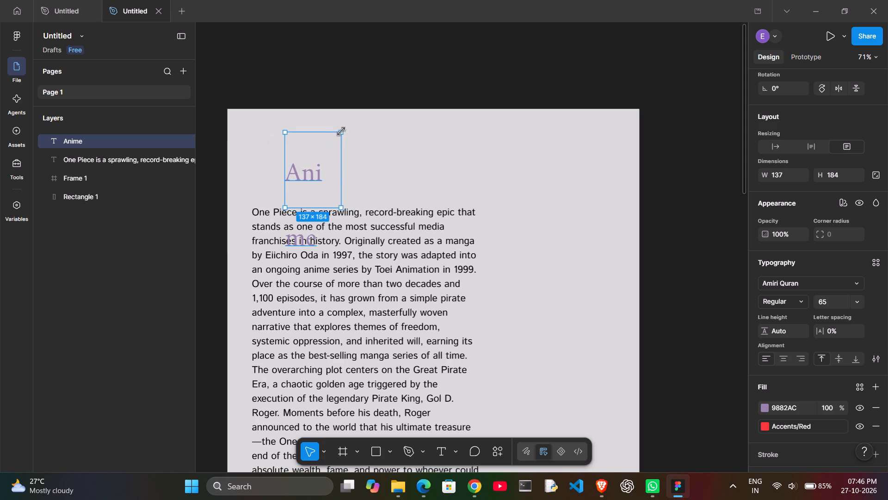
drag(341, 131, 377, 128)
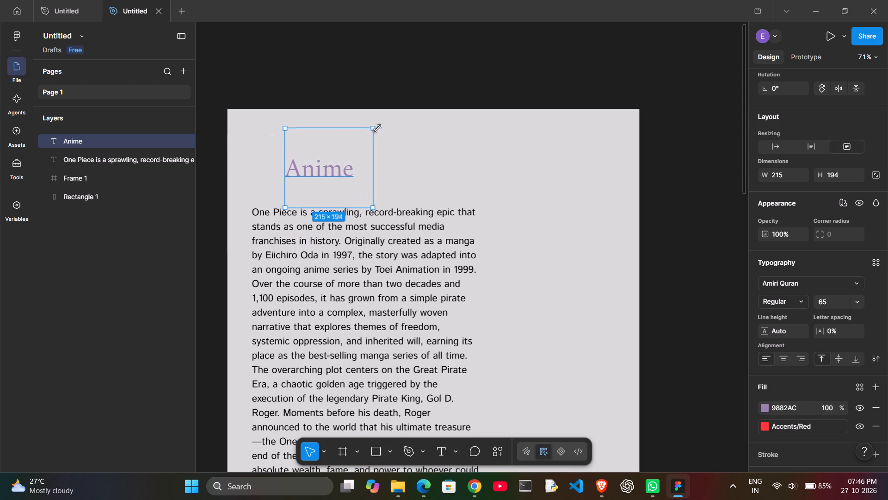
drag(377, 128, 376, 137)
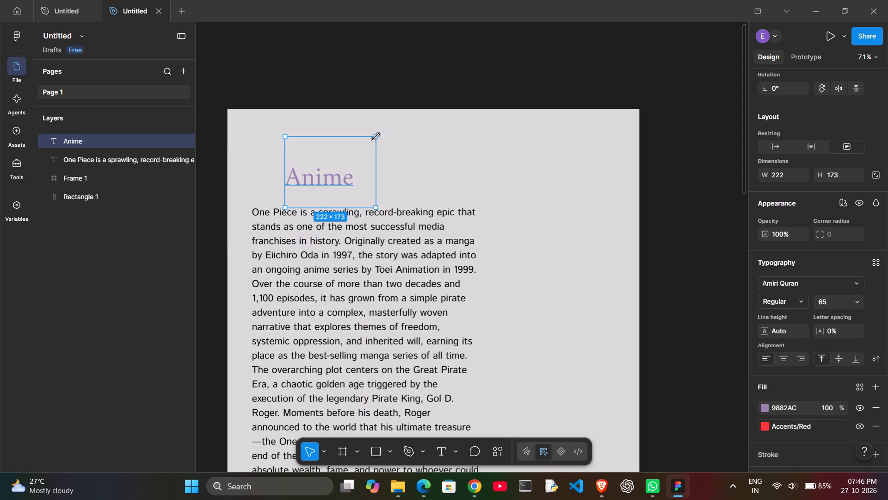
Move the grey background rectangle down to about X -452, Y -284.
click(460, 150)
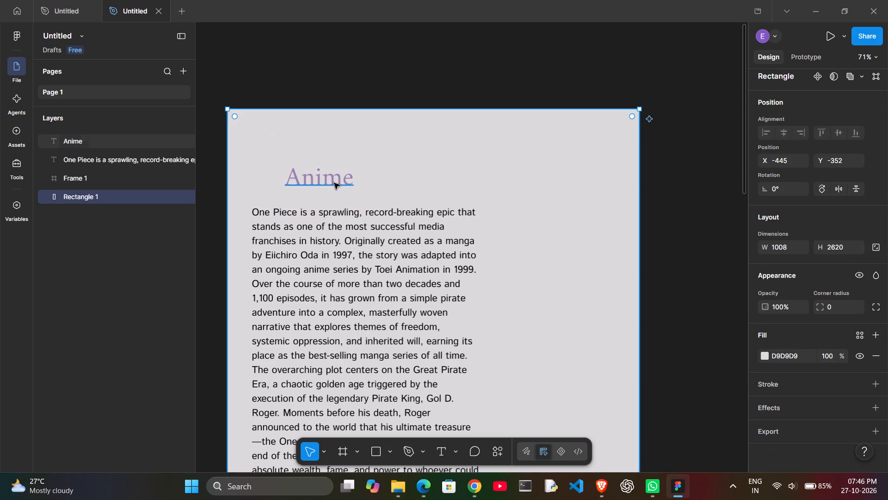
drag(326, 183, 324, 185)
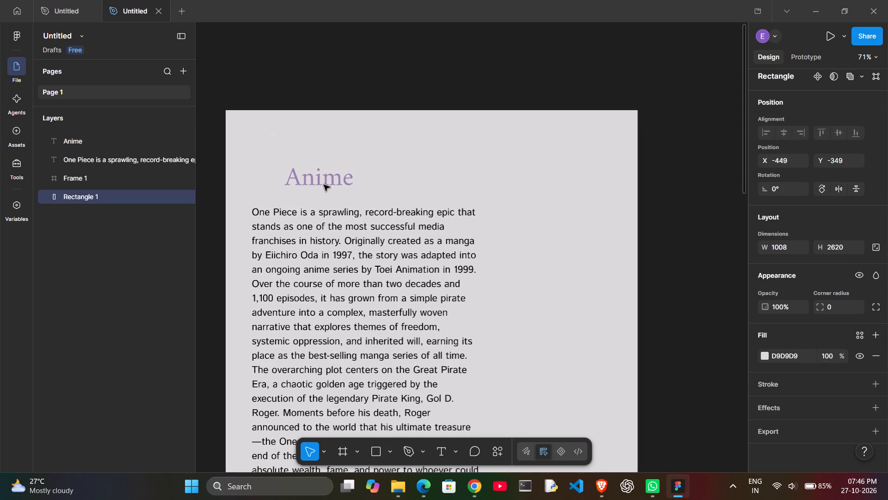
drag(324, 185, 323, 210)
click(521, 159)
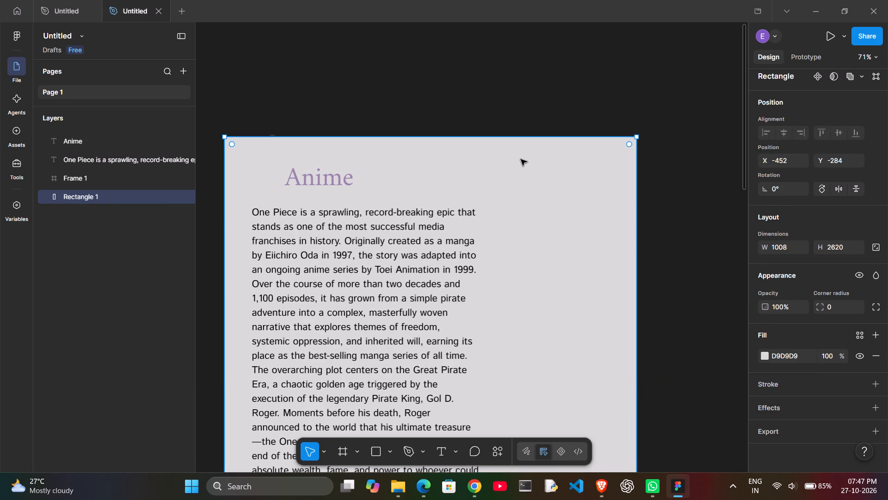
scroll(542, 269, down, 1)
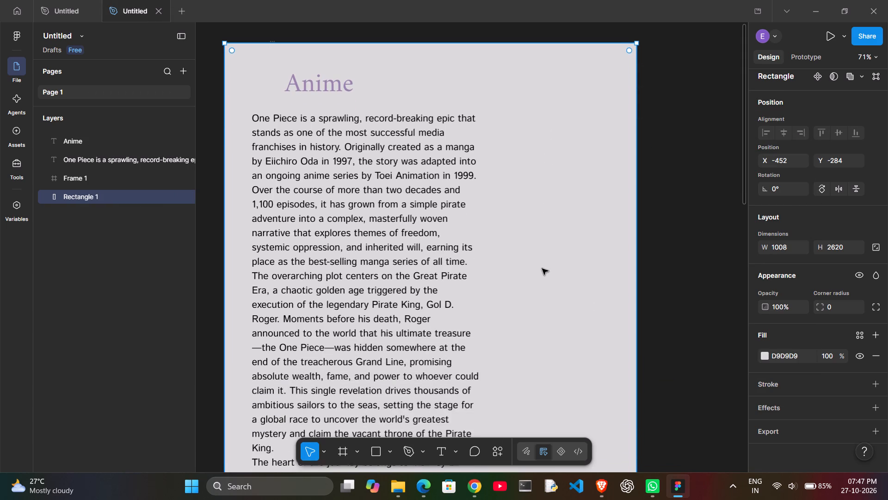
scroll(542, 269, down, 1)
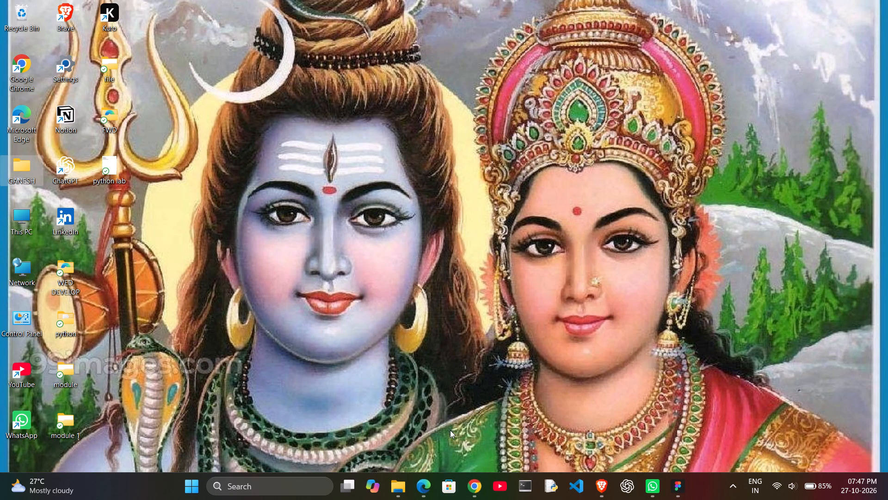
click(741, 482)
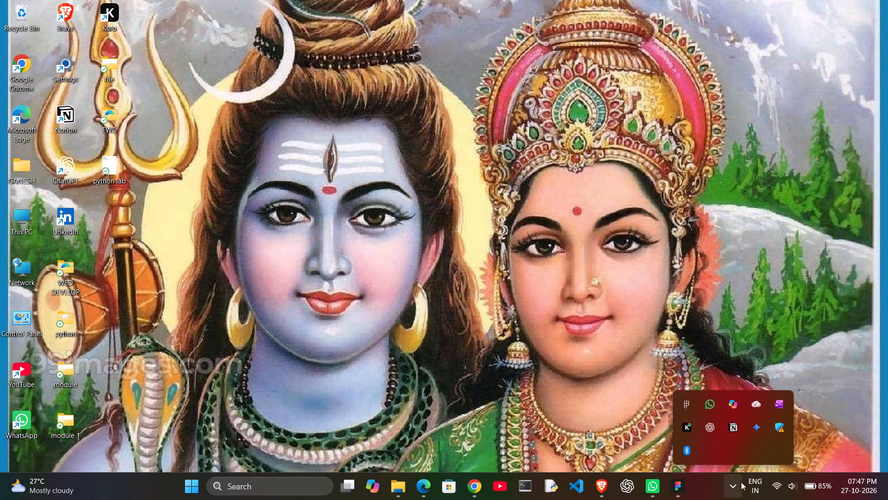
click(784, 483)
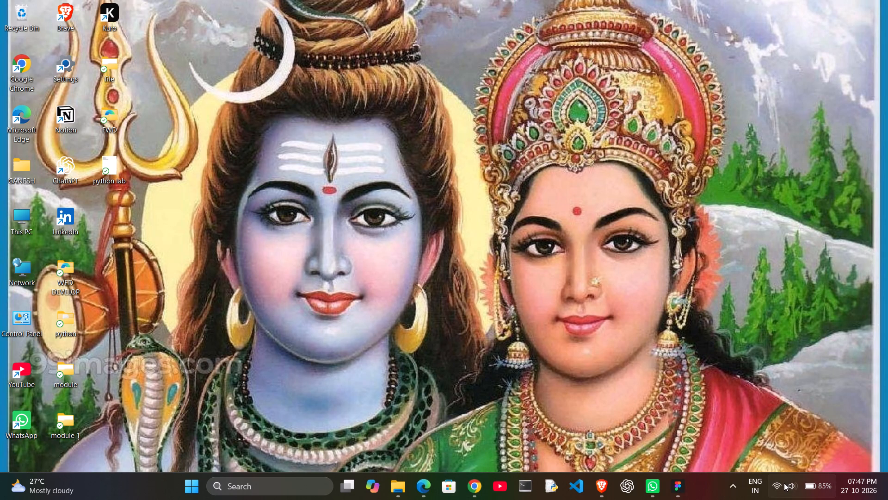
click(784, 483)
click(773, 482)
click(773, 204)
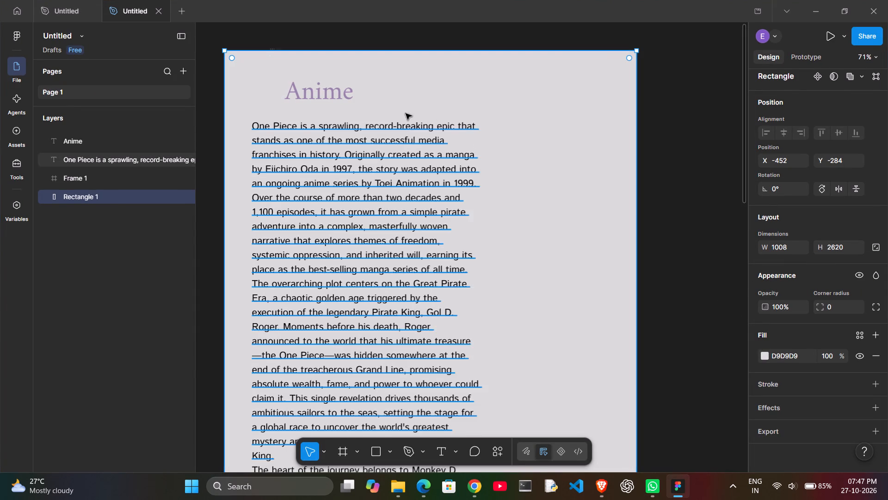
Move the Anime heading to about X -385, Y -300, aligning its left edge with the One Piece paragraph.
click(330, 88)
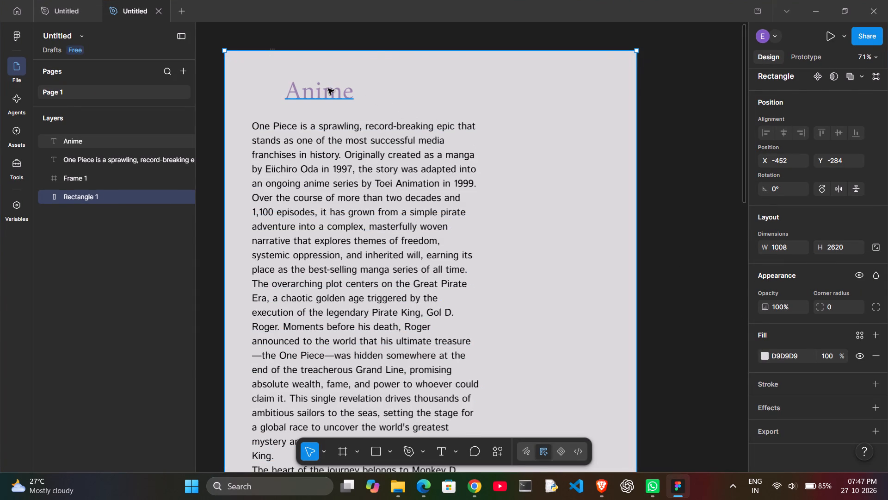
click(329, 88)
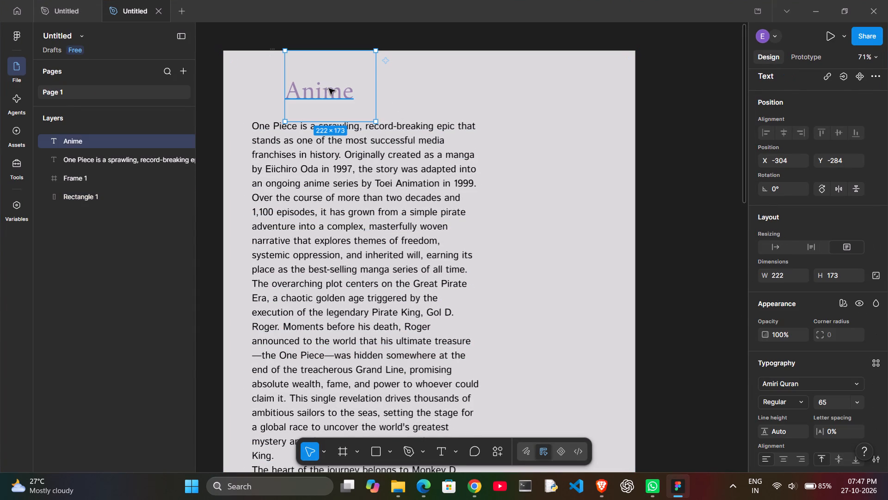
click(321, 94)
drag(321, 94, 306, 94)
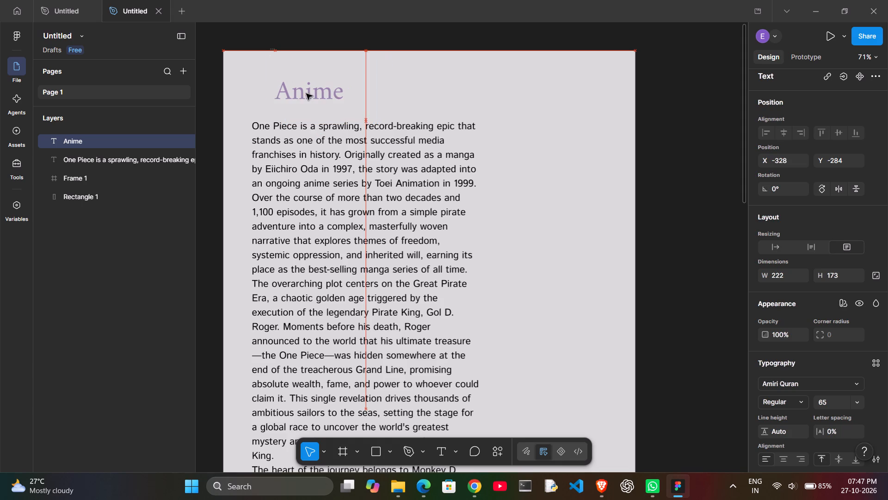
drag(306, 94, 289, 87)
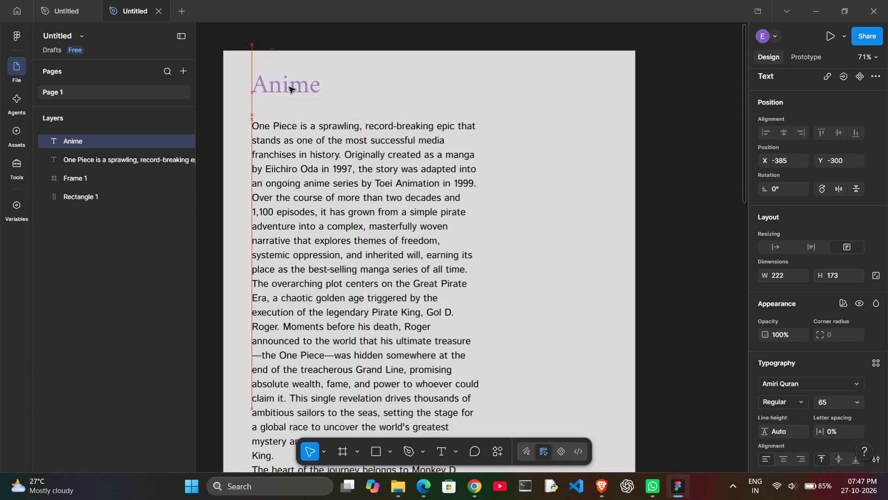
Move the Anime heading up to about Y -309, keeping its left edge aligned with the One Piece text.
drag(289, 87, 289, 81)
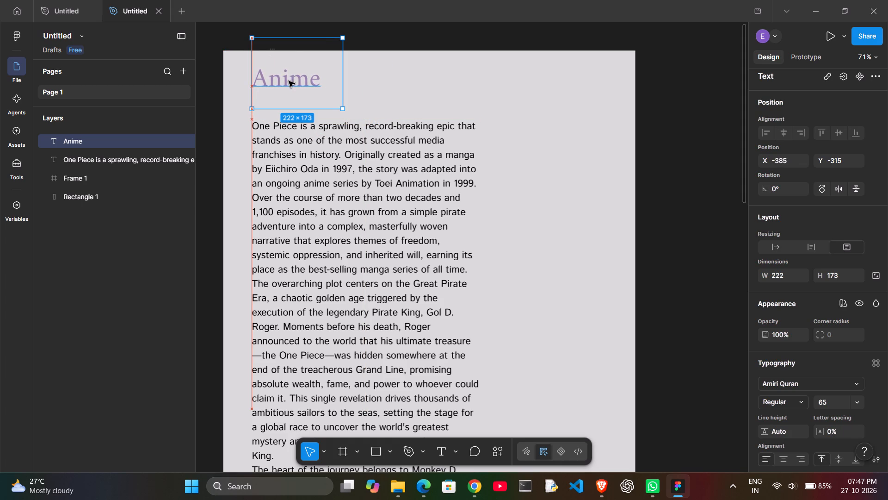
drag(289, 81, 289, 83)
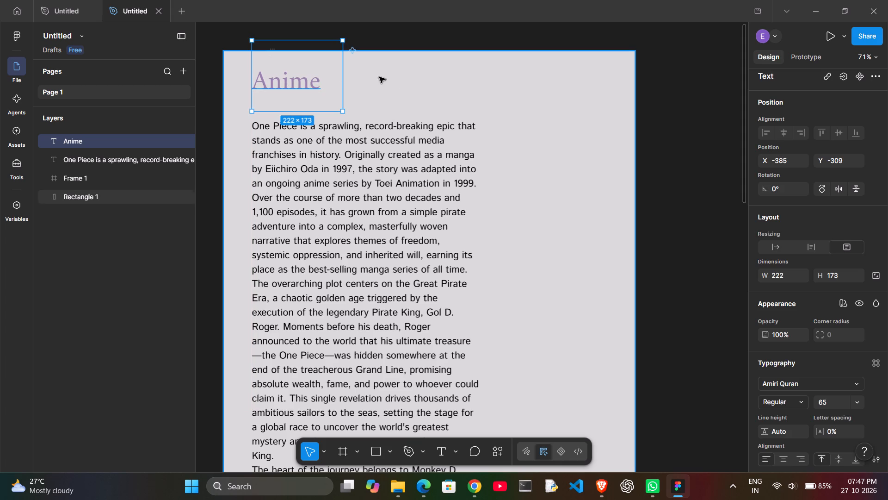
Add a stroke to the grey background rectangle and colour it custom blue 2182E8.
click(404, 83)
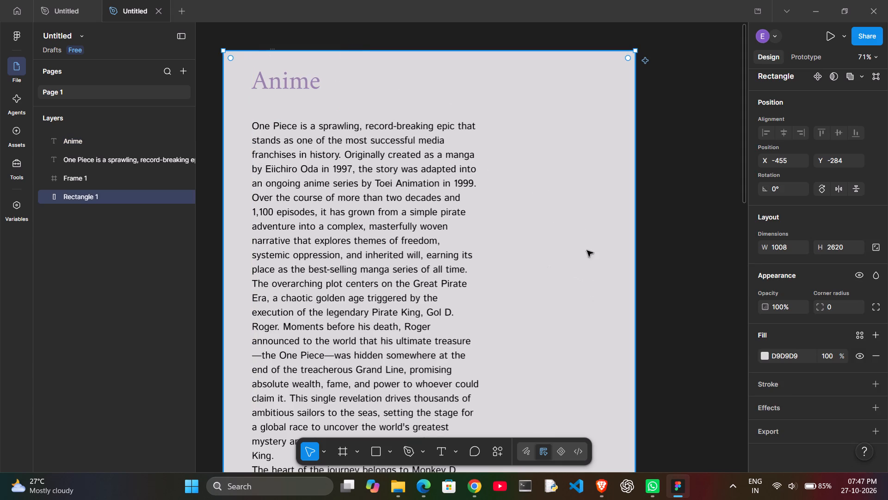
click(523, 219)
click(773, 381)
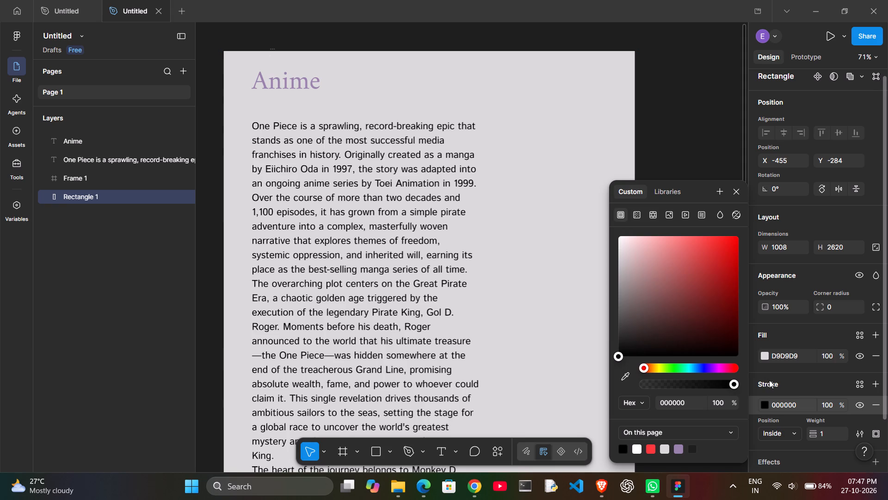
click(697, 367)
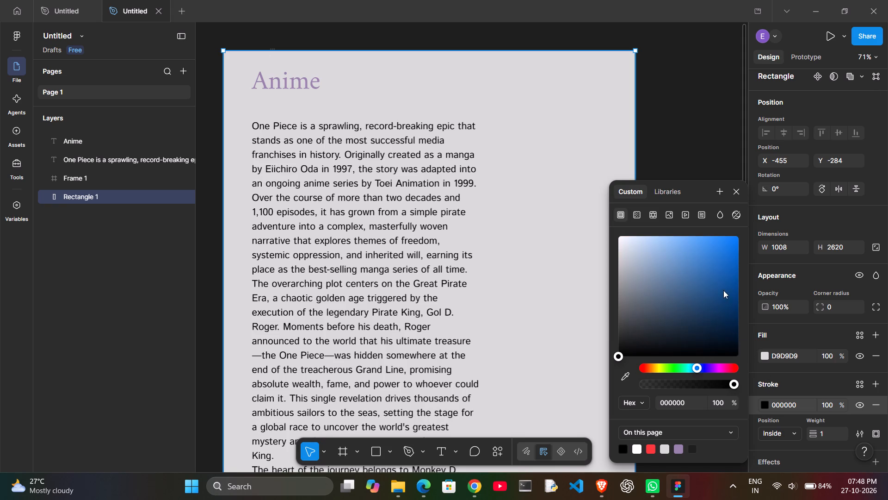
click(716, 278)
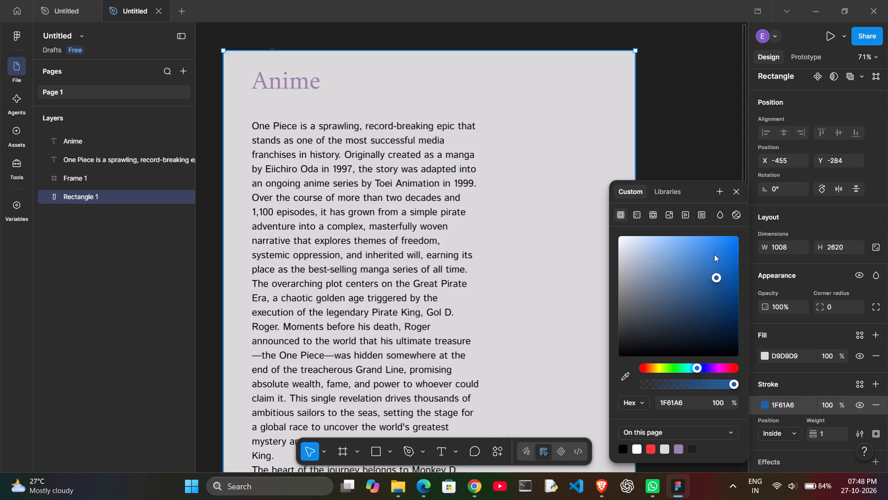
click(714, 254)
click(718, 250)
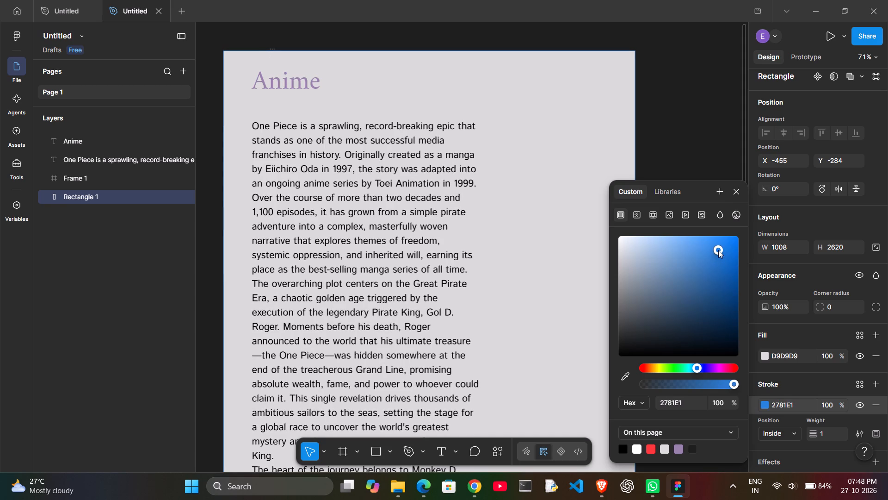
click(718, 250)
click(721, 247)
Set the grey rectangle's stroke to the Accents/Yellow colour from the iOS and iPadOS 27 library.
click(671, 185)
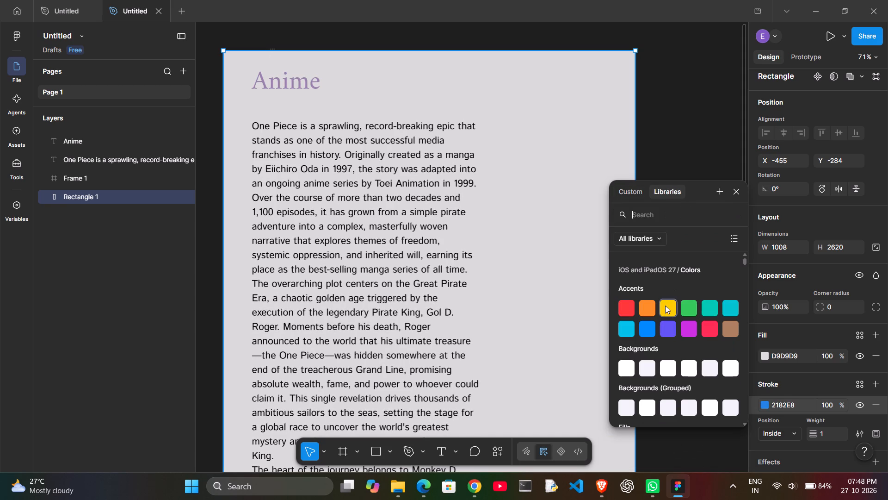
click(665, 306)
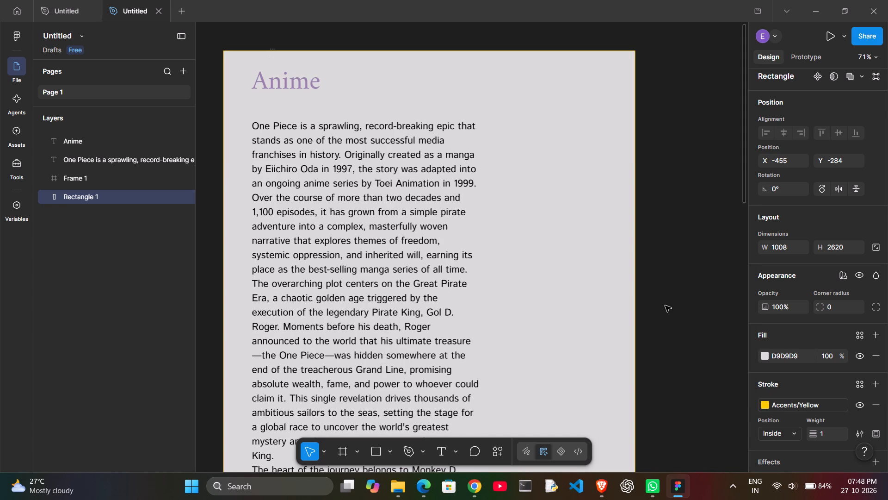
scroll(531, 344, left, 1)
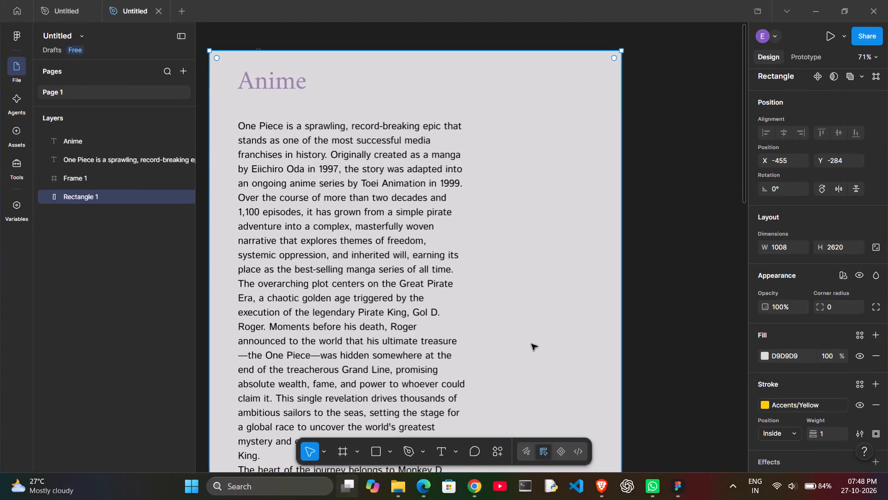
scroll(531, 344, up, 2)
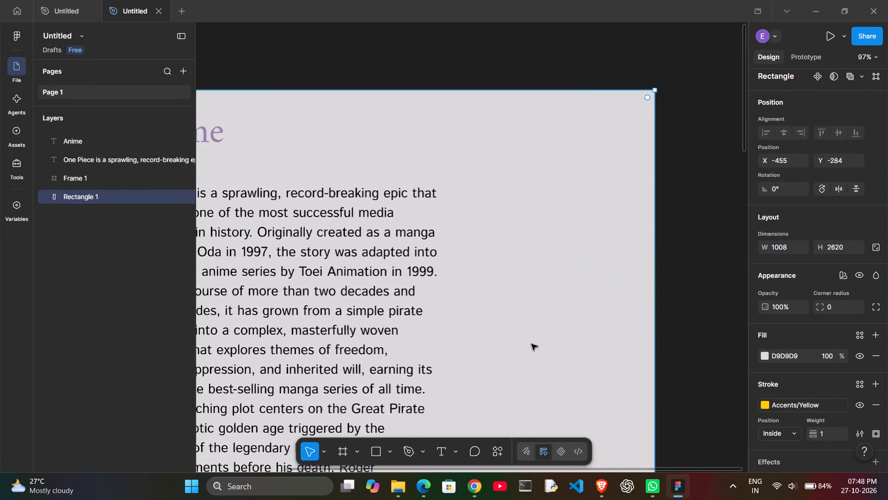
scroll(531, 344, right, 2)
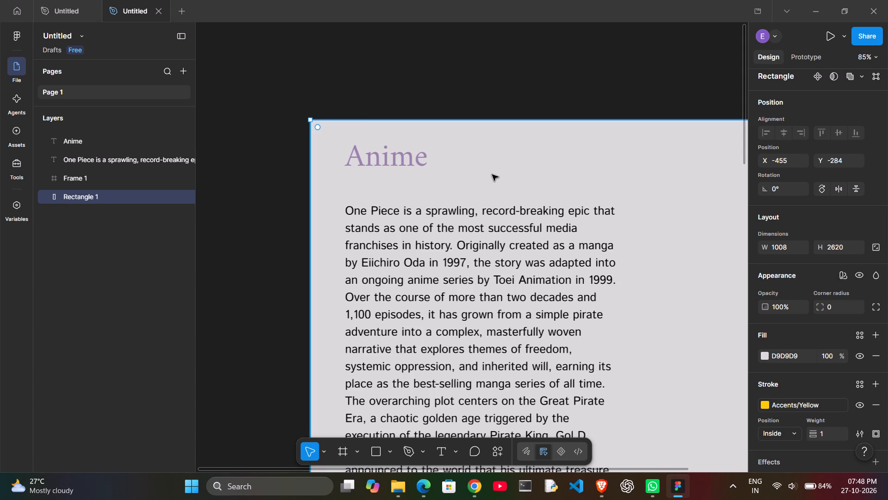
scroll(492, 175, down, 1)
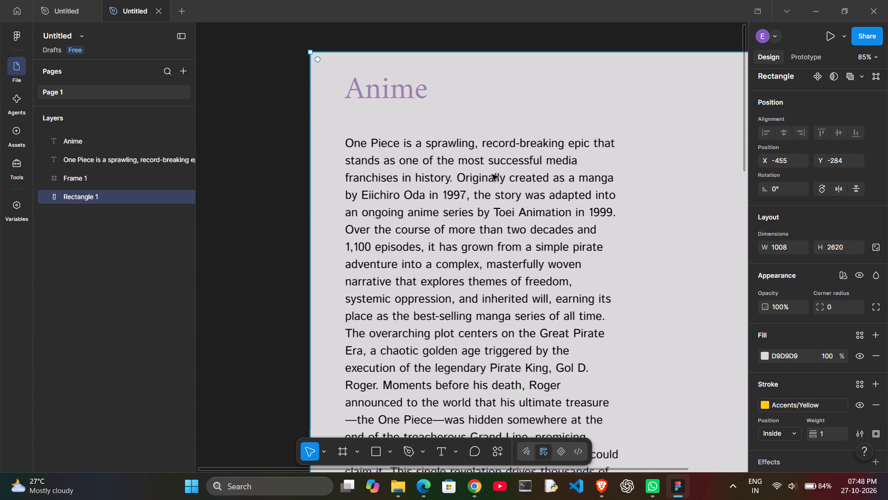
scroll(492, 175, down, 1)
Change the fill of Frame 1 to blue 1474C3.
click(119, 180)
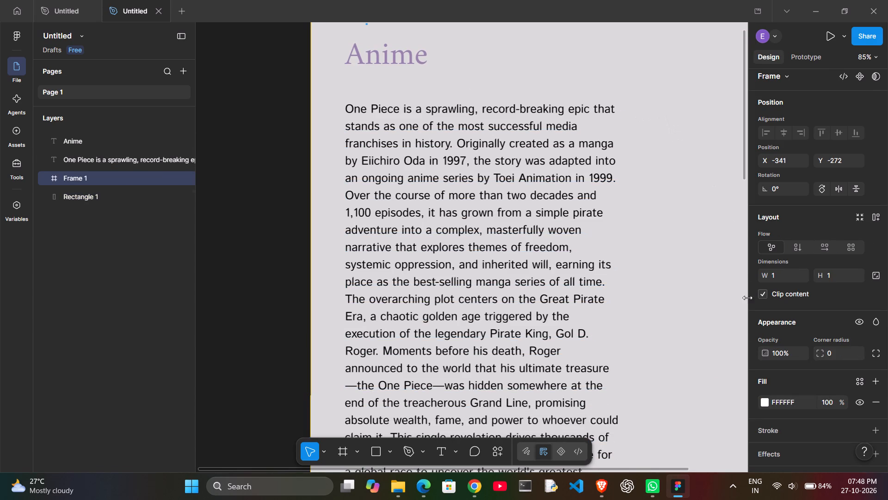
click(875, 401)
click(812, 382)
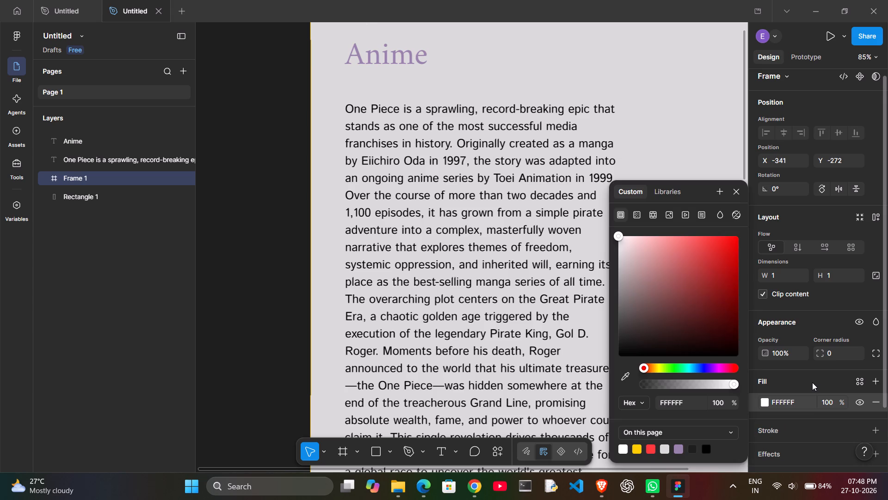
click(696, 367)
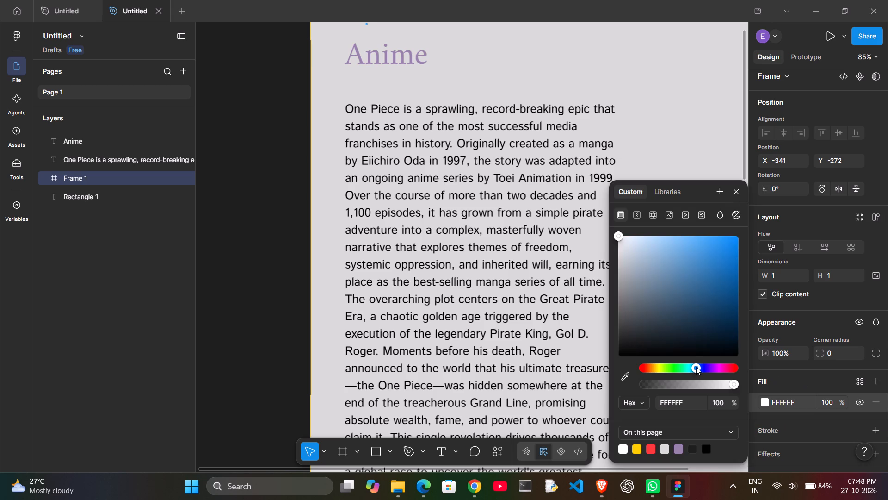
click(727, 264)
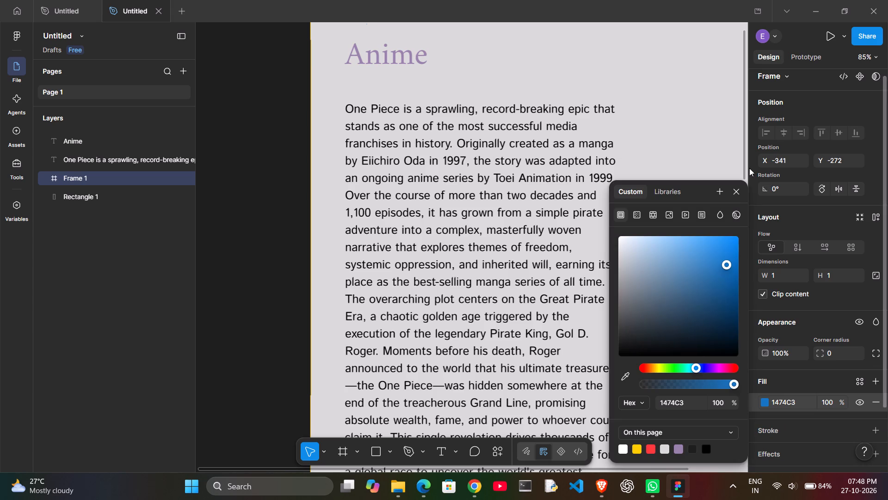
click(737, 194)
Delete Frame 1 from the page.
key(Delete)
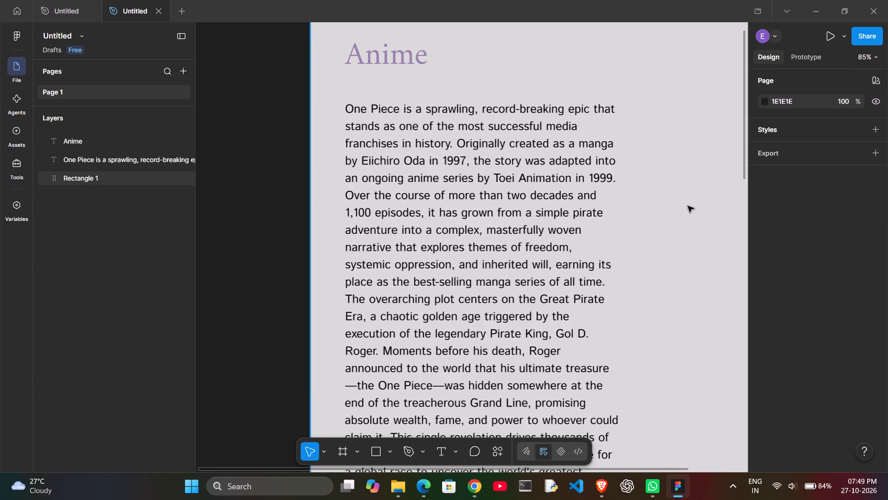
Resize the One Piece text box to about 629 × 687 so its lines run wider across the rectangle.
scroll(688, 206, left, 2)
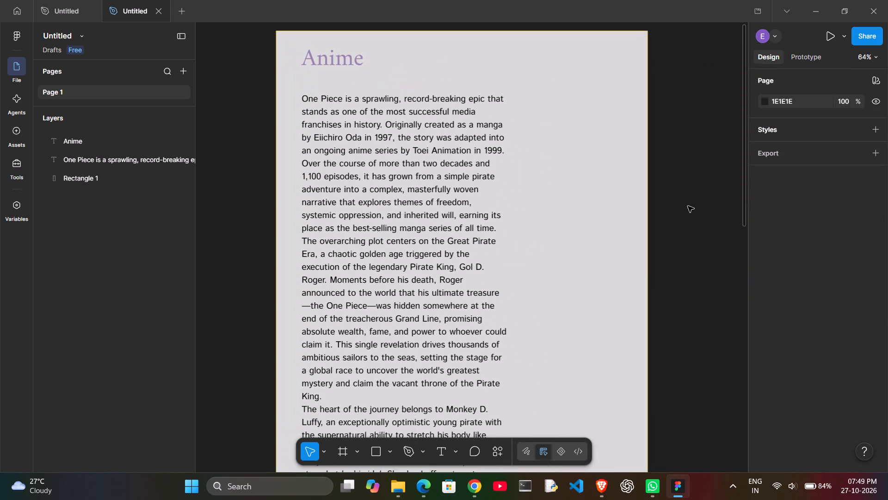
scroll(688, 206, left, 1)
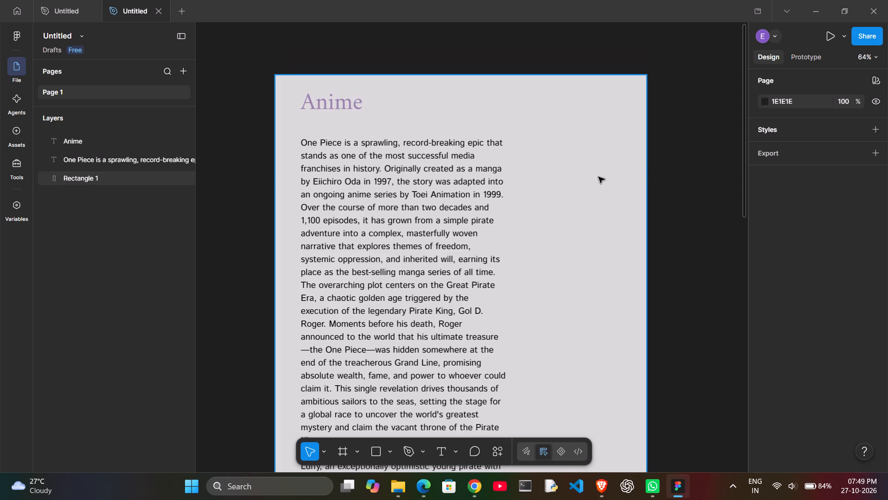
click(484, 201)
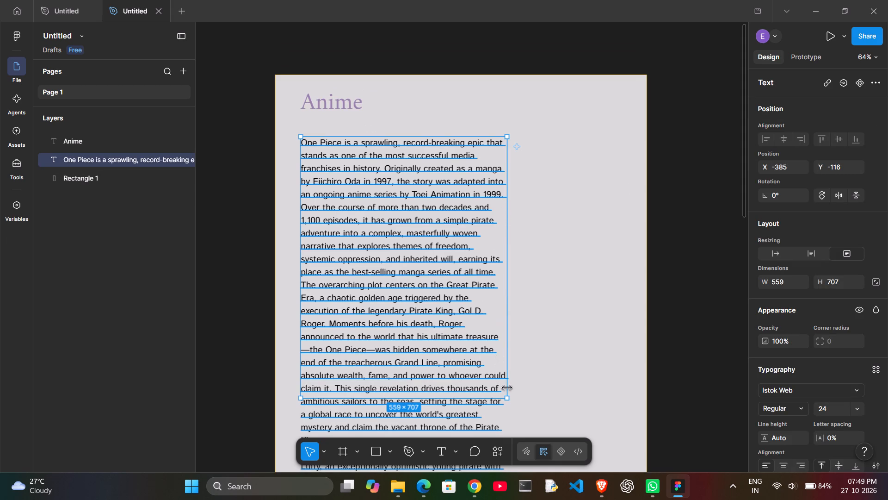
scroll(553, 313, down, 1)
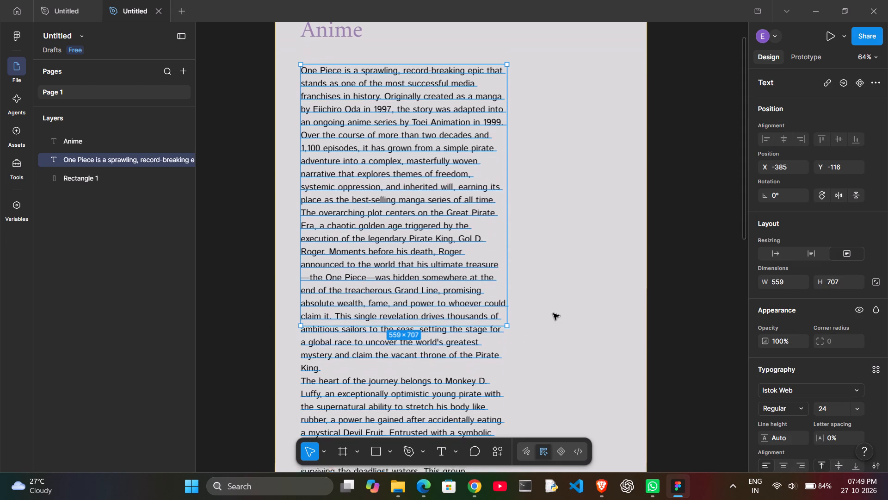
scroll(553, 313, down, 1)
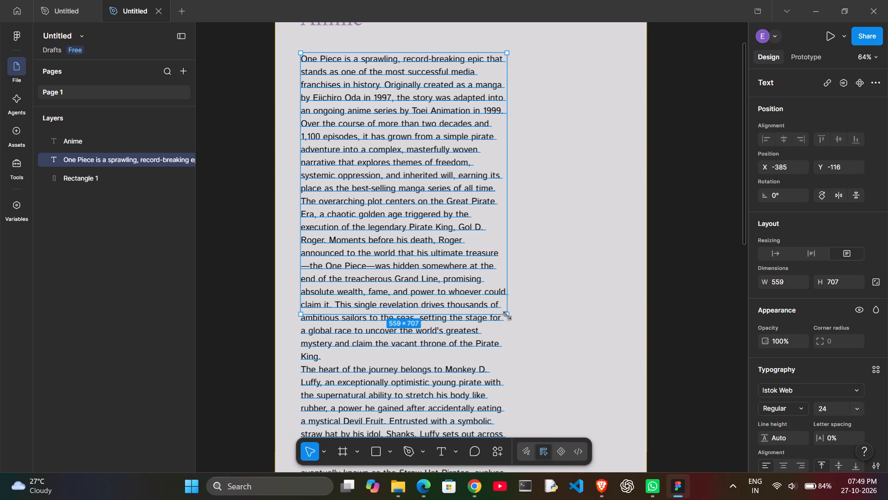
drag(507, 316, 494, 292)
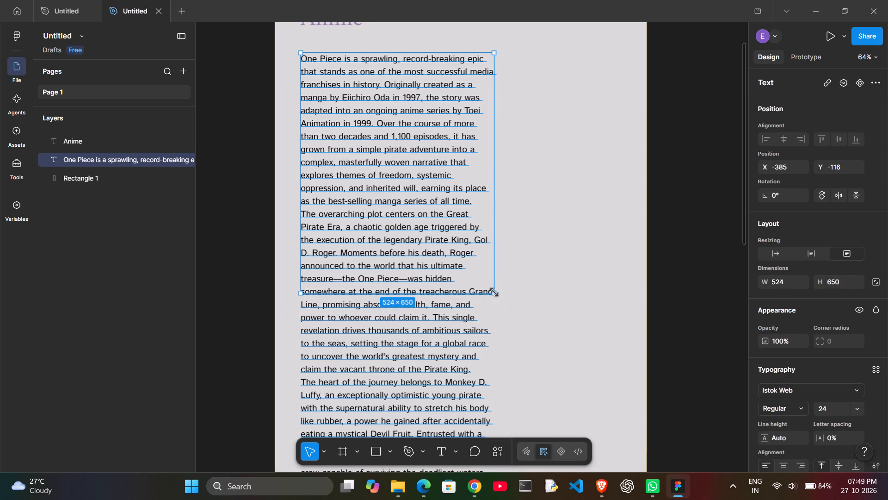
drag(494, 292, 518, 299)
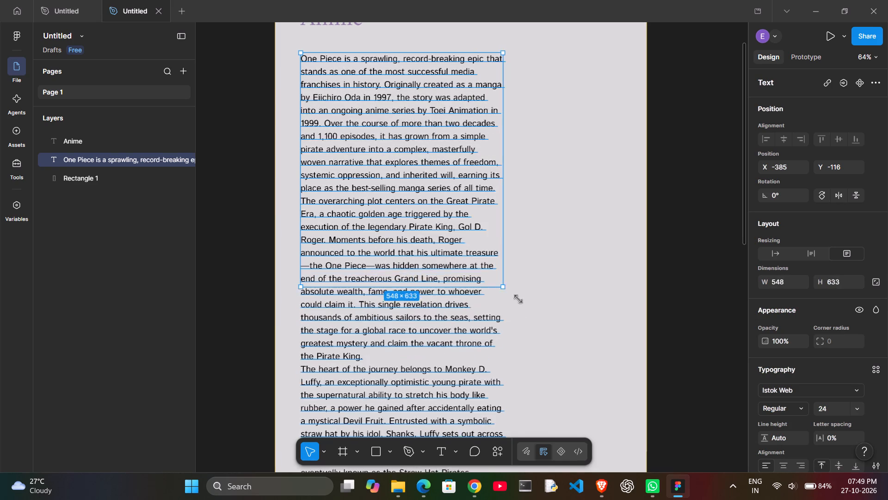
drag(518, 299, 533, 307)
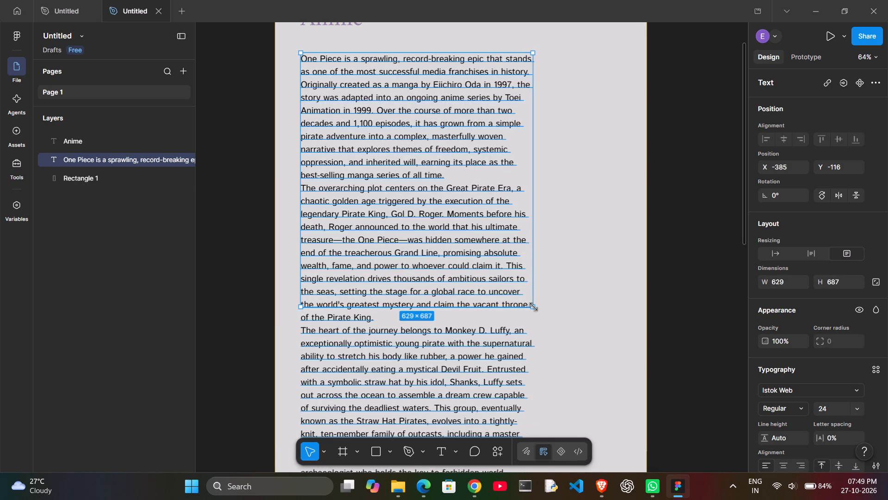
click(585, 298)
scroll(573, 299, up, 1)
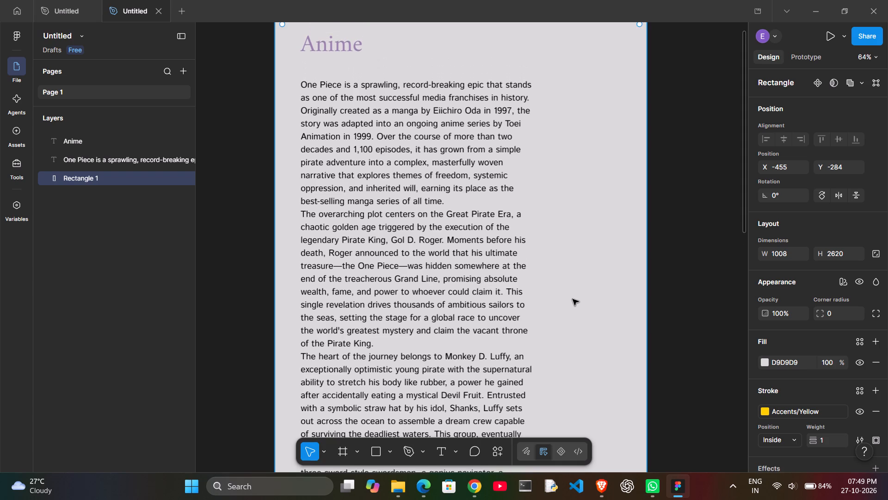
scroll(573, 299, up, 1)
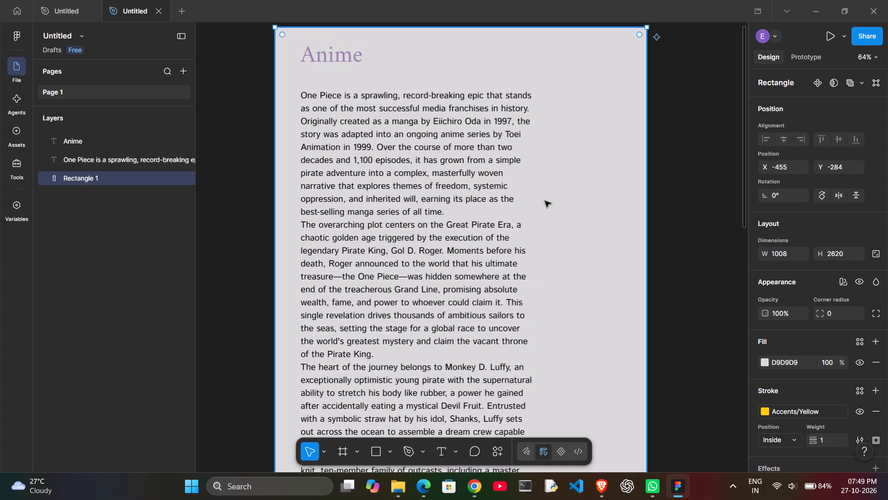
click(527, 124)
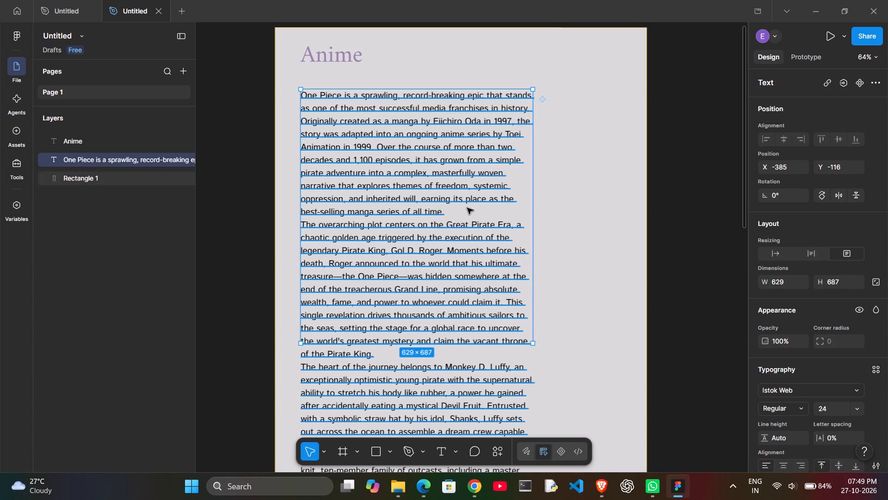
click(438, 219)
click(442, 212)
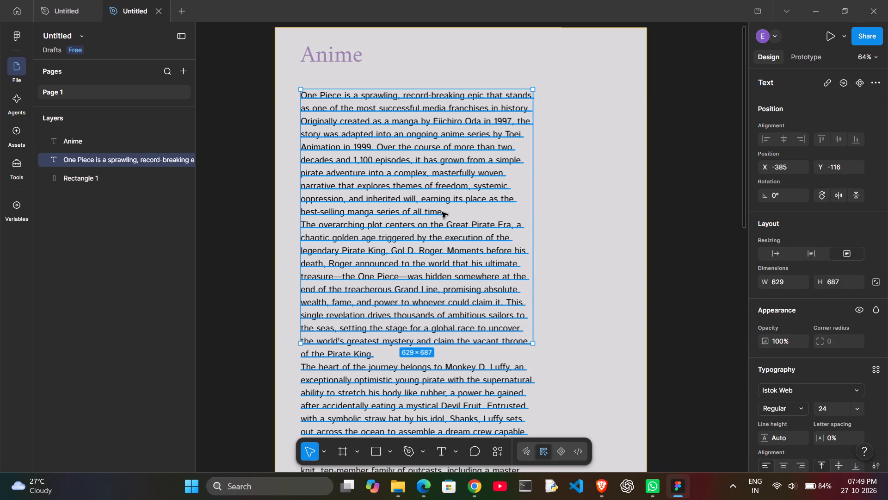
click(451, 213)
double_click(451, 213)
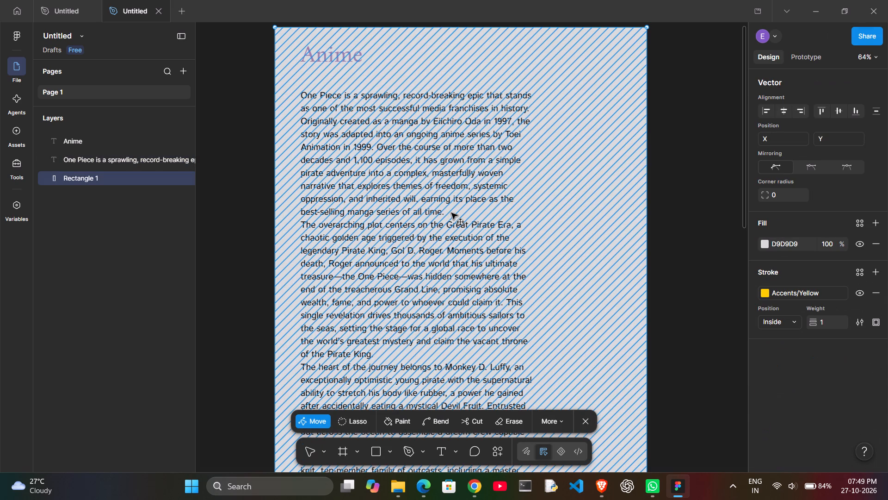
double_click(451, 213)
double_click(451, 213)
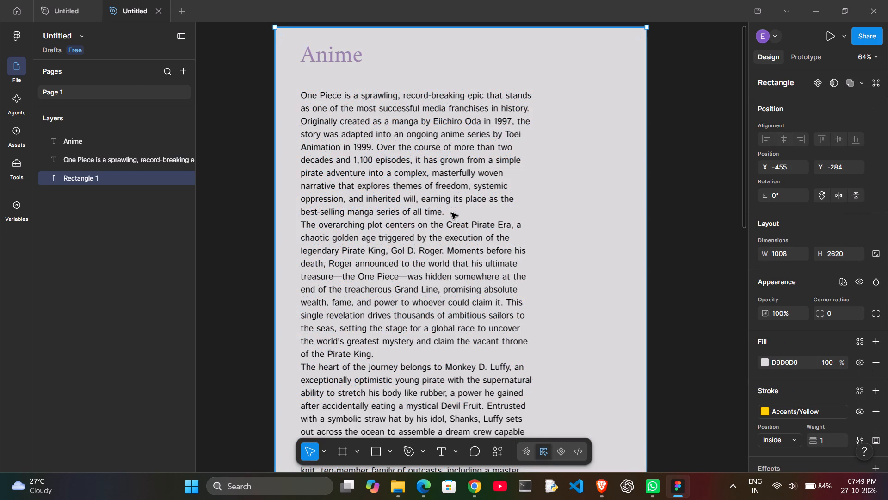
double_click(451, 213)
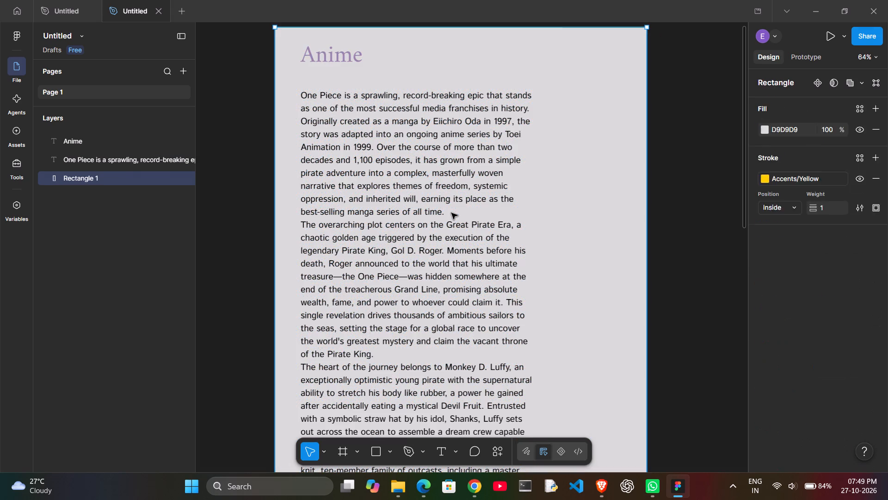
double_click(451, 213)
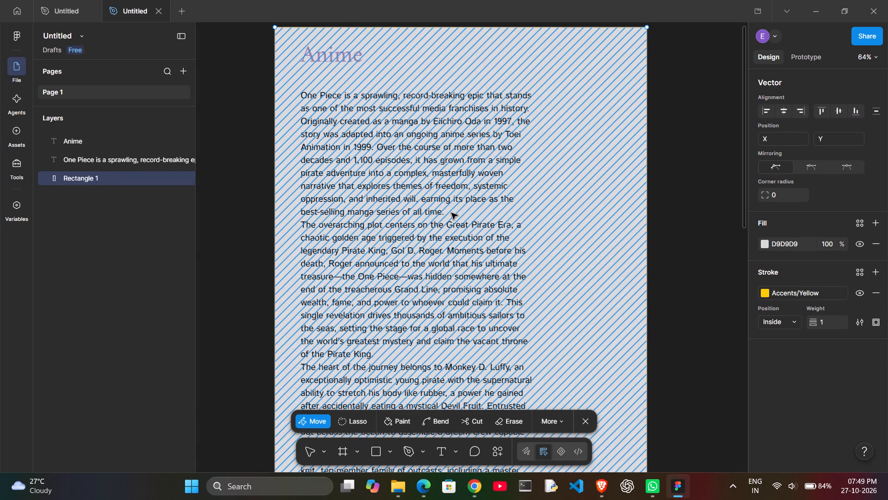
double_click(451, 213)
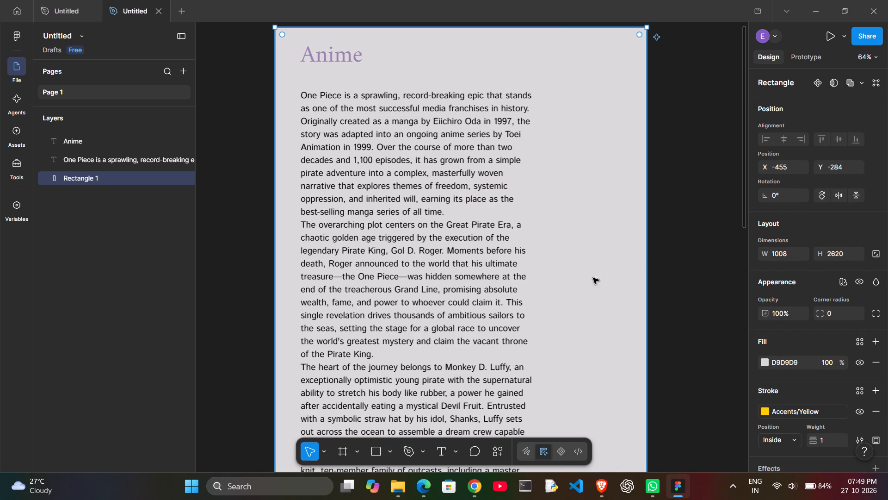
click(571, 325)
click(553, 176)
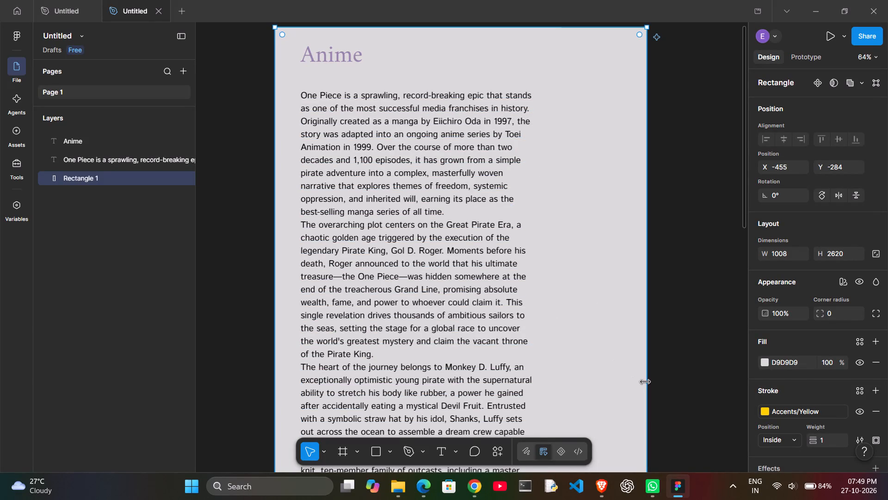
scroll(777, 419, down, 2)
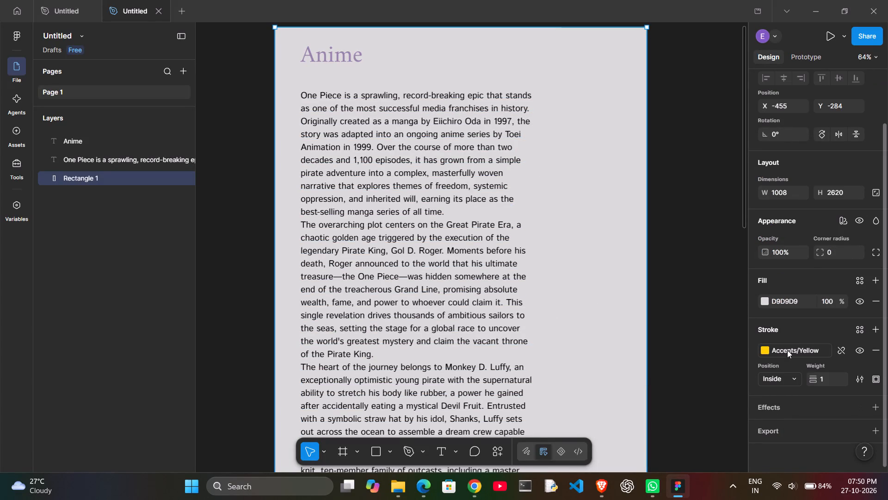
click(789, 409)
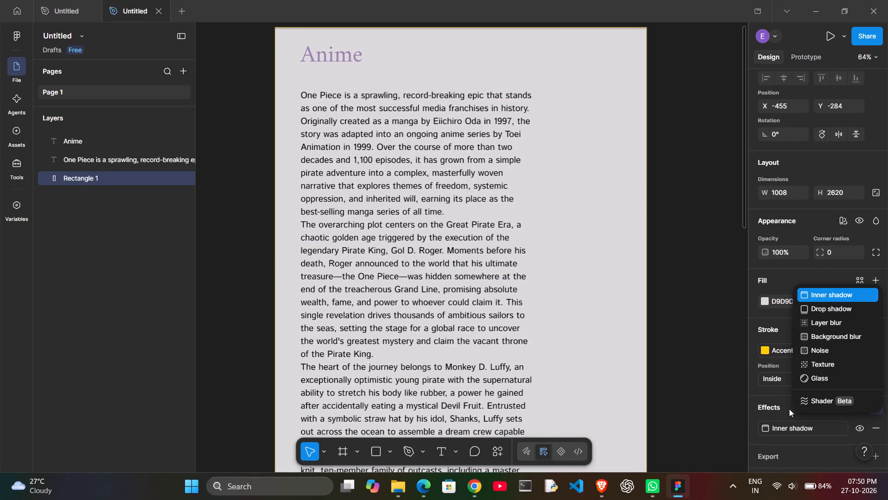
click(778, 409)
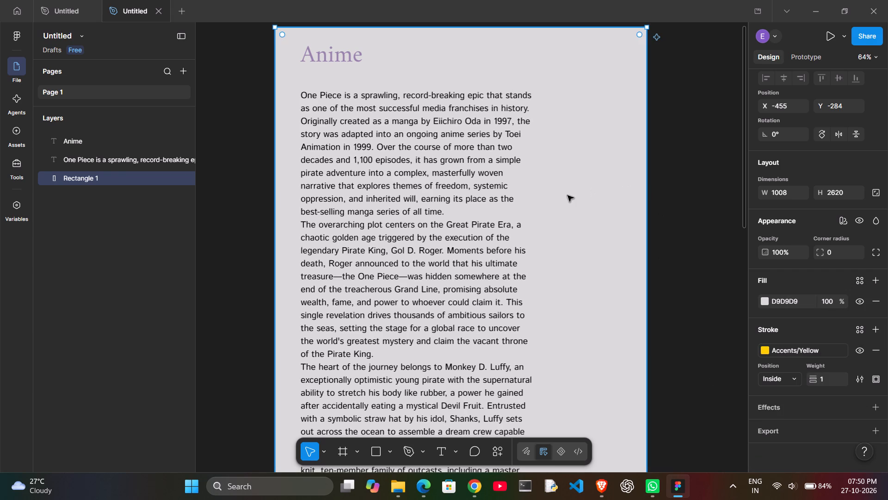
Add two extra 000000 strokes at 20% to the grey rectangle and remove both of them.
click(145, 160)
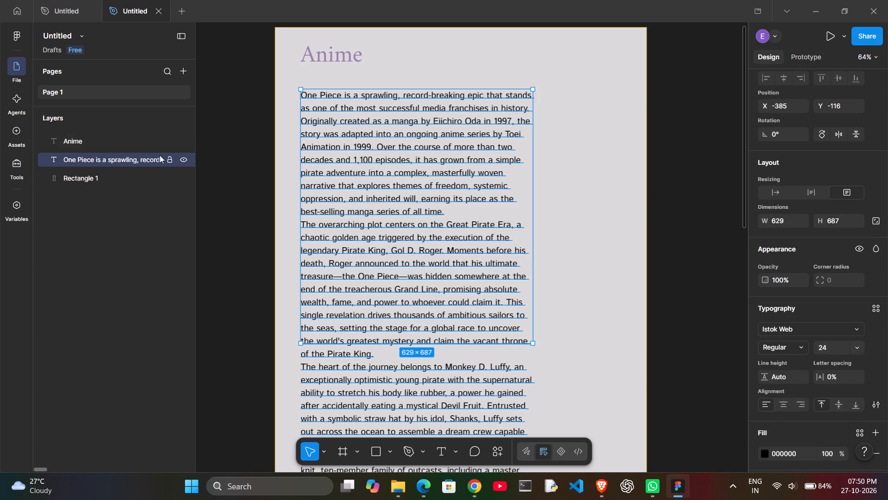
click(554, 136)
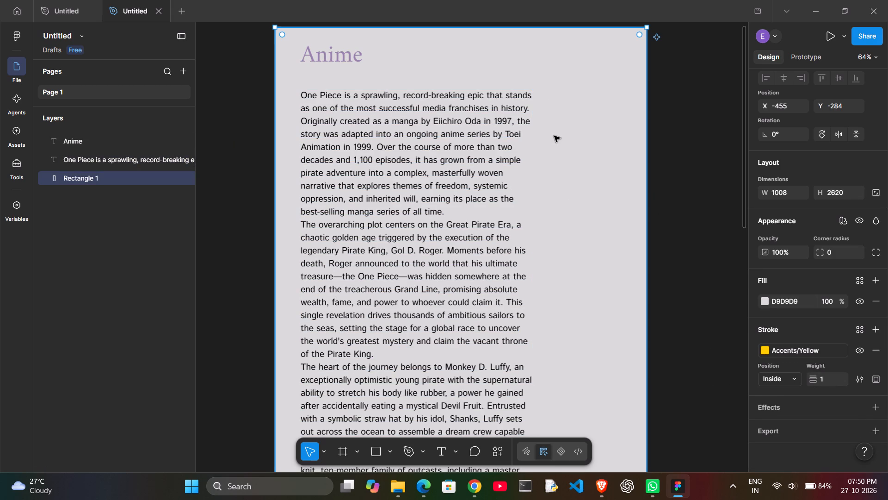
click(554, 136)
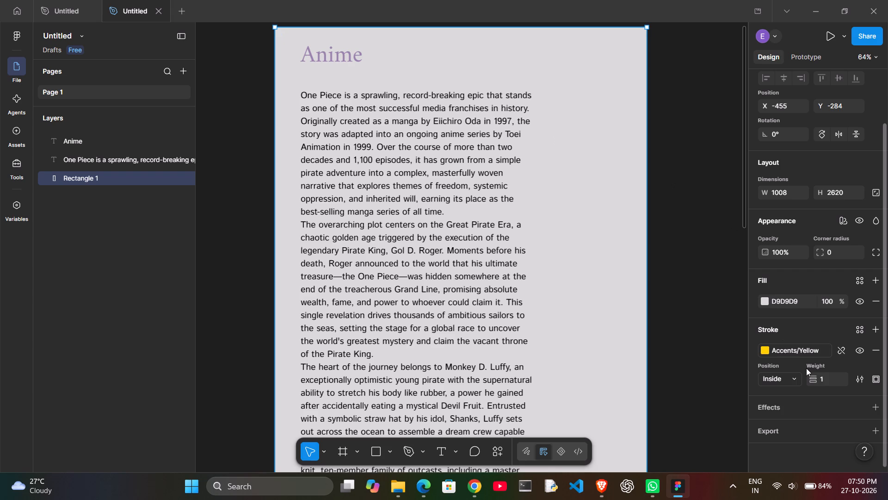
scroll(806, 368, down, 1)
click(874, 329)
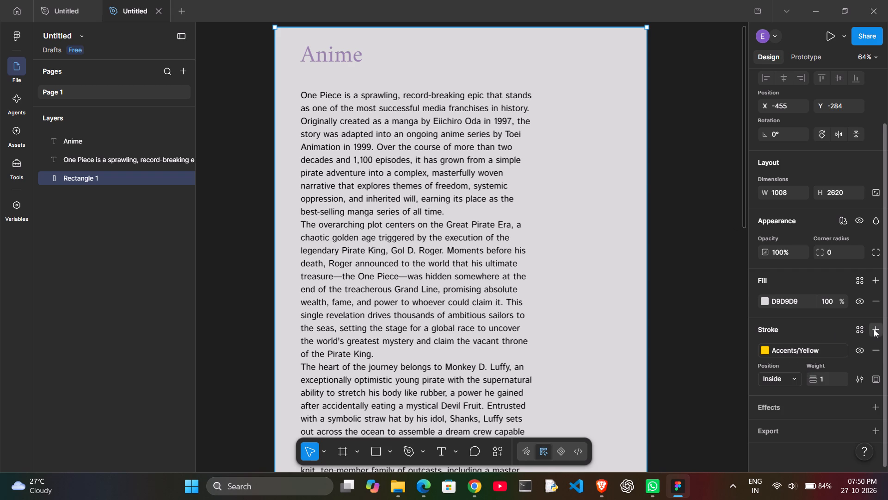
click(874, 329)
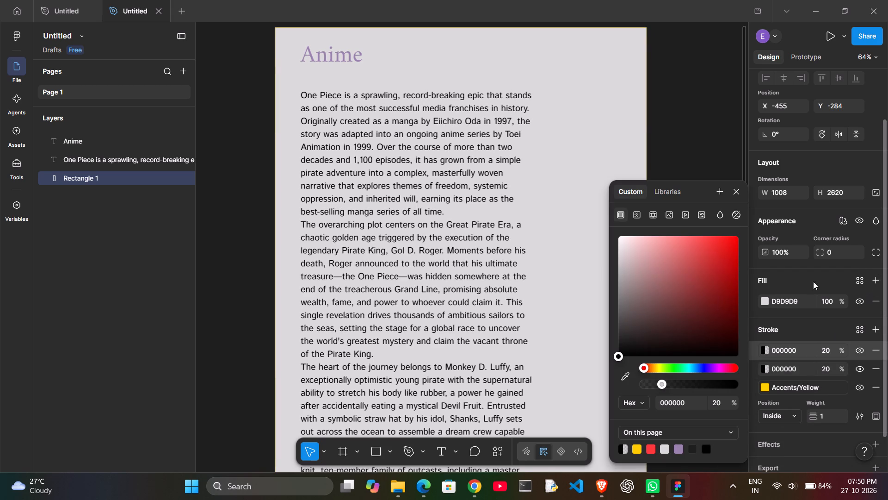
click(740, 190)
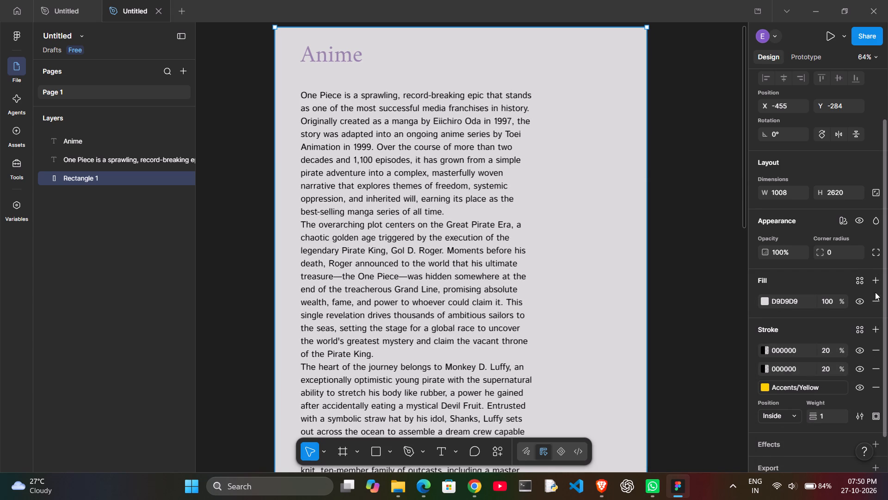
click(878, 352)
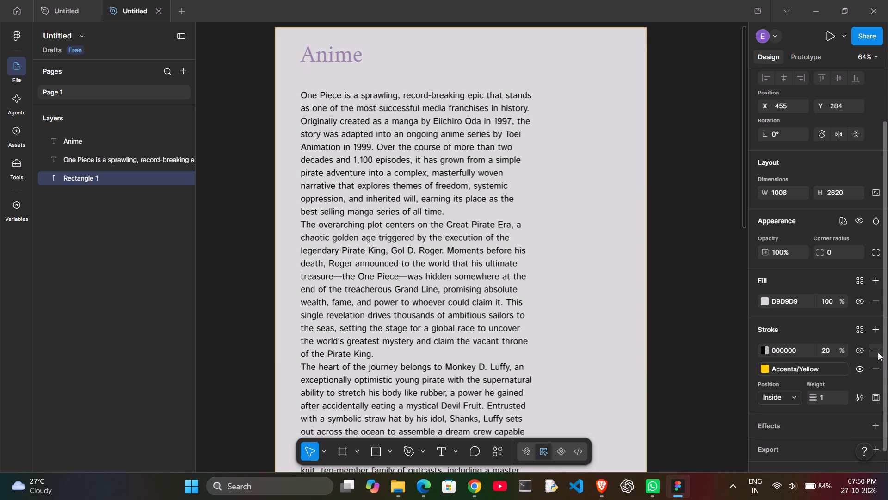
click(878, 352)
Add an image fill above the grey rectangle's D9D9D9 fill and browse the Downloads folder for a picture to upload.
click(871, 281)
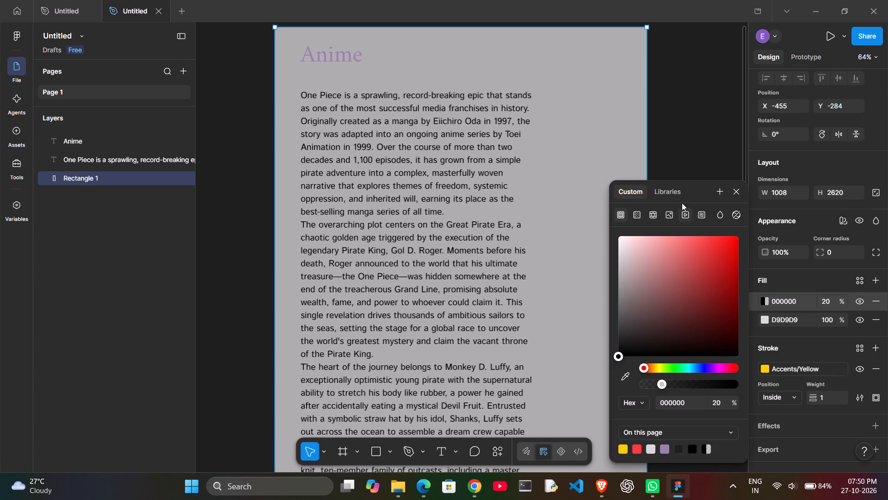
click(668, 212)
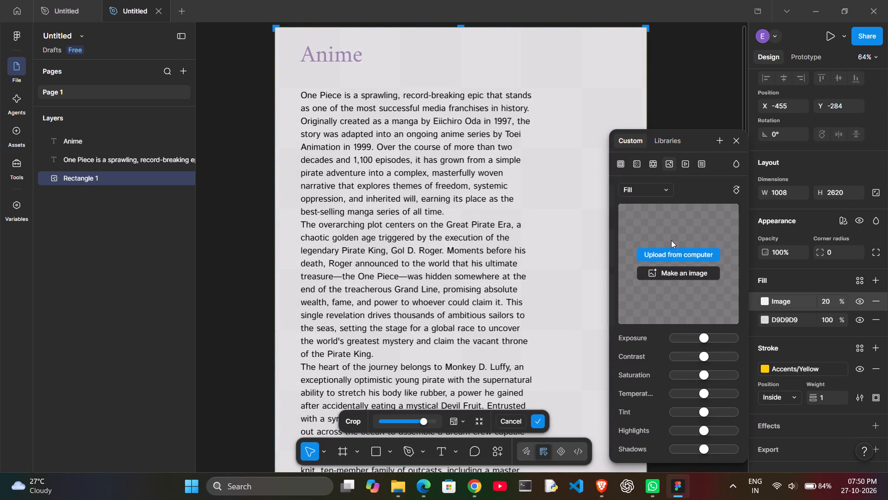
click(669, 252)
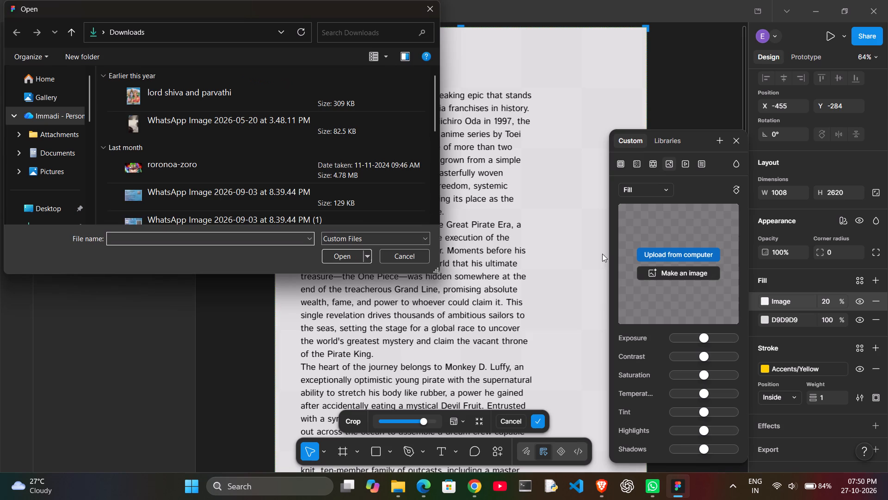
scroll(266, 172, down, 3)
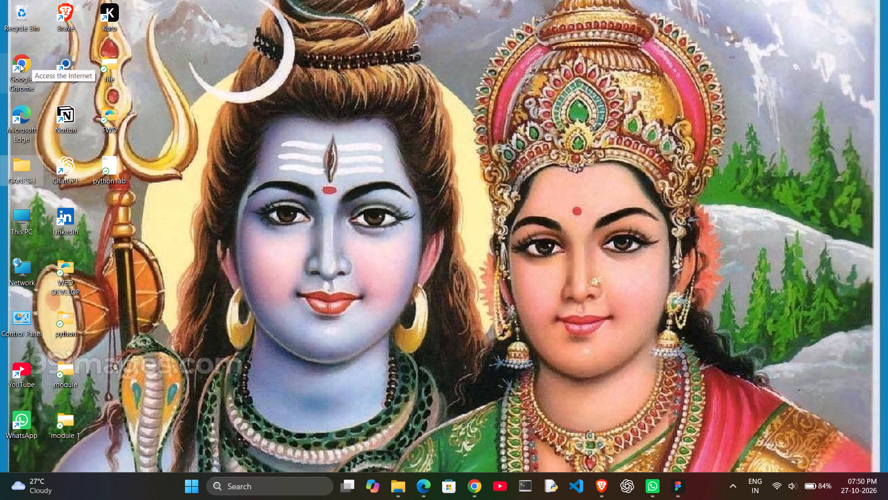
Switch to Google Chrome and search for "one piece anime images free download".
double_click(20, 64)
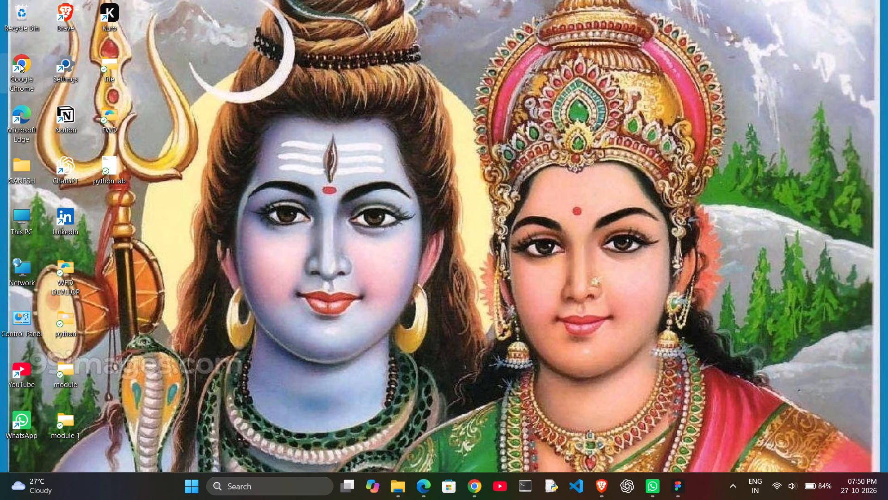
click(170, 216)
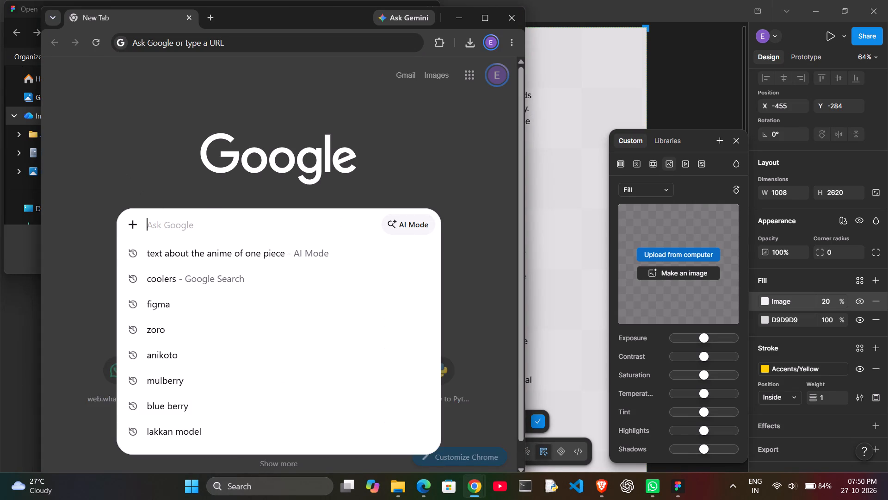
text(one piece na)
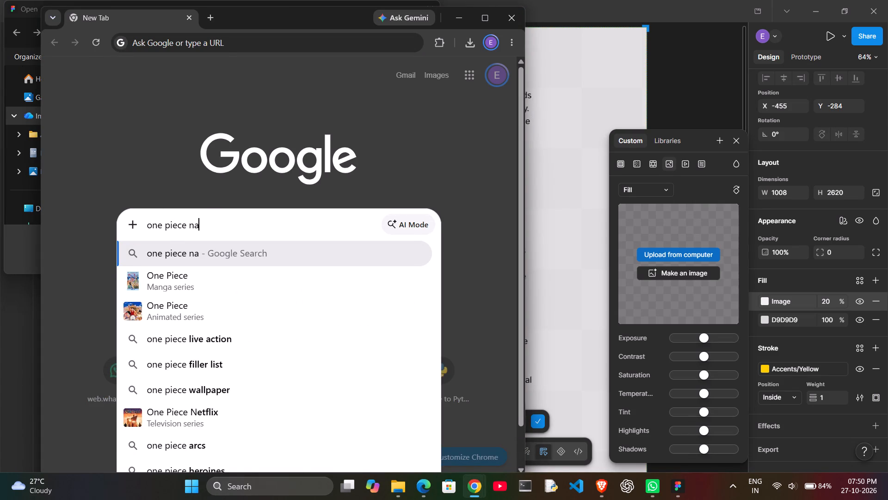
key(BackSpace)
key(BackSpace)
text(anime picure)
key(BackSpace)
key(BackSpace)
key(BackSpace)
key(BackSpace)
key(BackSpace)
key(BackSpace)
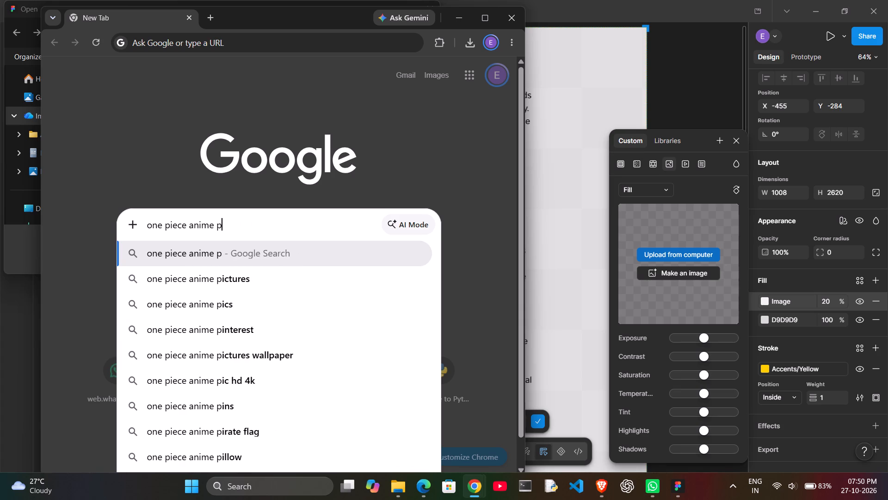
text(images)
key(space)
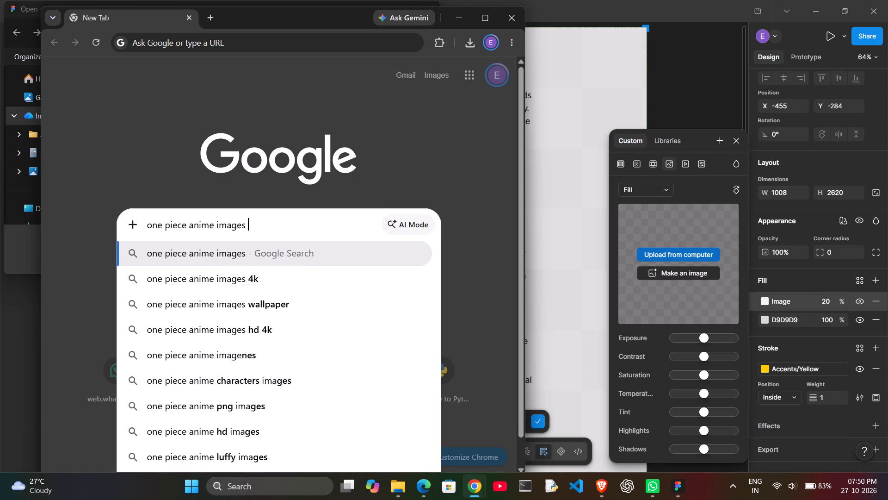
text(free downlosa)
key(BackSpace)
key(BackSpace)
key(a)
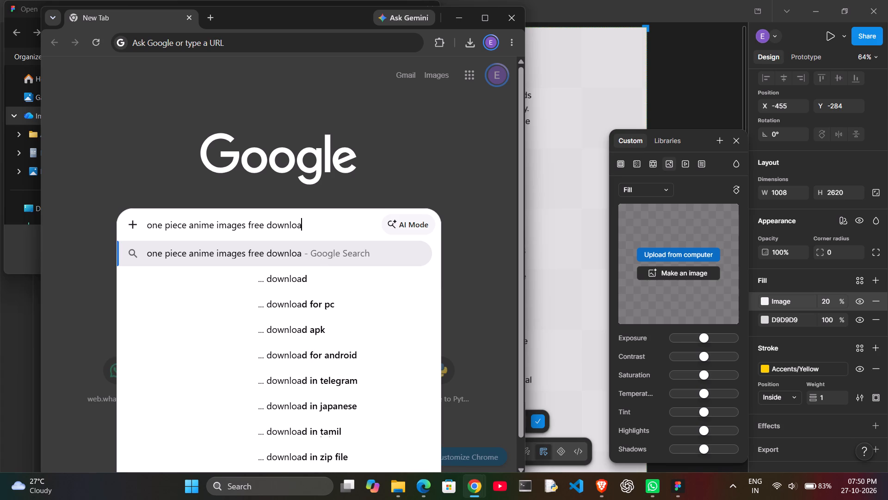
Complete the Google query as "one piece anime images free downloades", run the search and show the image results.
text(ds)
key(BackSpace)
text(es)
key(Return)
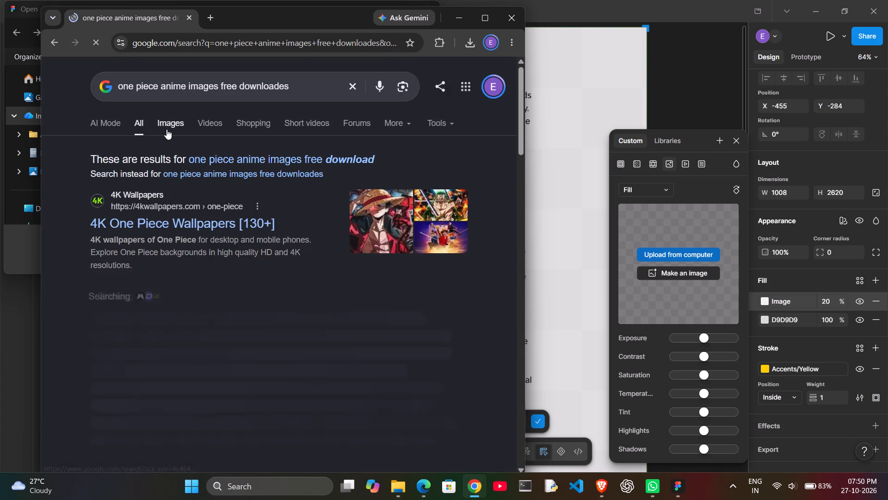
click(166, 129)
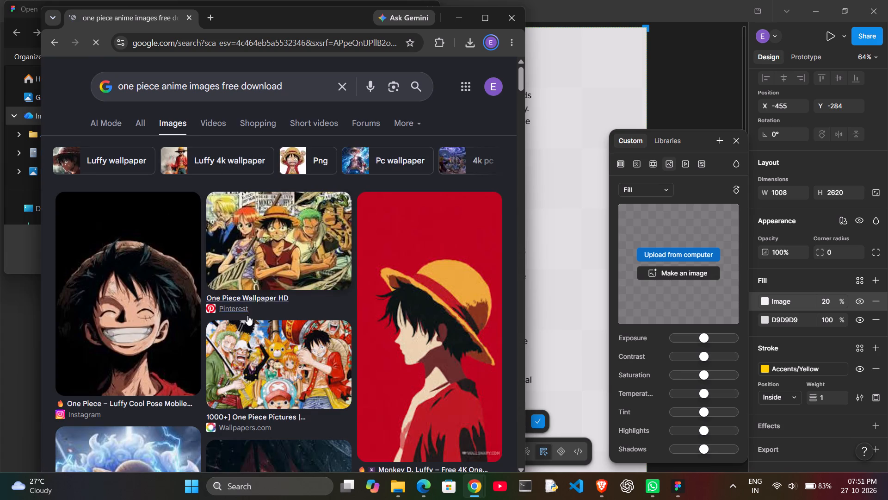
Open the red Monkey D. Luffy straw-hat wallpaper from the image results and save its link to Downloads as luffy.
scroll(246, 321, down, 2)
scroll(246, 321, right, 1)
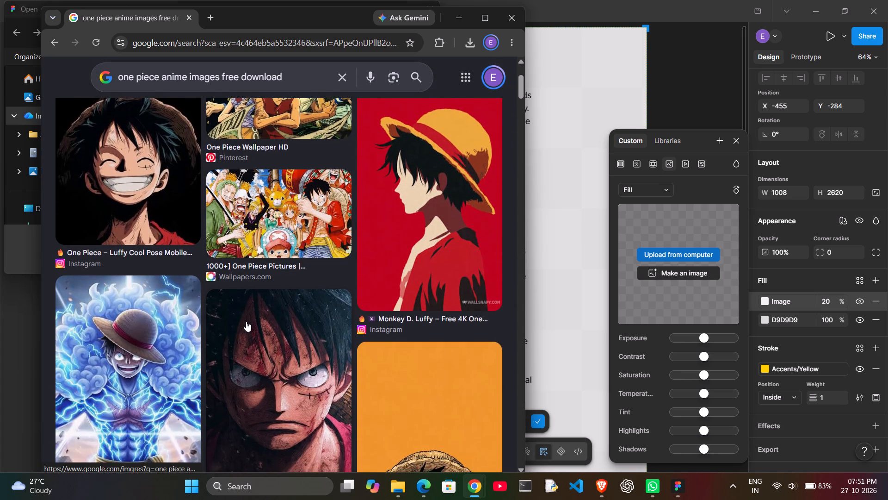
scroll(246, 321, right, 1)
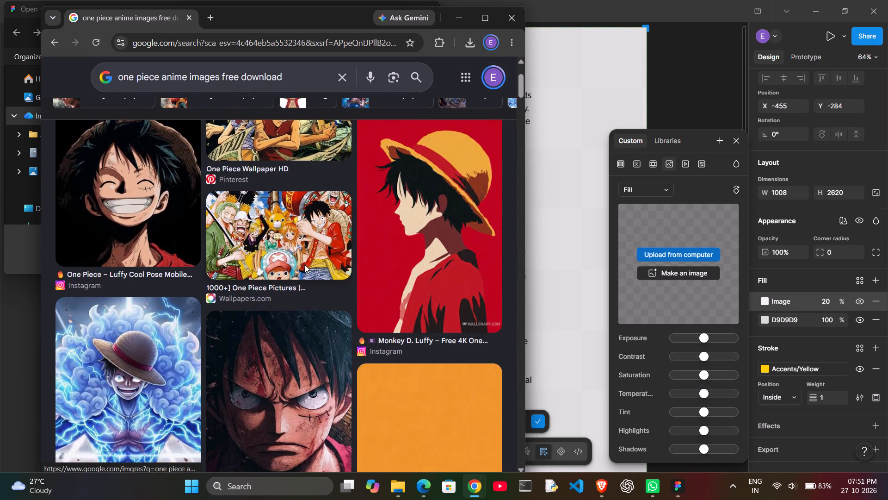
click(413, 263)
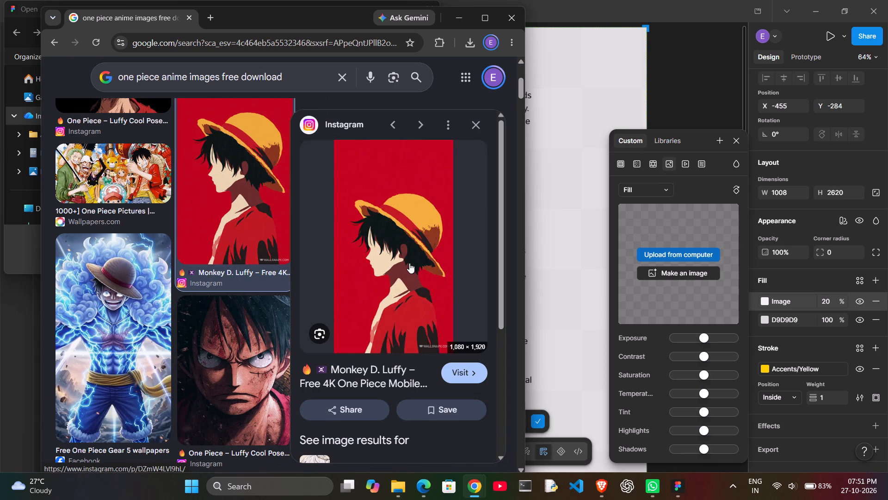
right_click(416, 320)
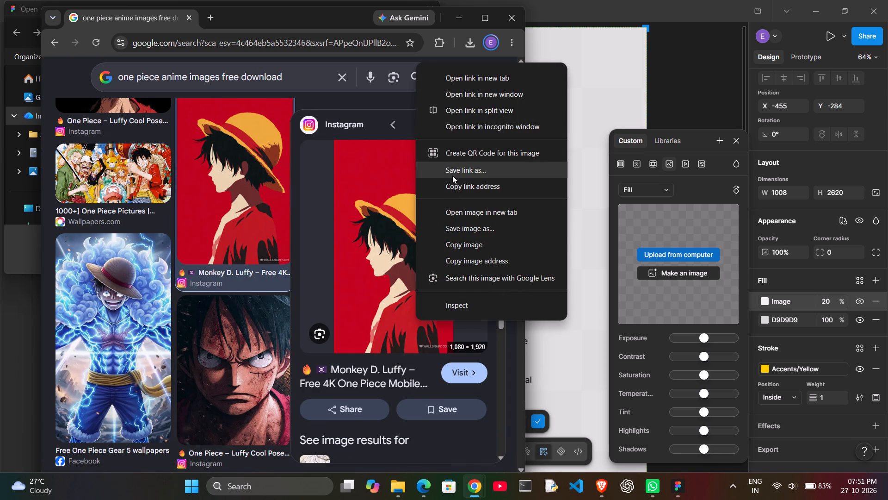
click(452, 175)
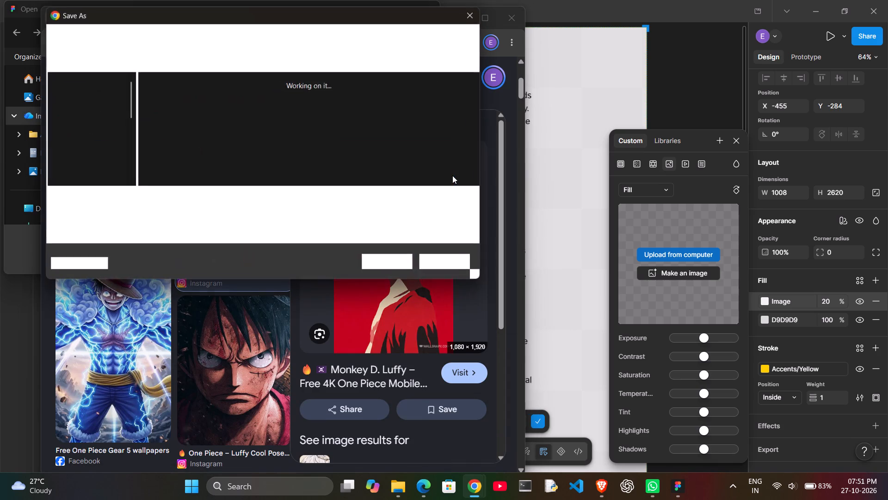
key(BackSpace)
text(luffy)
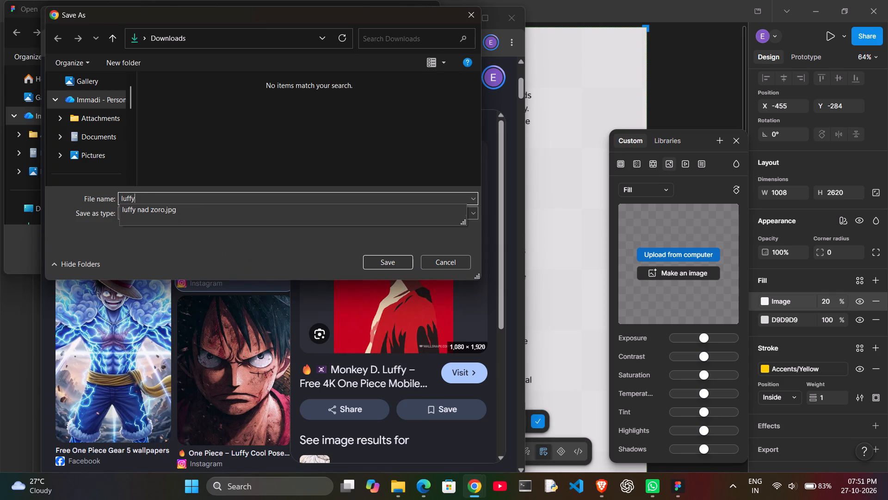
click(390, 262)
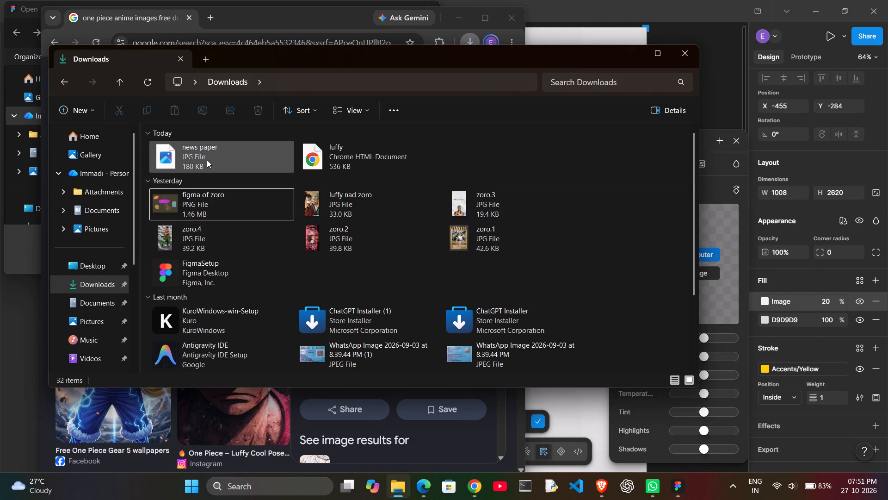
Preview the news paper JPG from the Downloads folder in Photos.
double_click(207, 160)
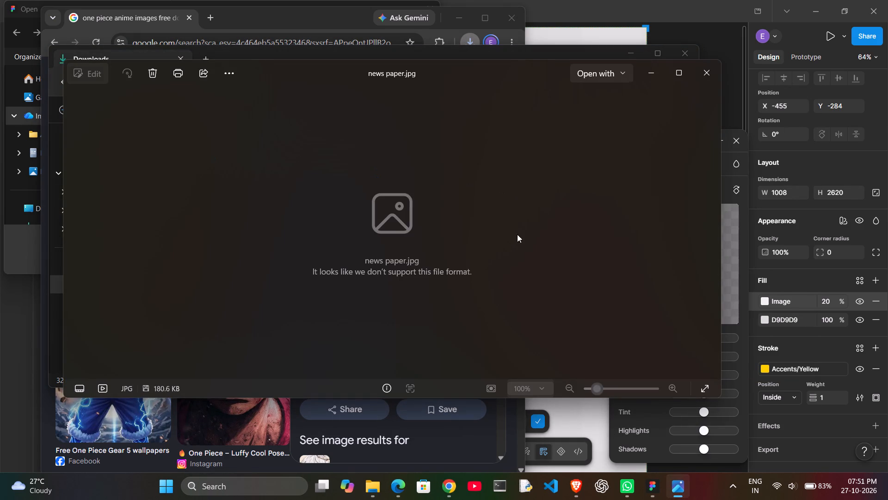
click(655, 73)
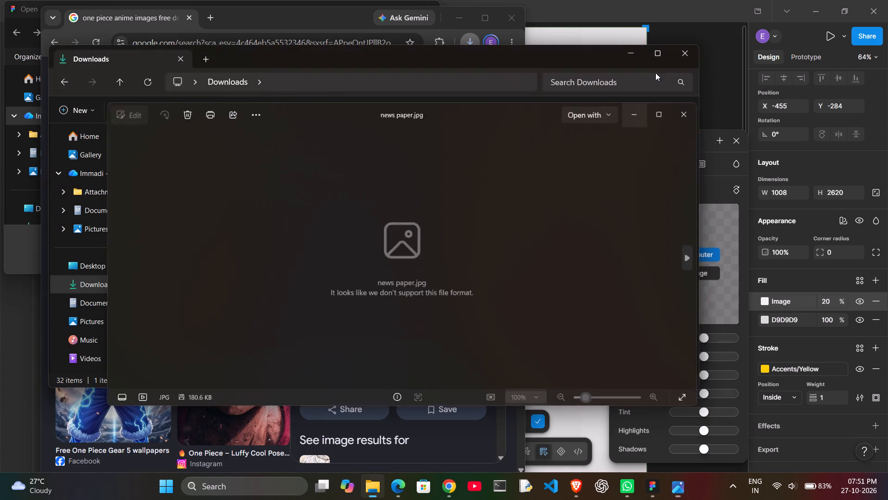
Check the downloaded luffy.htm in Google Chrome, opening it from the Downloads folder and again from the recent downloads, without keeping the duplicate tab.
double_click(317, 154)
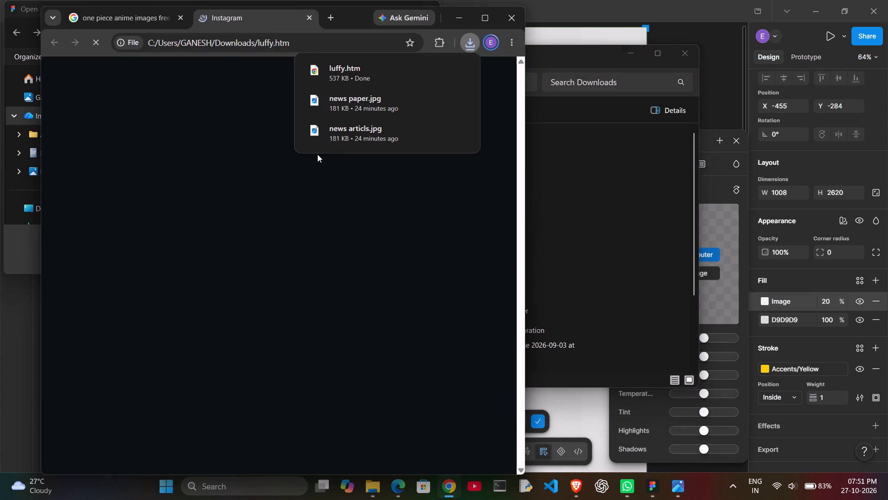
click(321, 229)
click(314, 250)
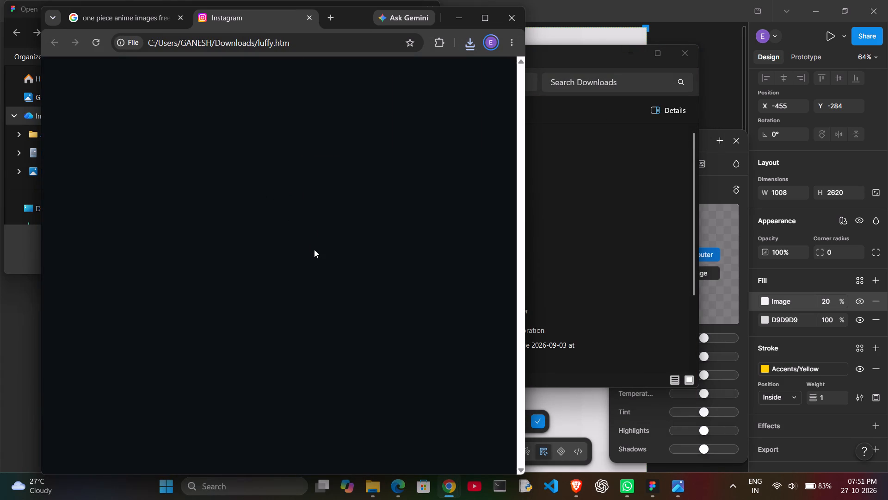
drag(314, 250, 465, 41)
click(465, 41)
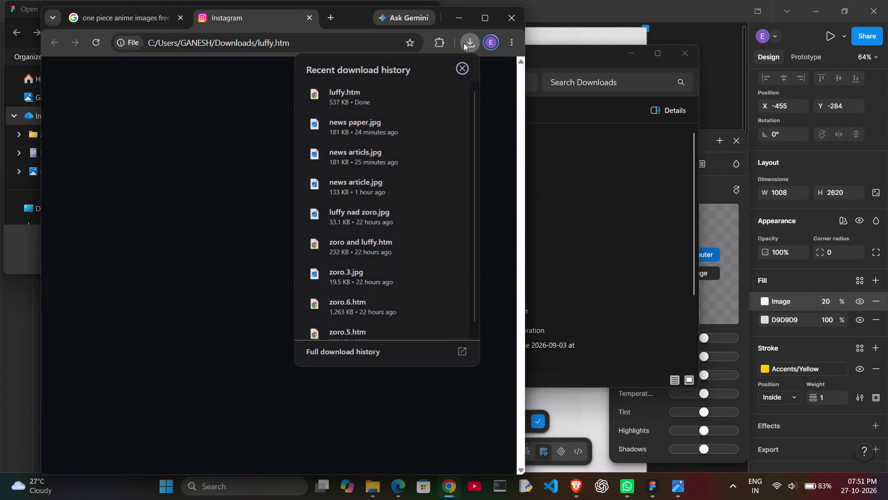
click(391, 91)
click(293, 186)
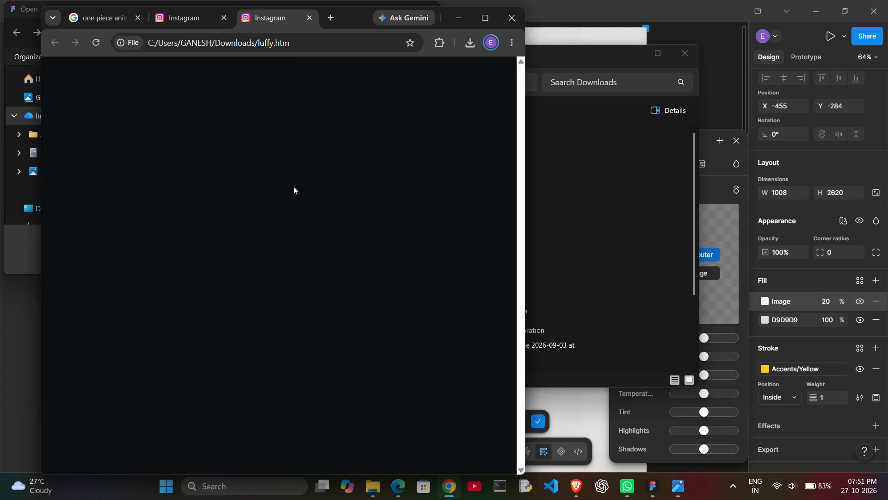
drag(293, 186, 306, 13)
click(306, 13)
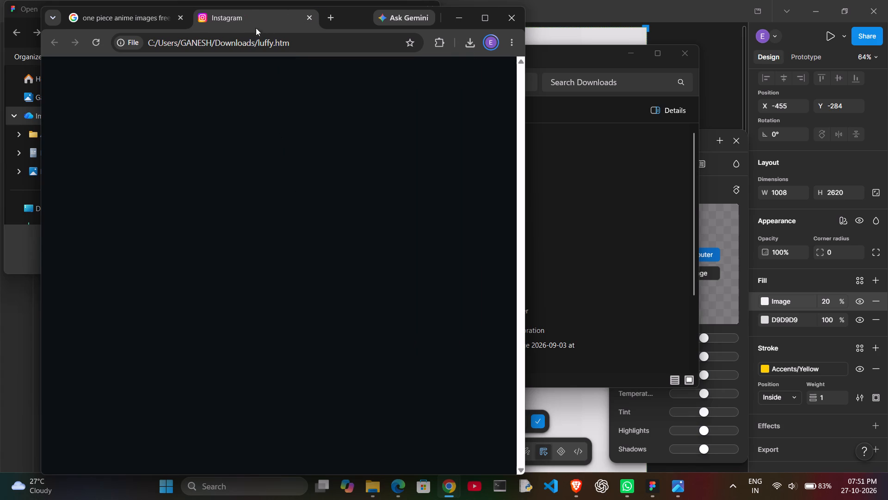
Return to the Google image results and look through the One Piece pictures for a suitable fill image.
click(153, 15)
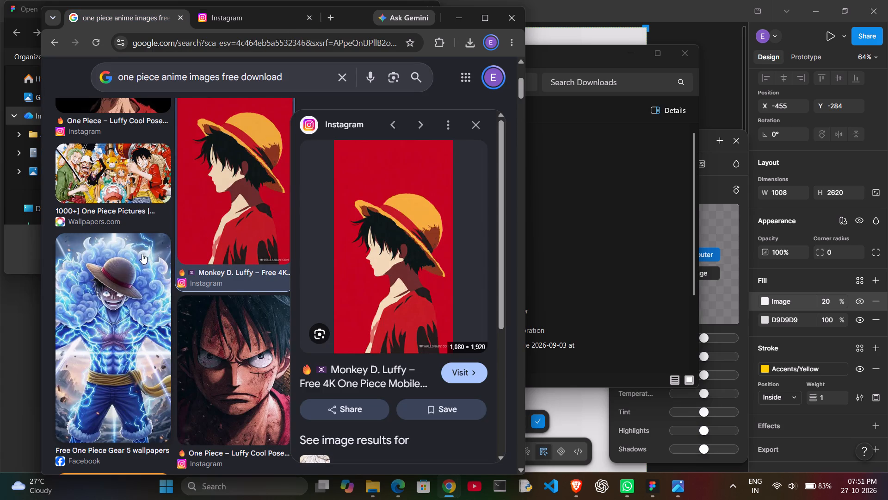
scroll(146, 273, down, 5)
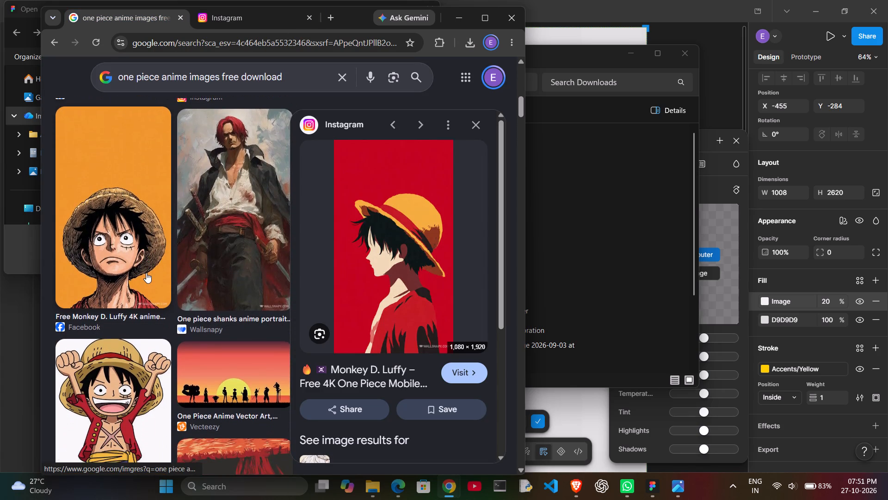
scroll(146, 273, down, 5)
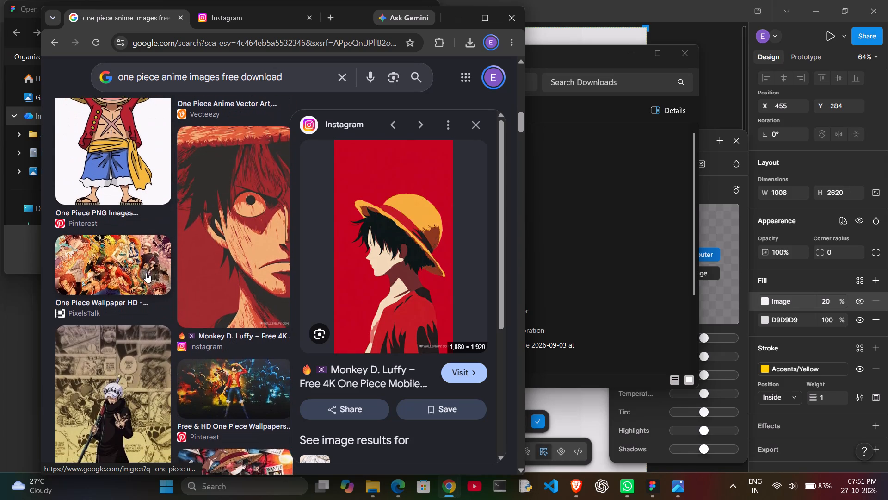
scroll(146, 273, down, 3)
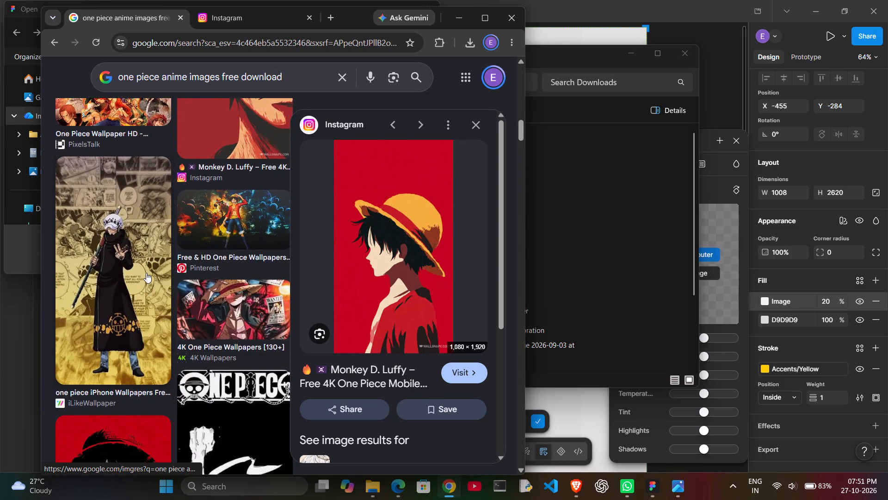
scroll(146, 273, down, 3)
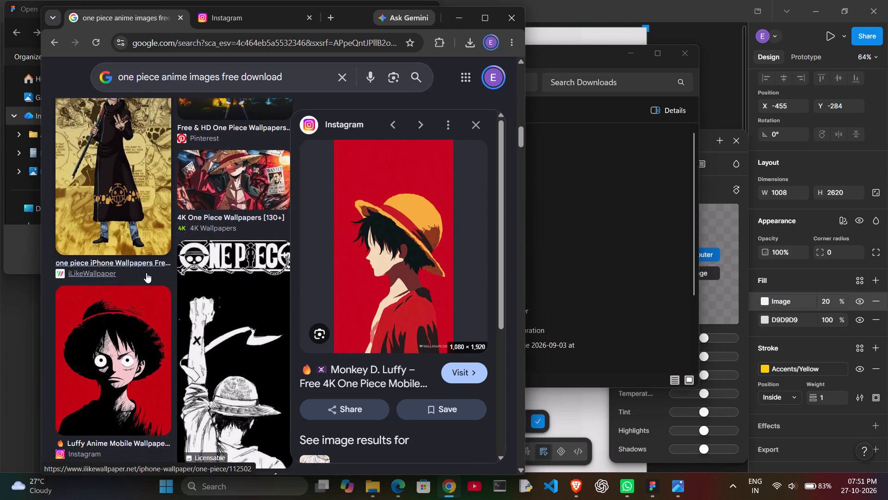
scroll(146, 273, down, 2)
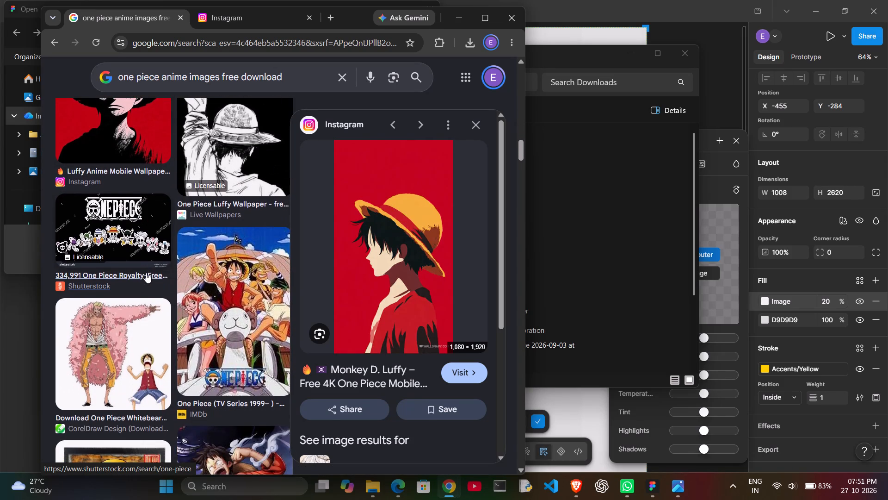
scroll(146, 273, down, 1)
scroll(368, 366, down, 1)
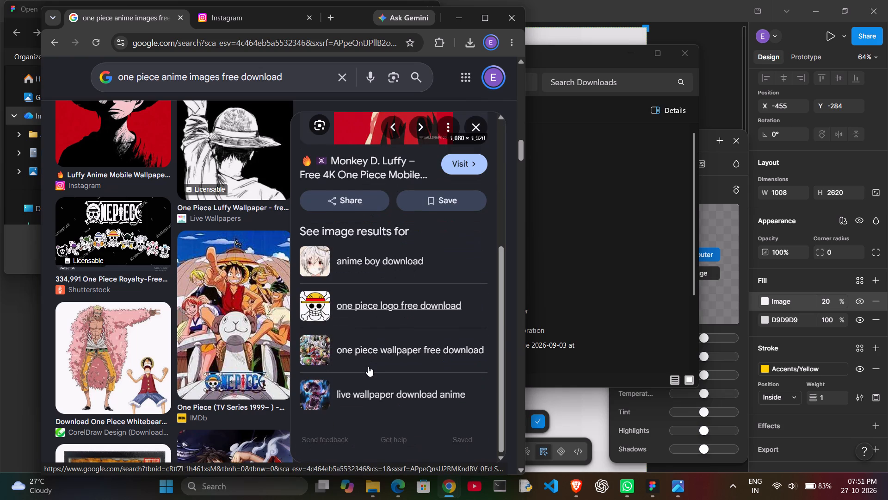
scroll(368, 366, down, 2)
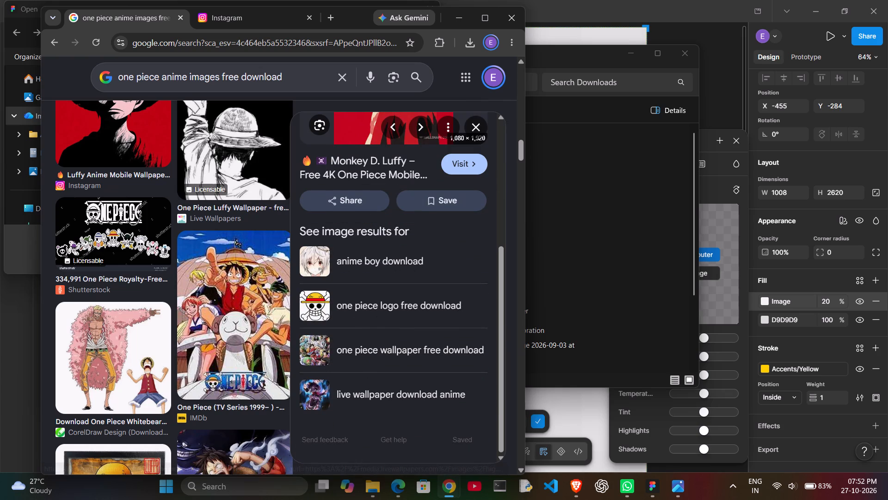
Extend the Google image search to "one piece anime images free download images".
click(289, 82)
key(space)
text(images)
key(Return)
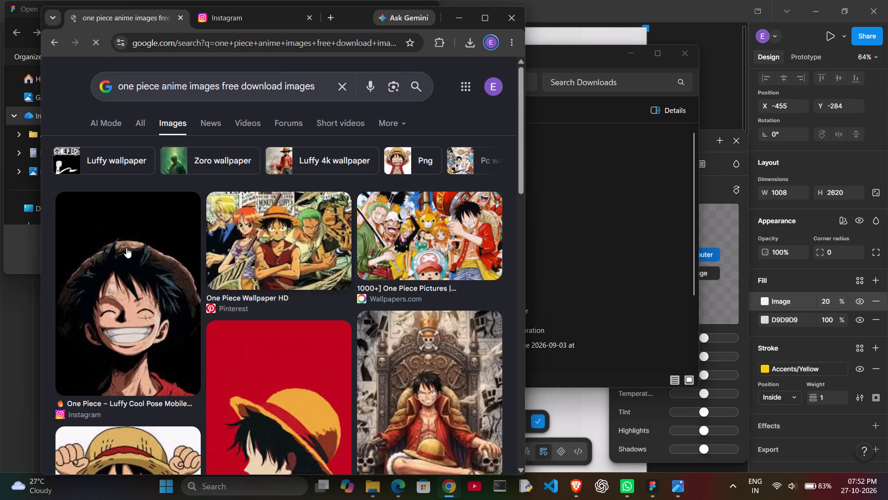
Copy the image of smiling Luffy on a black background from the search results.
scroll(277, 328, down, 1)
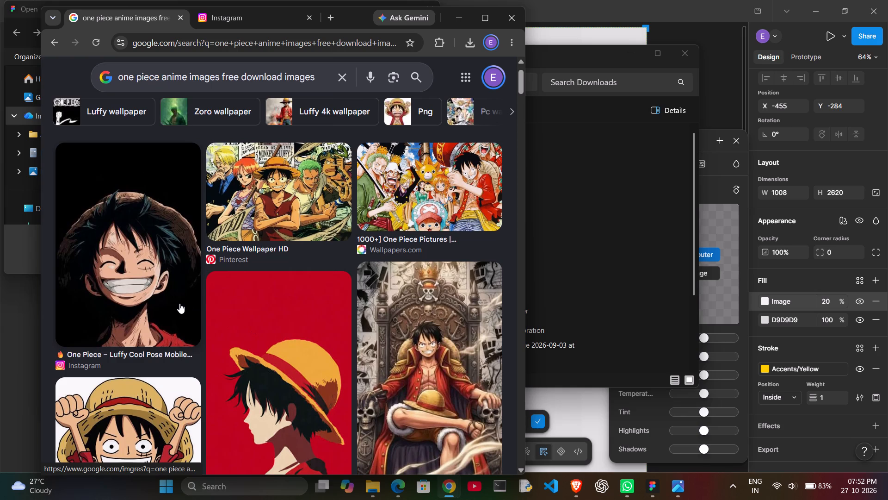
right_click(179, 303)
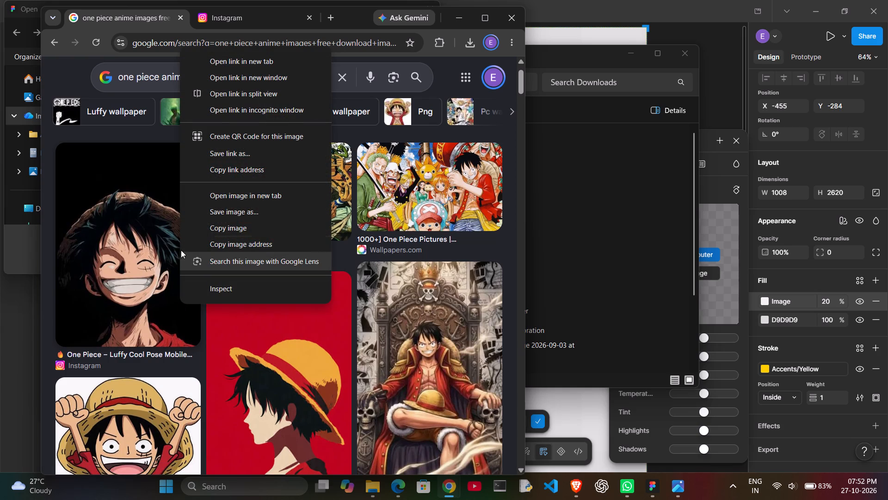
click(221, 225)
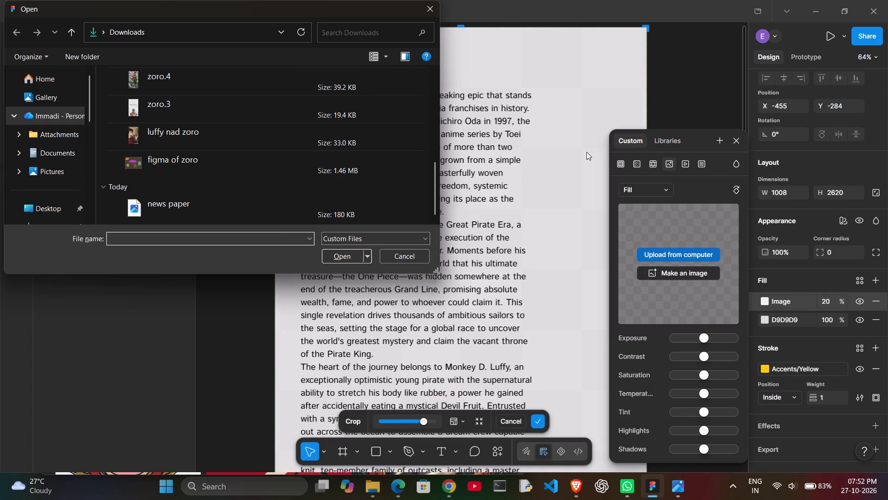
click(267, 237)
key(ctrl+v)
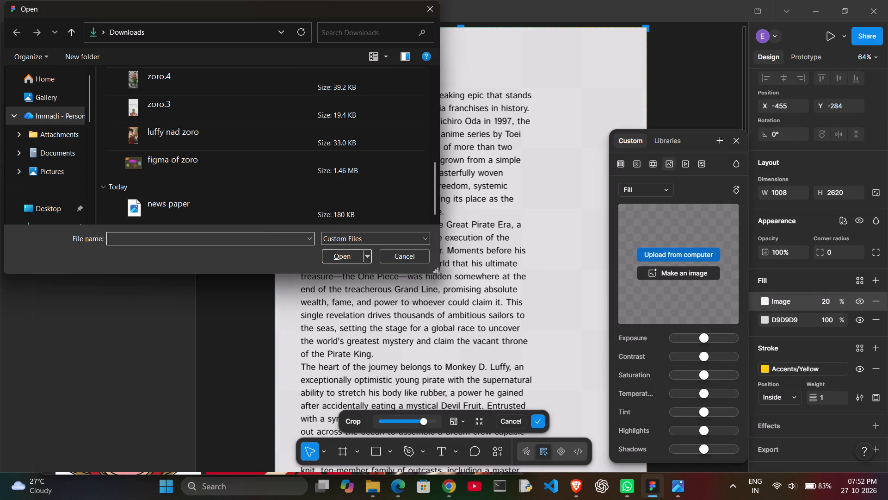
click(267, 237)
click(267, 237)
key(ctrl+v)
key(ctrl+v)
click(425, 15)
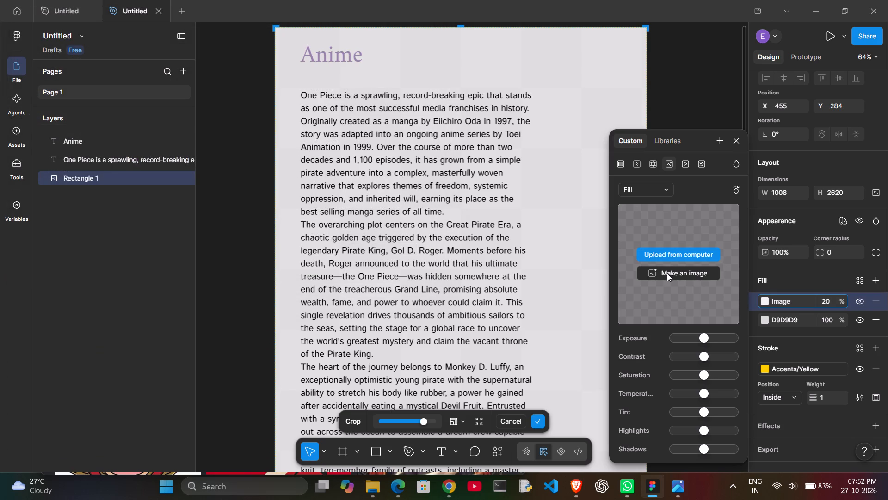
Generate the rectangle's fill image with Nano Banana 2 Lite from the prompt "one piece anime images".
click(669, 272)
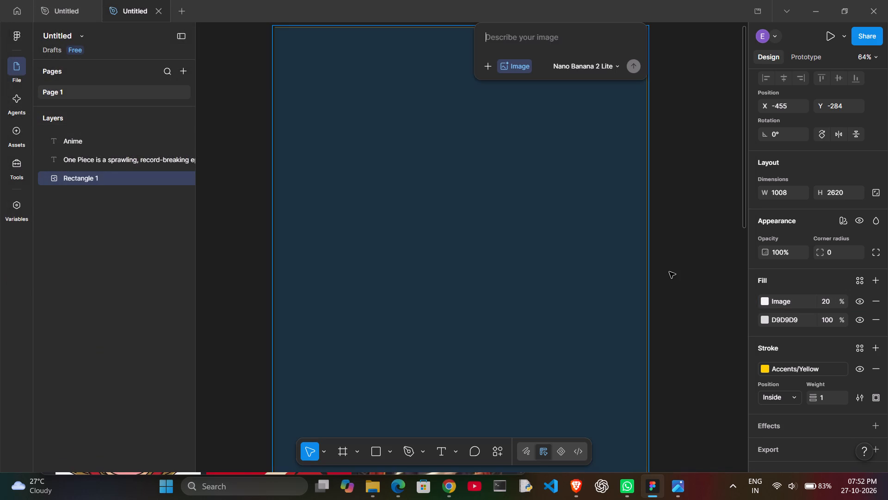
click(138, 162)
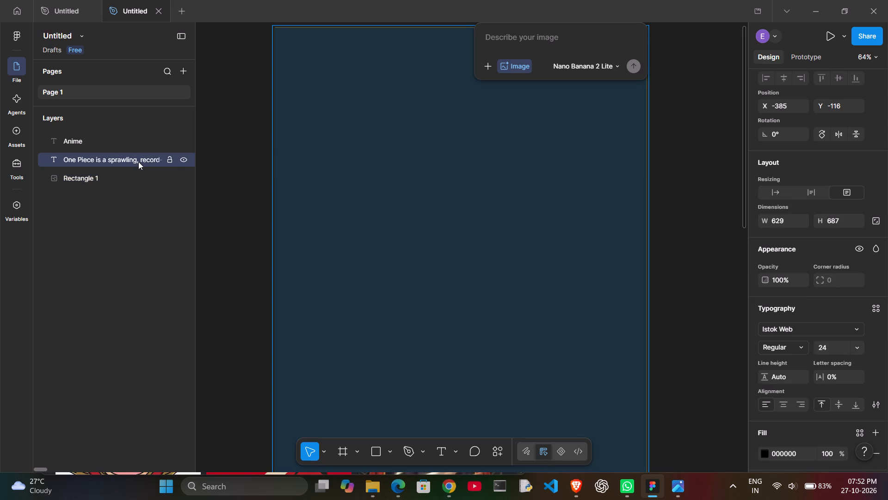
click(572, 63)
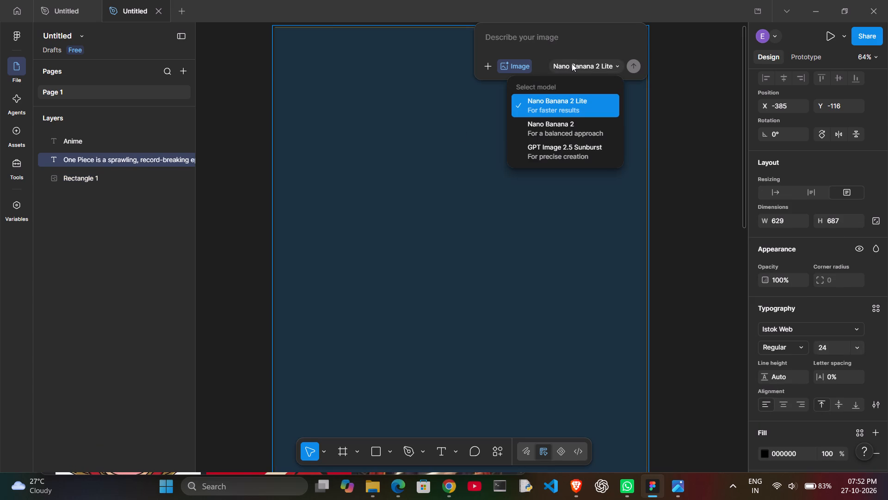
click(526, 47)
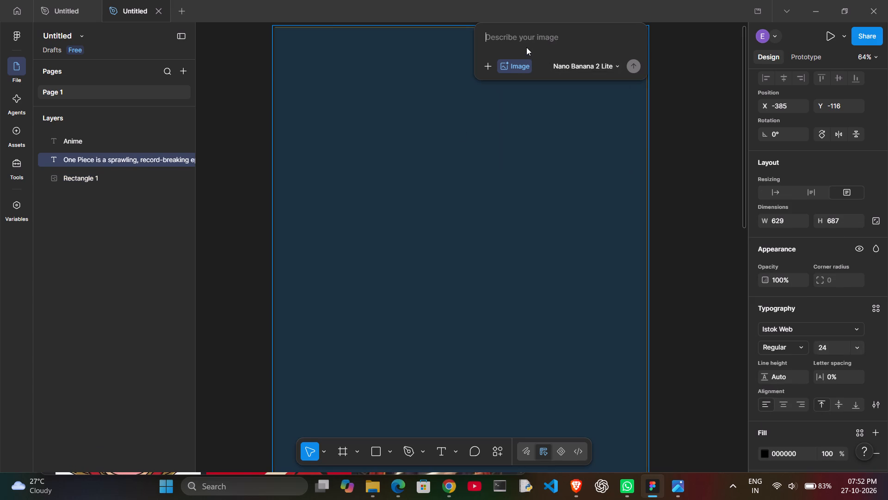
text(one piece anime)
key(space)
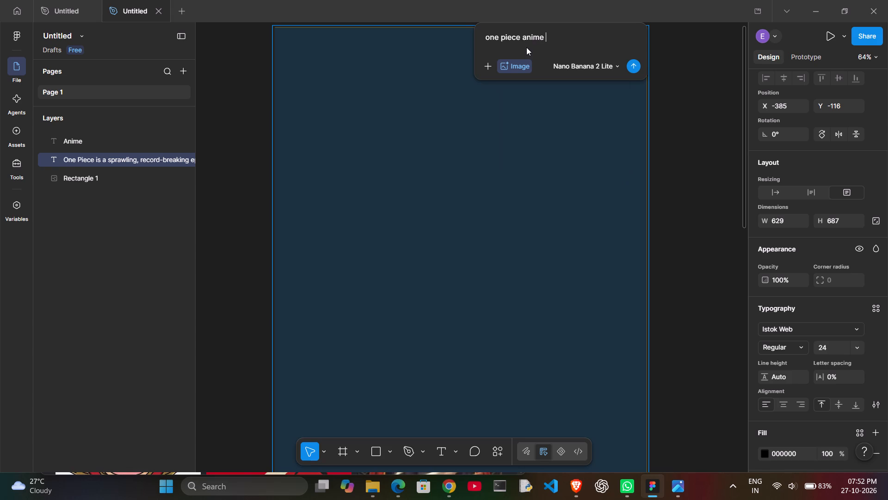
text(images)
key(Return)
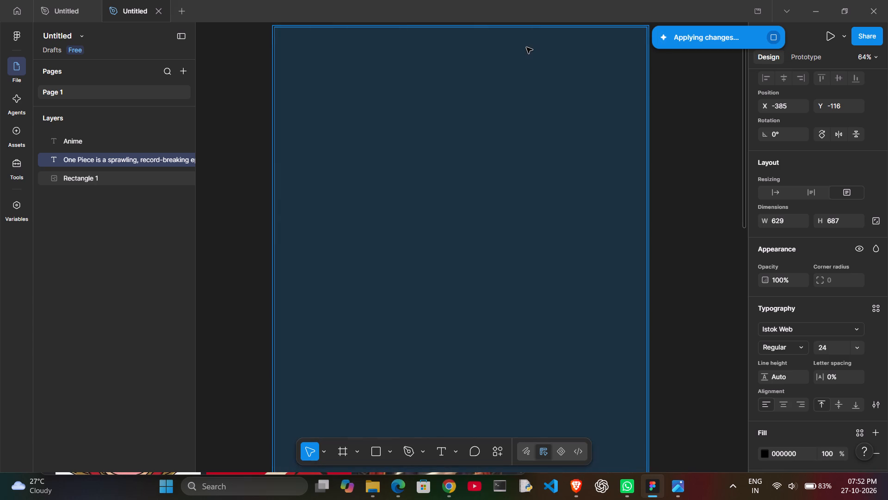
Reposition the image-filled rectangle behind the paragraphs to about X -476, Y -238, and deselect it.
scroll(526, 47, down, 1)
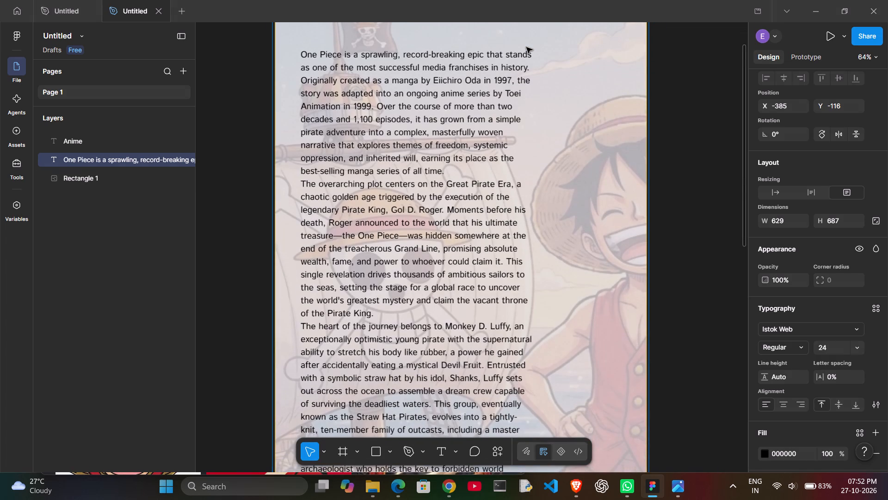
scroll(526, 47, down, 2)
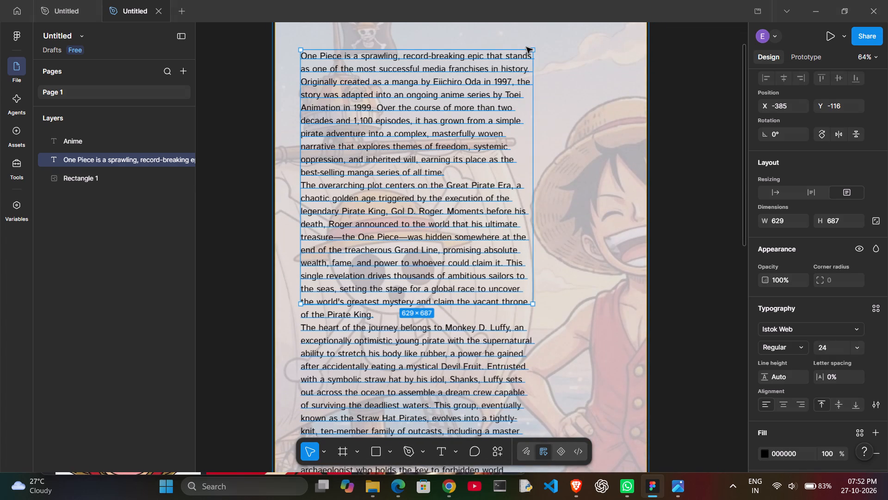
drag(609, 148, 571, 131)
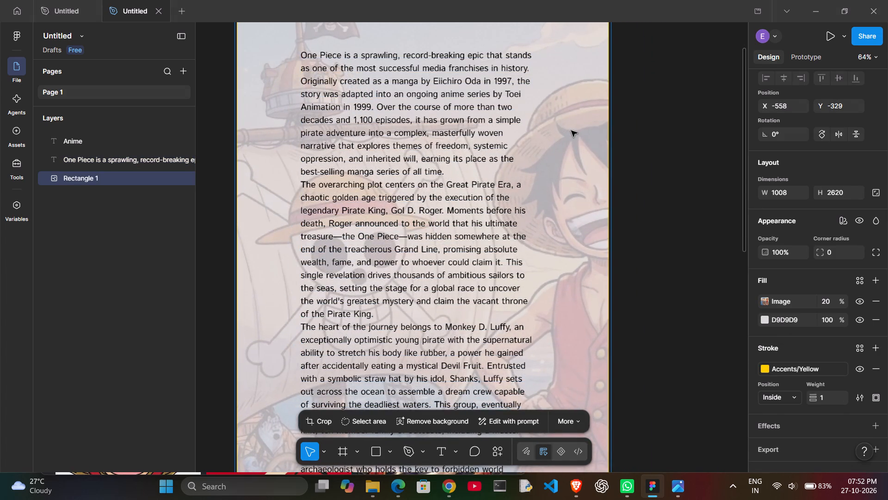
drag(571, 131, 595, 128)
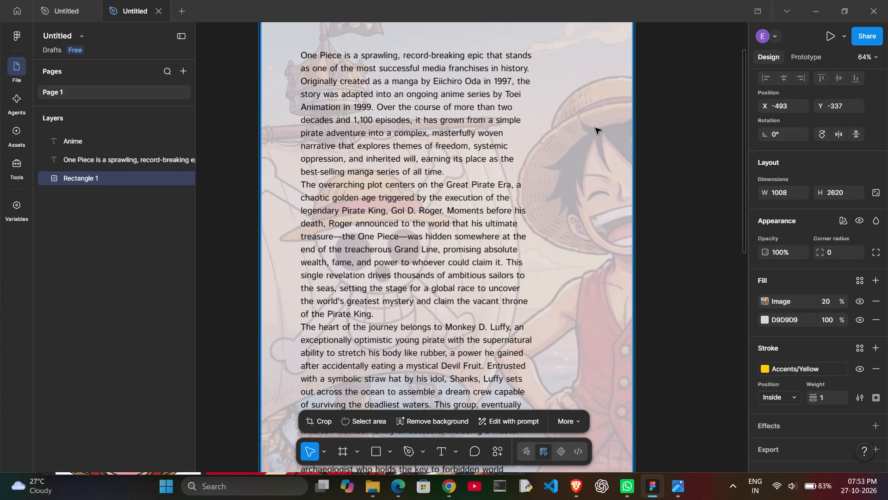
drag(580, 145, 592, 168)
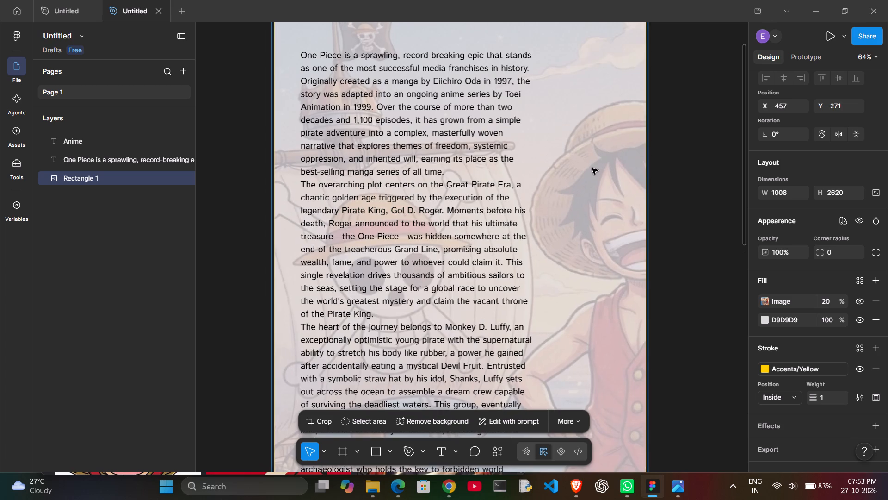
drag(592, 168, 581, 176)
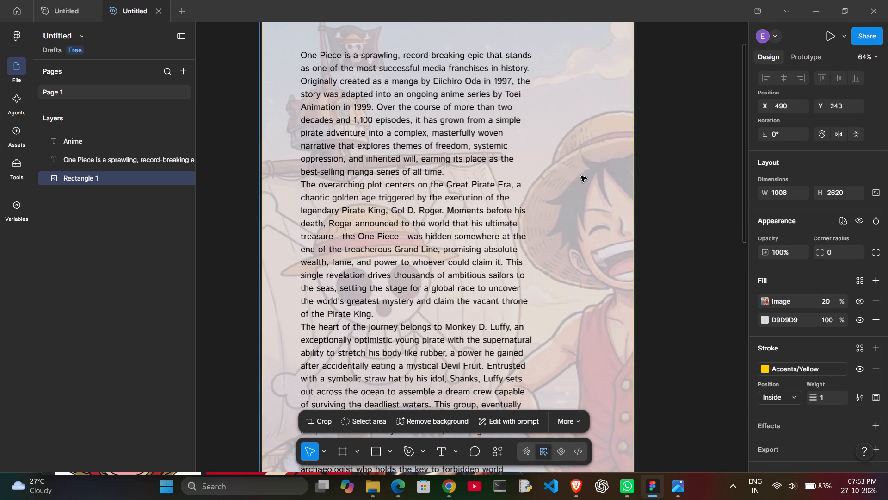
drag(581, 176, 587, 181)
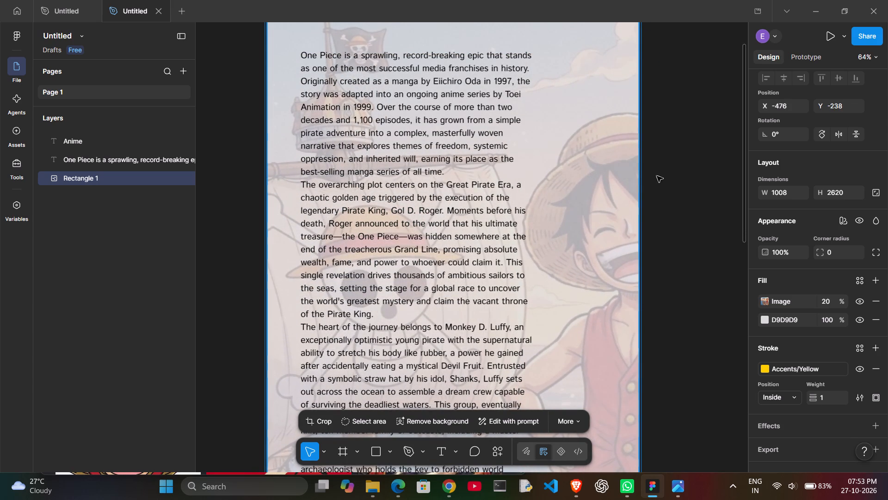
click(694, 175)
click(685, 169)
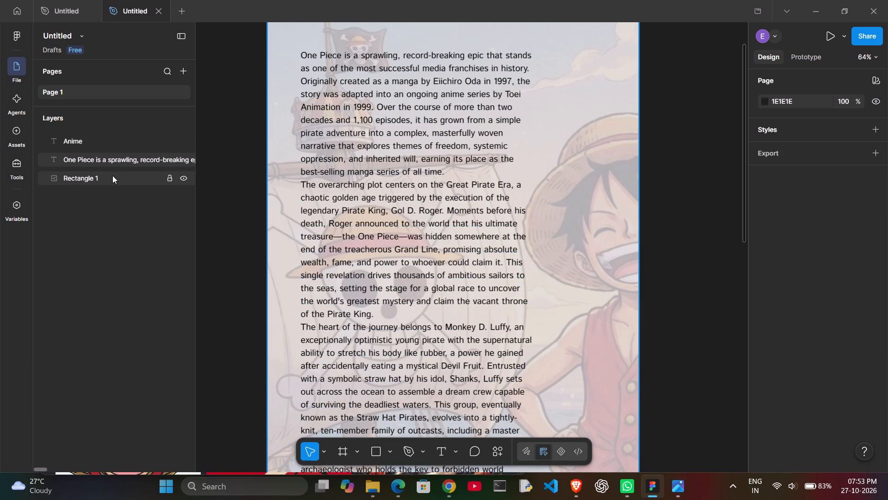
Move the One Piece paragraph text down and closer to the rectangle's left edge, leaving heading space above it.
click(112, 162)
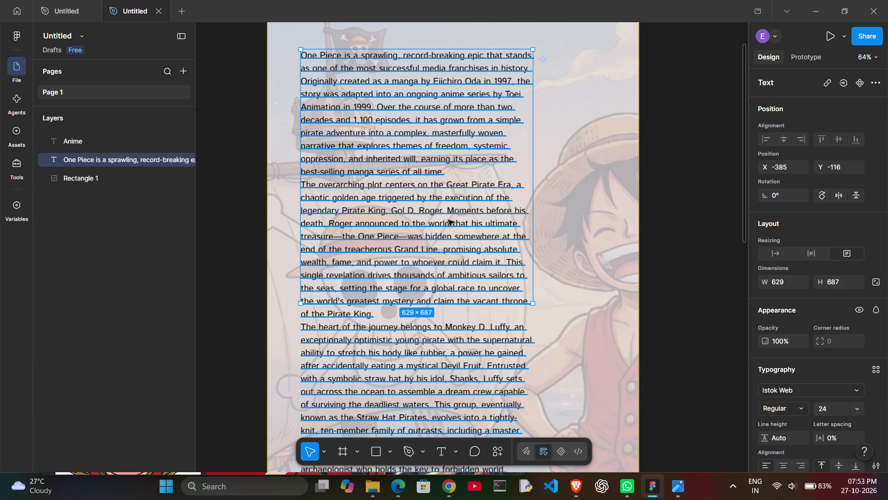
drag(449, 220, 448, 244)
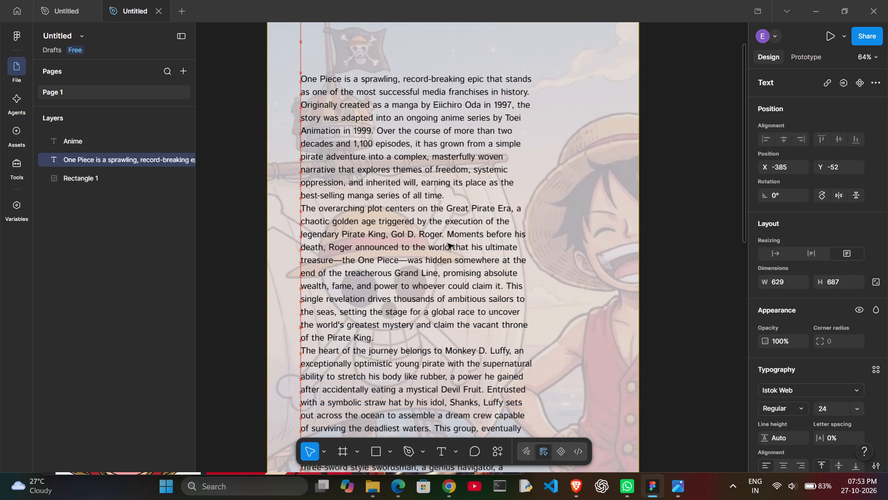
drag(448, 244, 437, 256)
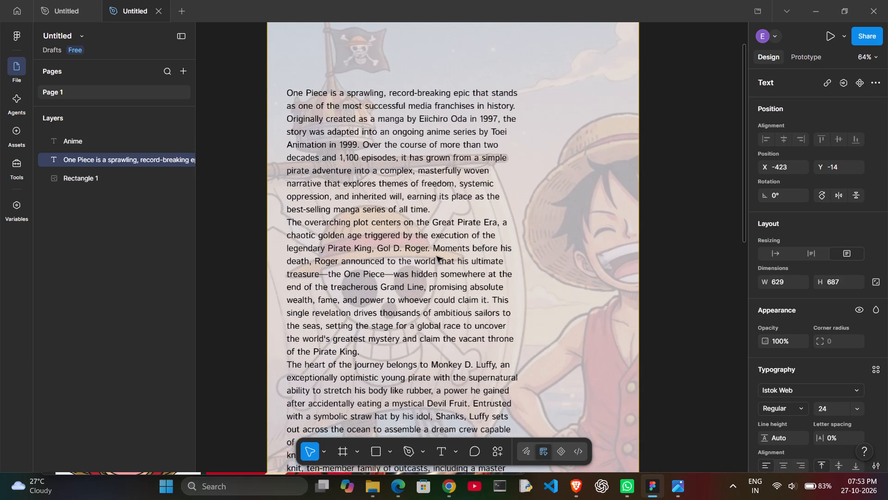
drag(437, 256, 438, 256)
click(590, 175)
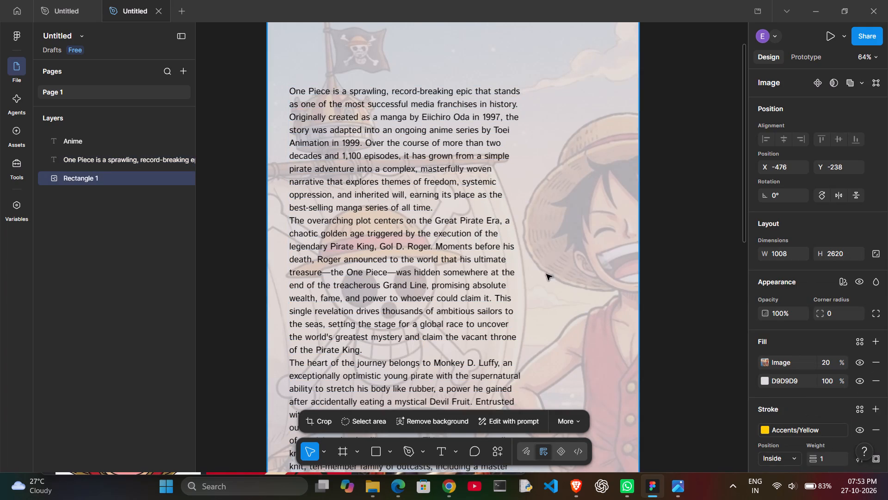
Add a text layer reading "one piece" just above the paragraphs, over the pirate flag, at about X -277, Y -111.
click(440, 454)
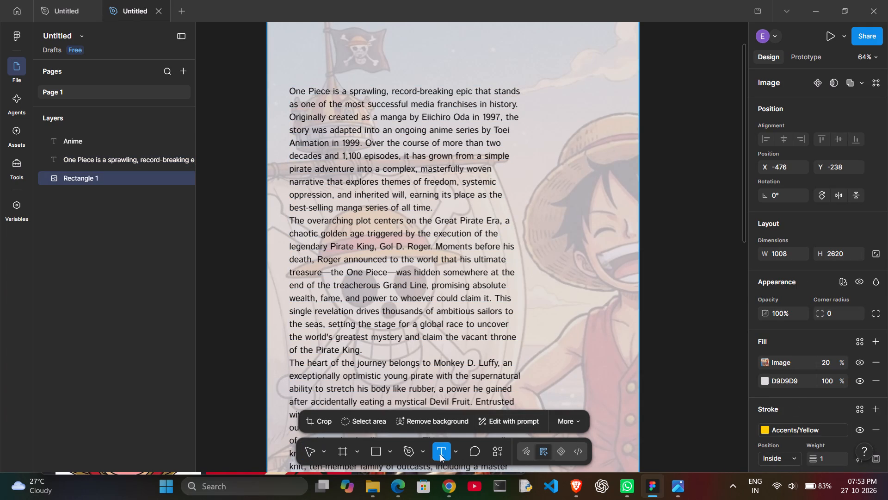
click(440, 454)
click(340, 51)
text(one)
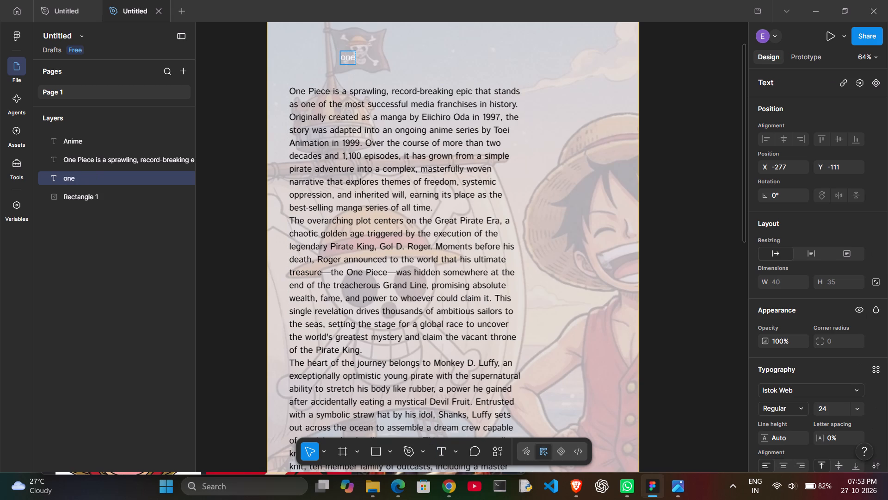
key(space)
text(piece)
key(Return)
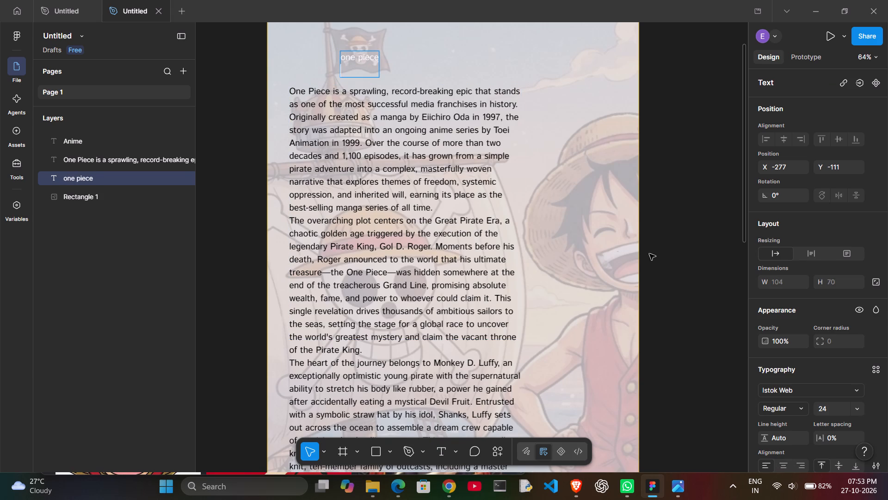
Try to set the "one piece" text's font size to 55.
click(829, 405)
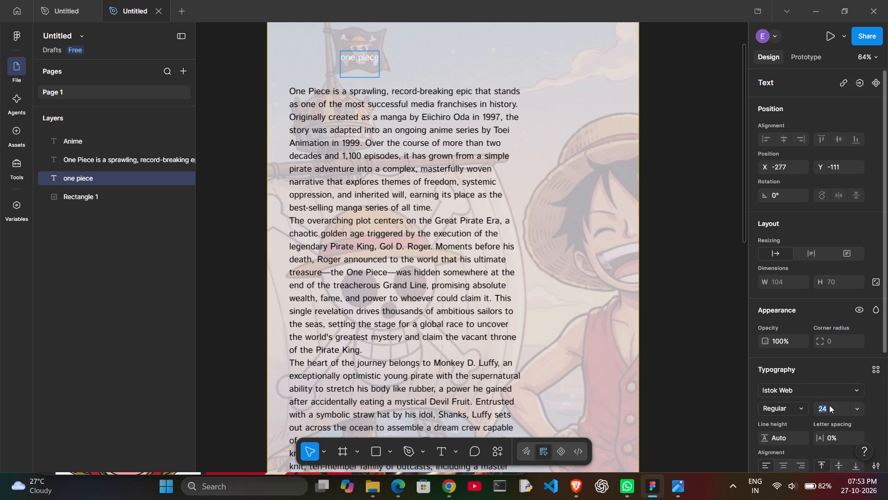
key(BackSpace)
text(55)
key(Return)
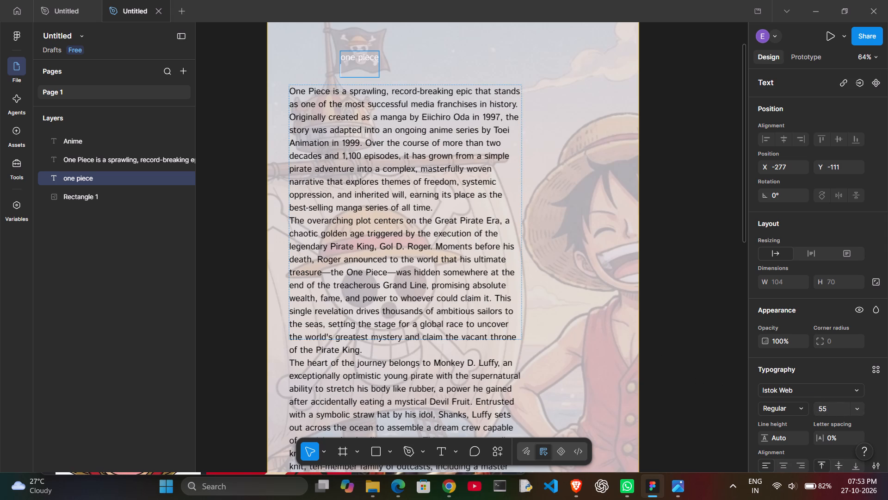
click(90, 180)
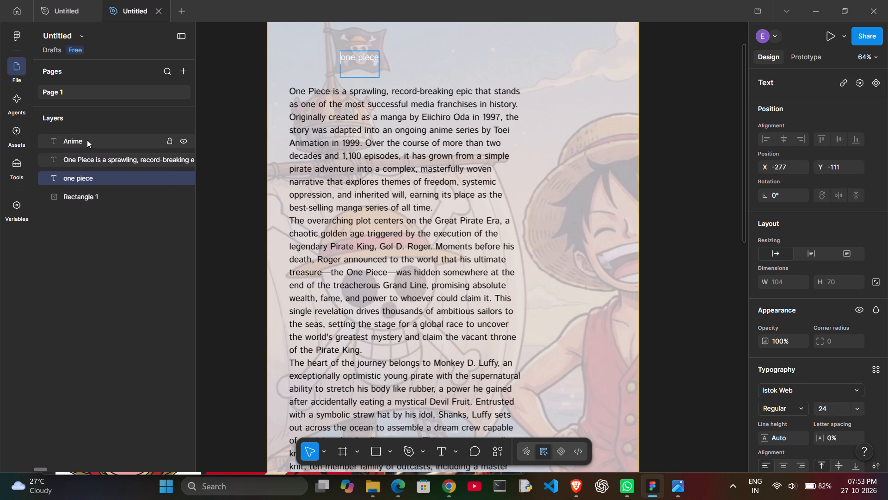
Move the Anime heading down beside the "one piece" text, to about X -466, Y -197.
click(87, 140)
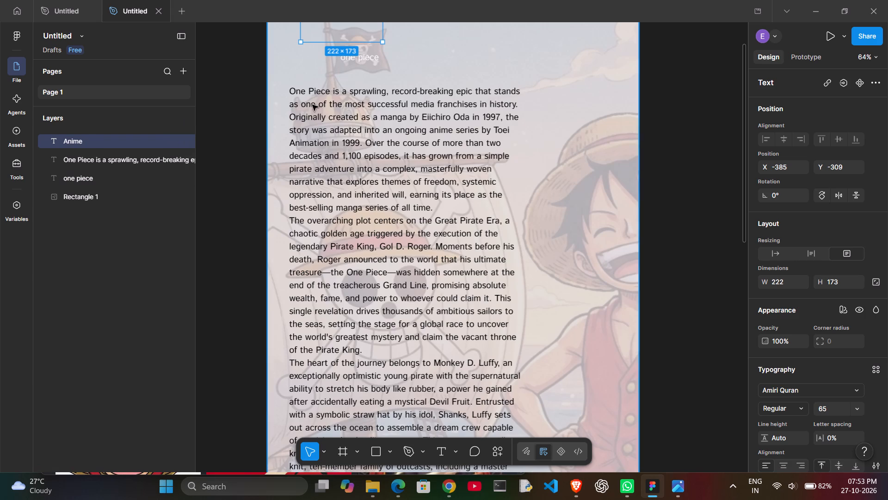
scroll(433, 56, up, 1)
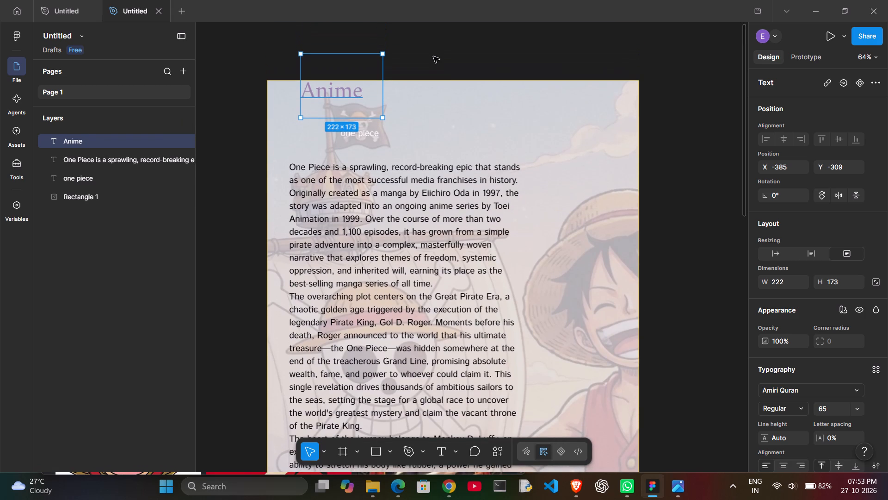
drag(357, 90, 334, 118)
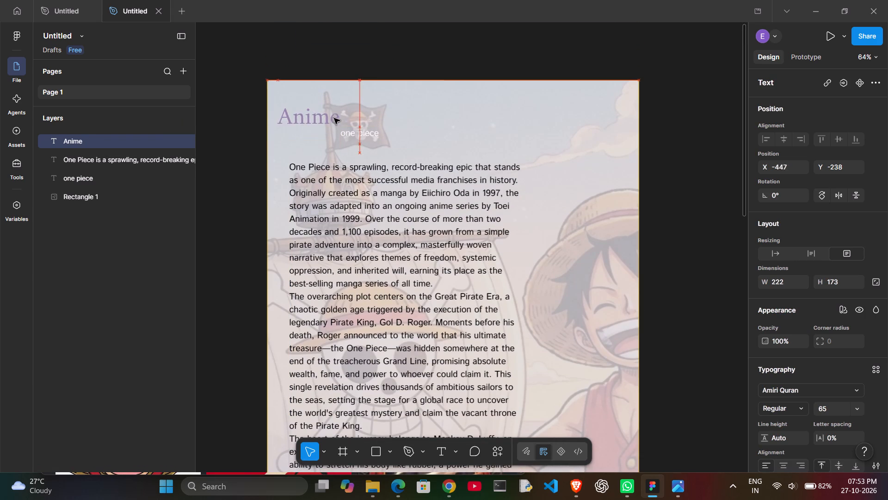
drag(334, 118, 326, 131)
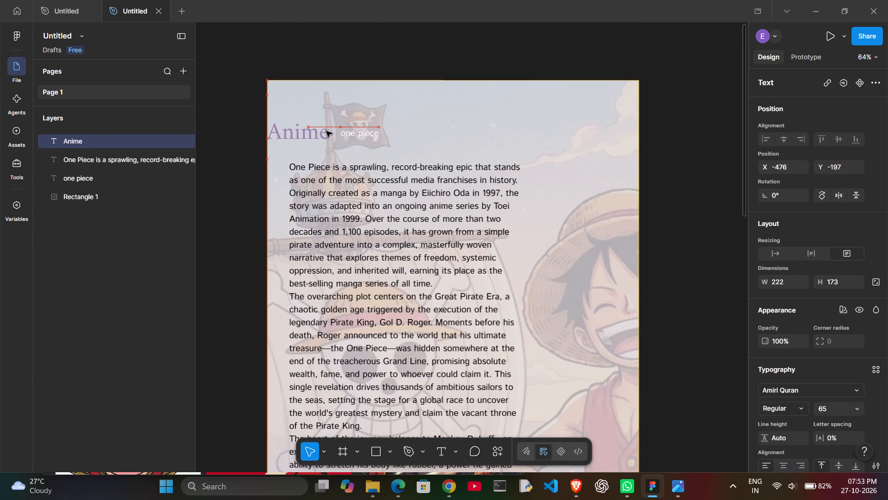
drag(326, 131, 327, 131)
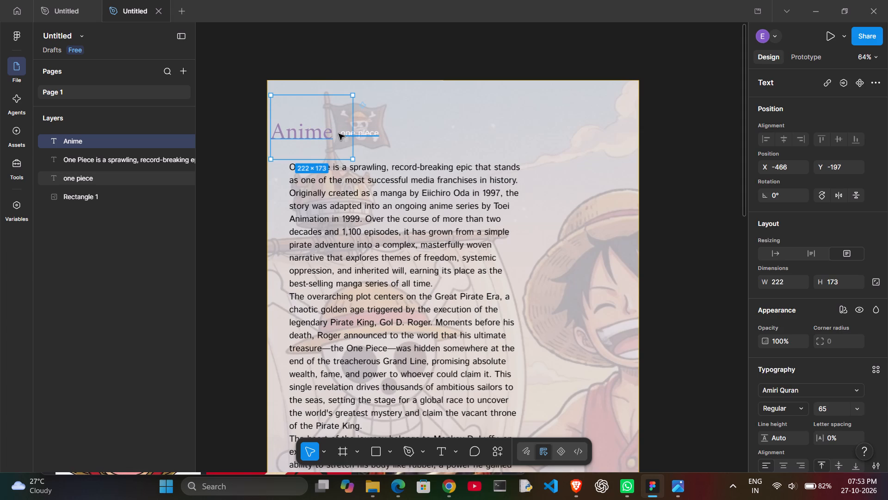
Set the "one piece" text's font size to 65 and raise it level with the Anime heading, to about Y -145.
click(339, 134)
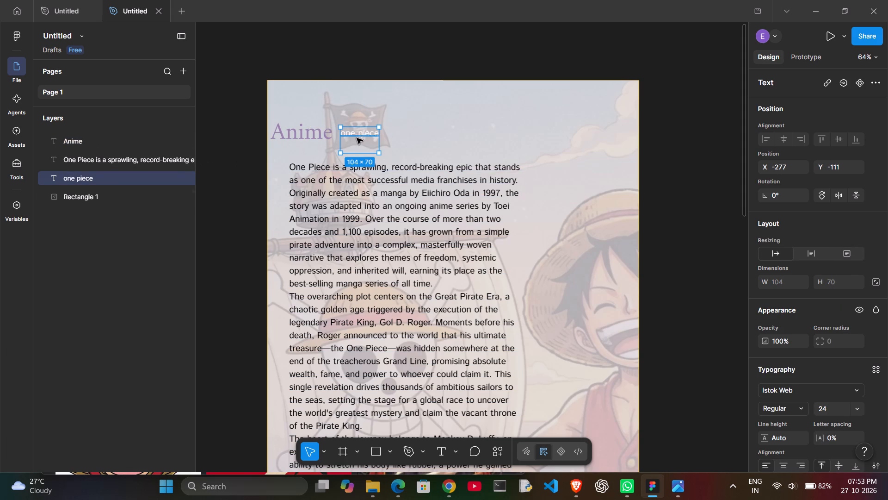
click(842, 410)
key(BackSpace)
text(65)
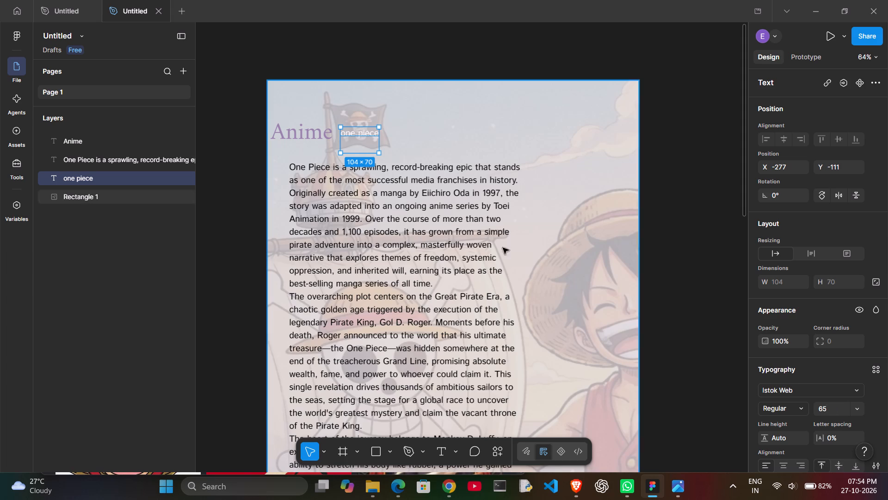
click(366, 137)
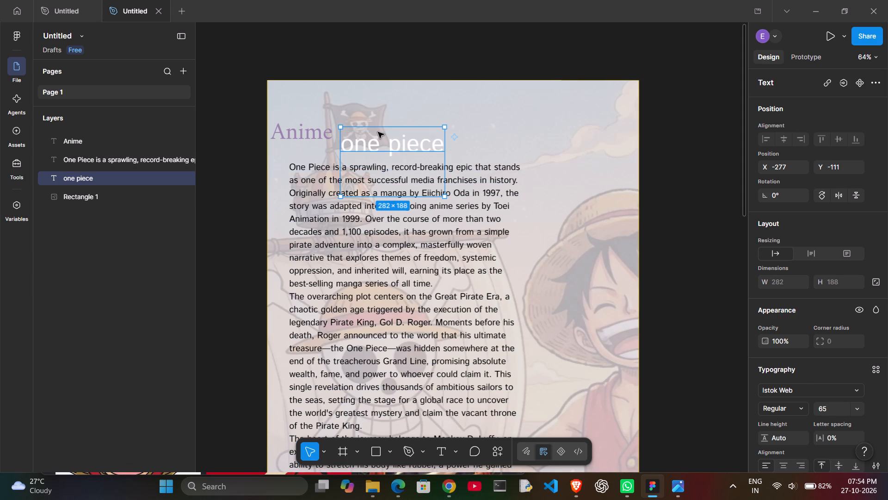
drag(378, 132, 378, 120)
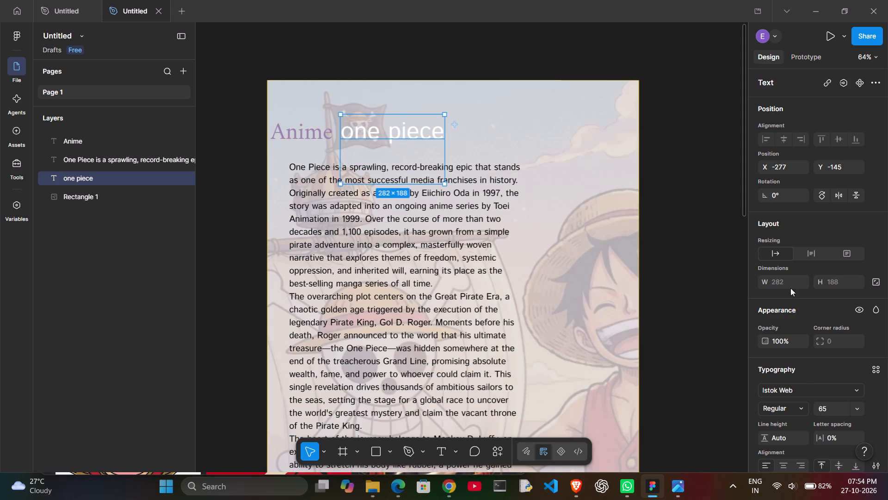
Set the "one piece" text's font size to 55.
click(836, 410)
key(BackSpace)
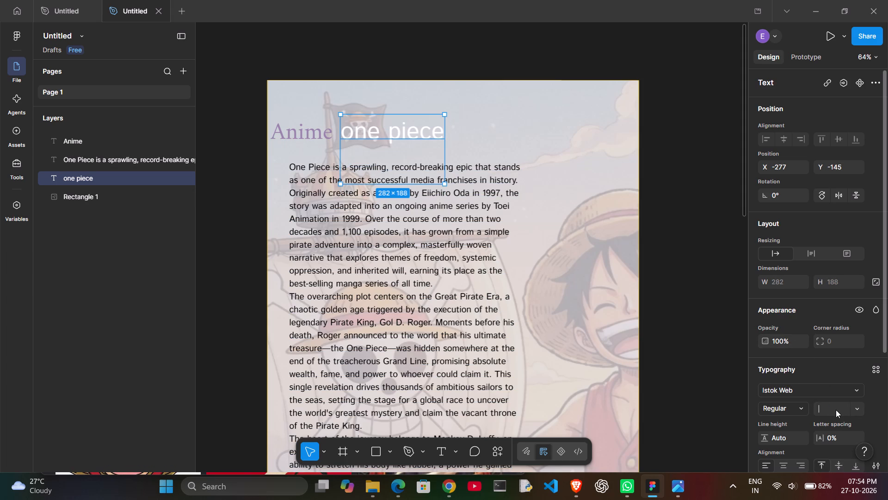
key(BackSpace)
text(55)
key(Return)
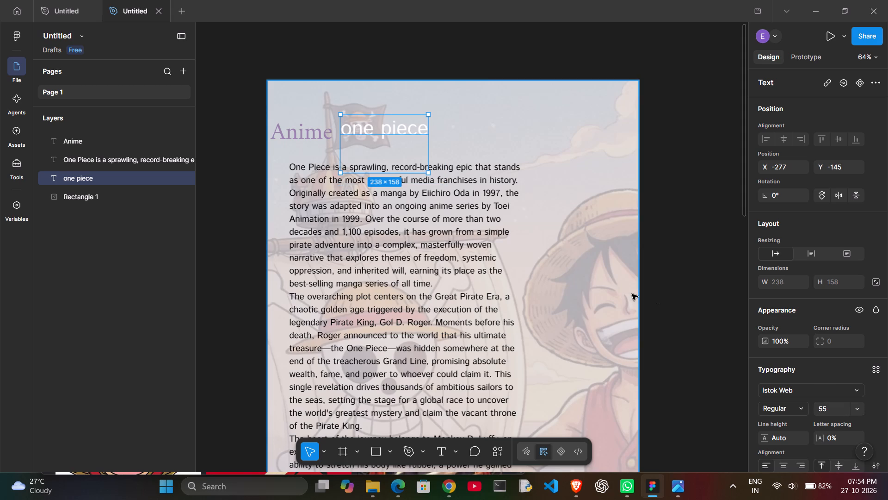
Reposition the "one piece" text on the Anime heading's baseline with a small gap, at about X -258, Y -134.
drag(413, 131, 413, 137)
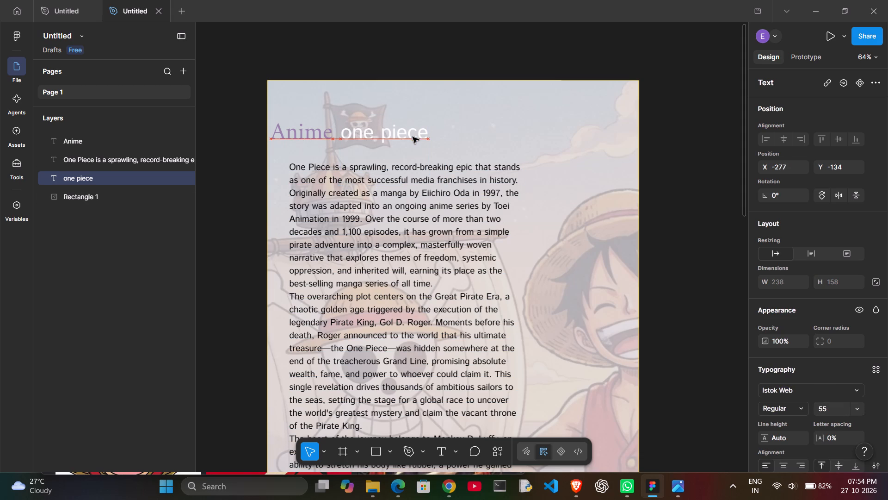
drag(413, 137, 455, 141)
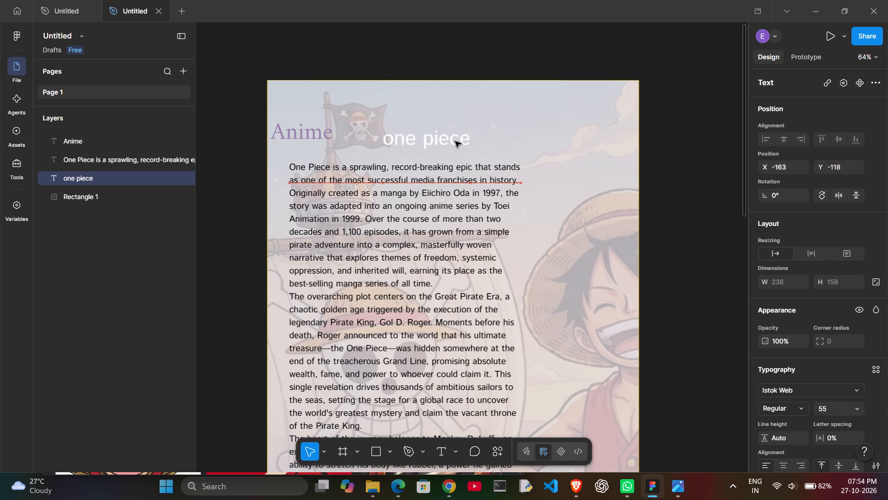
drag(455, 141, 444, 135)
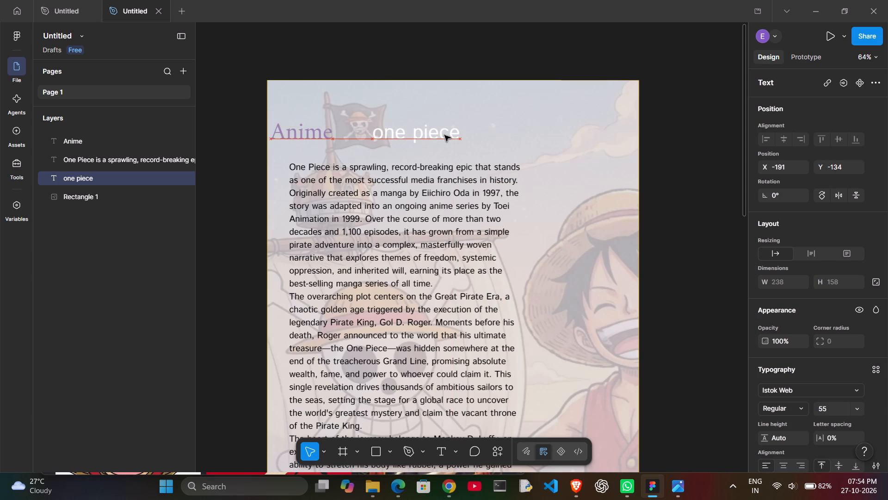
drag(444, 135, 446, 136)
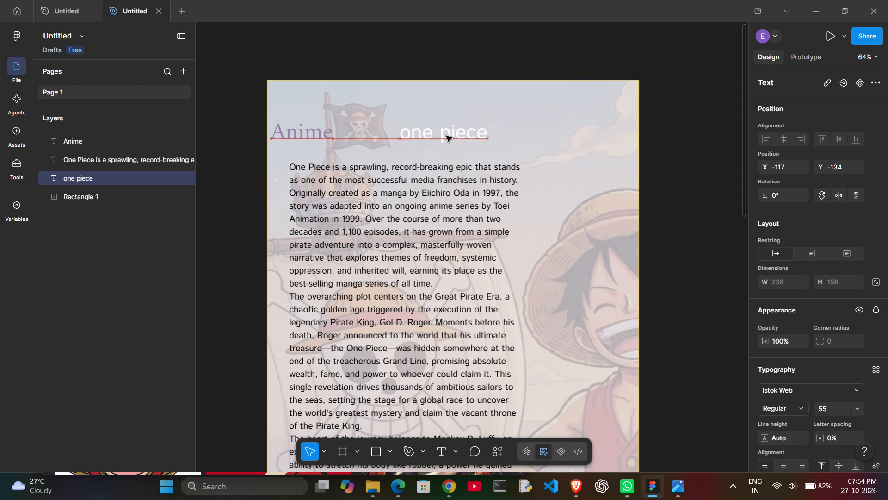
drag(446, 136, 419, 133)
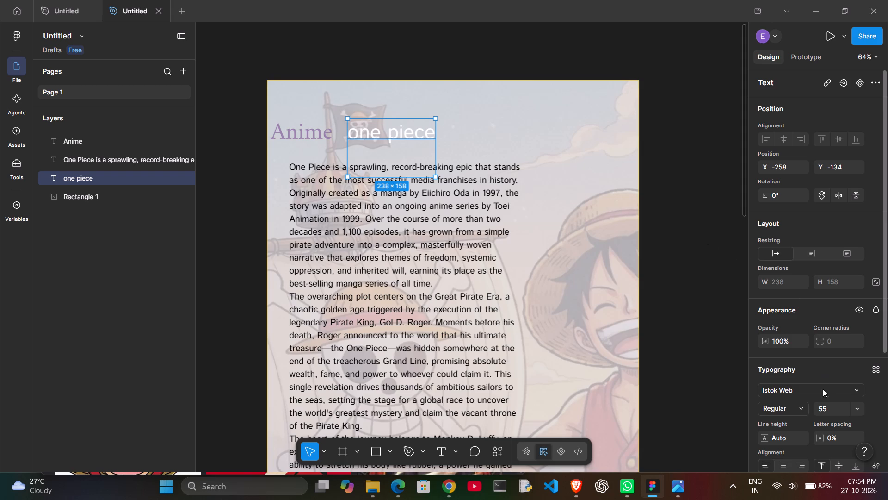
Set the "one piece" text's font size to 45.
click(836, 407)
key(BackSpace)
key(BackSpace)
text(45)
key(Return)
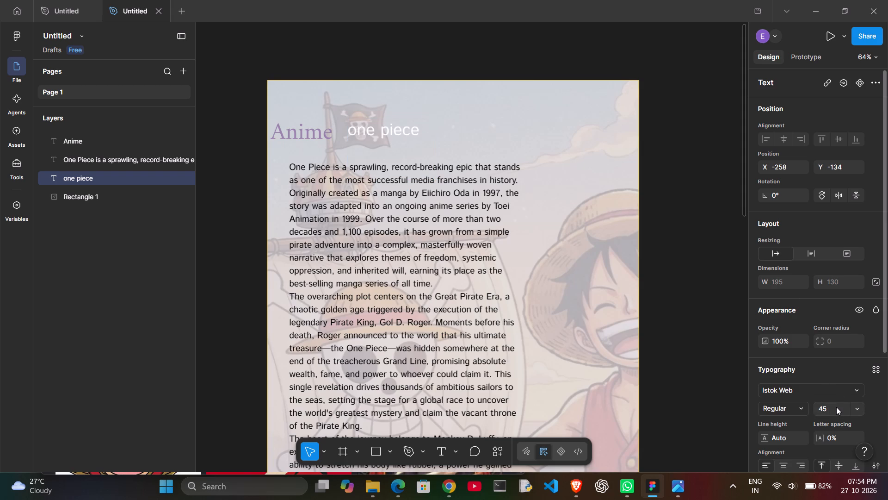
Set the Anime heading's font size to 75 and move it to the rectangle's left edge, at about X -476, Y -220.
click(303, 134)
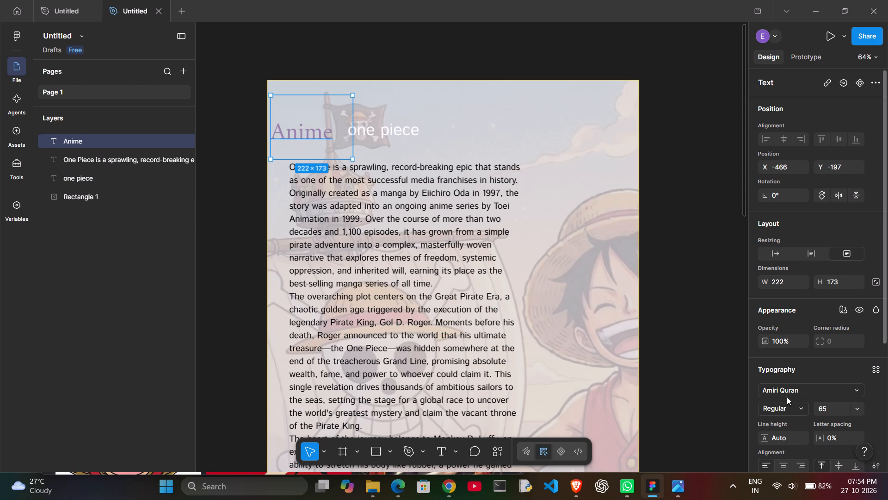
click(827, 404)
key(BackSpace)
text(75)
key(Return)
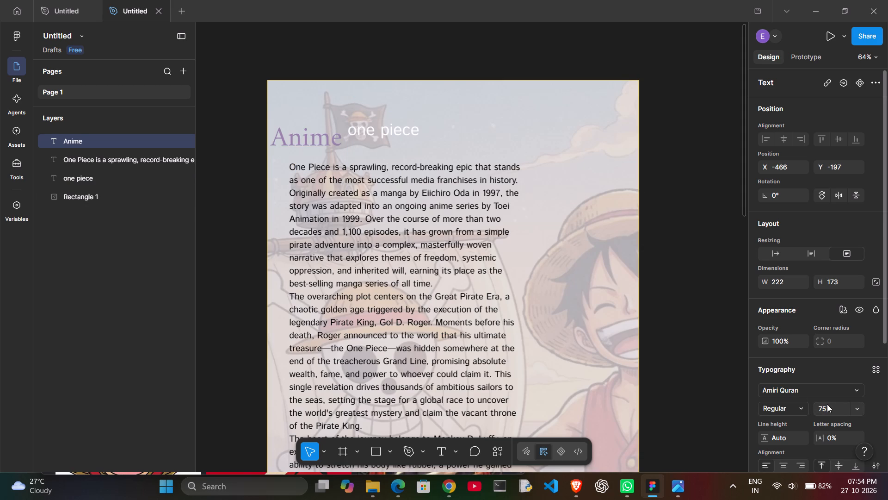
drag(330, 145, 327, 137)
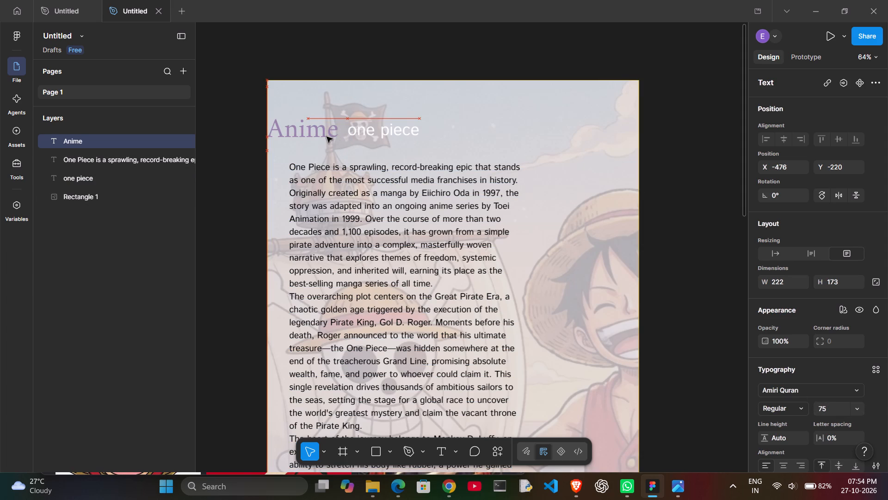
drag(327, 137, 327, 138)
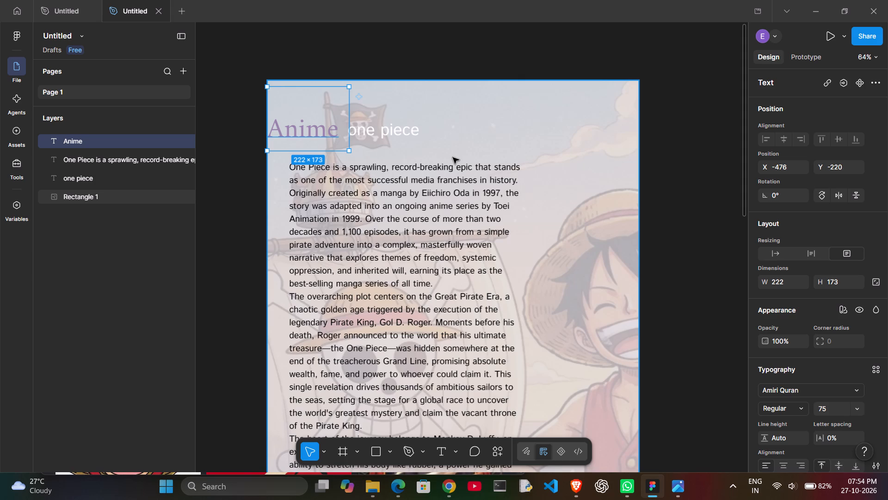
Retype the Anime heading's text as "Anime:" with a trailing colon.
click(378, 125)
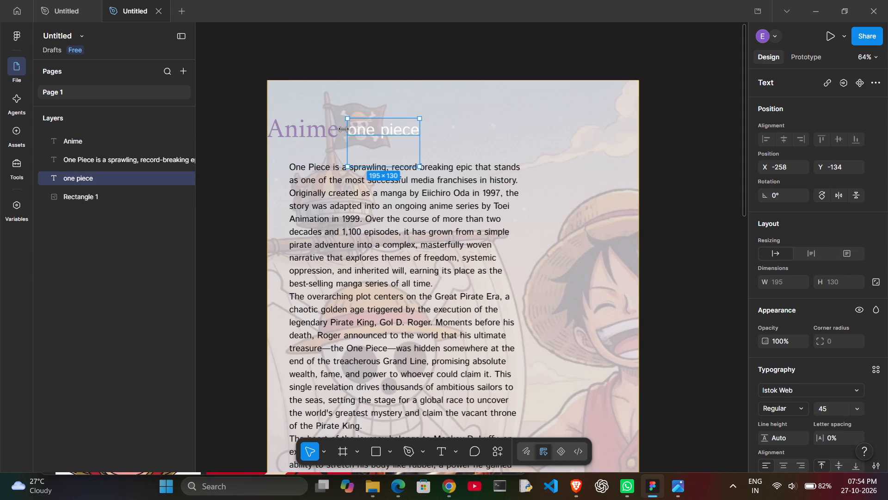
click(324, 129)
click(324, 129)
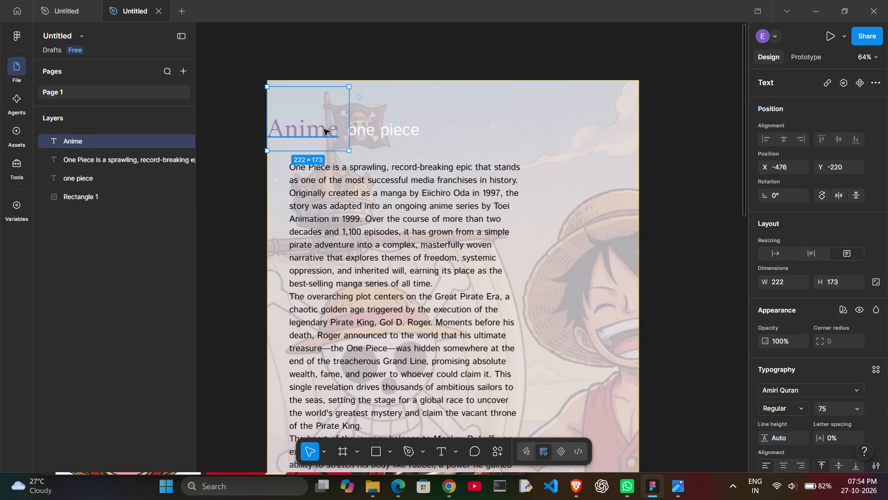
double_click(324, 129)
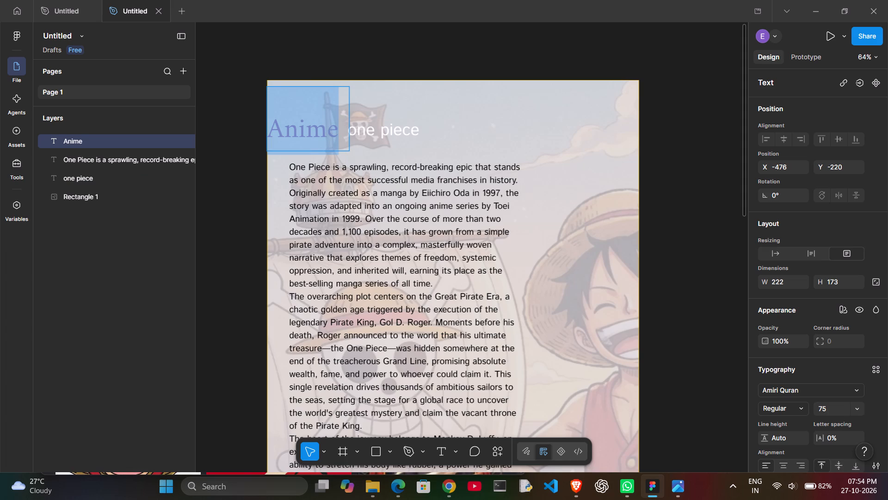
key(space)
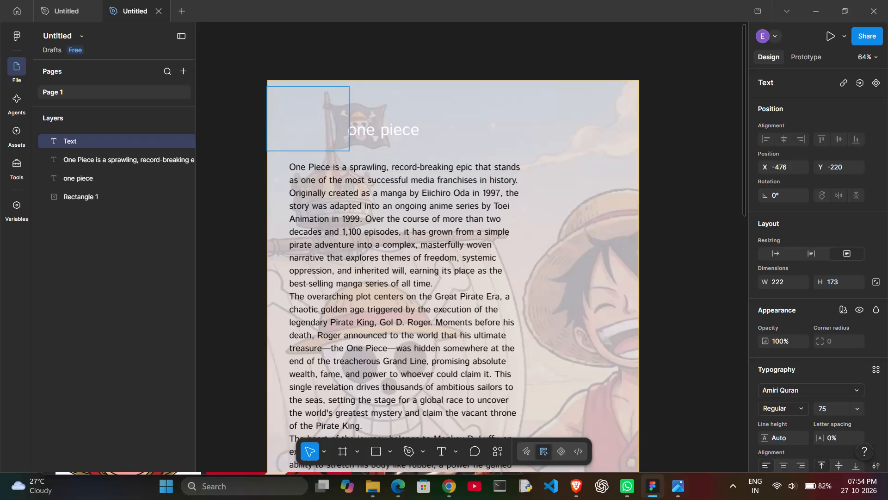
scroll(341, 132, right, 1)
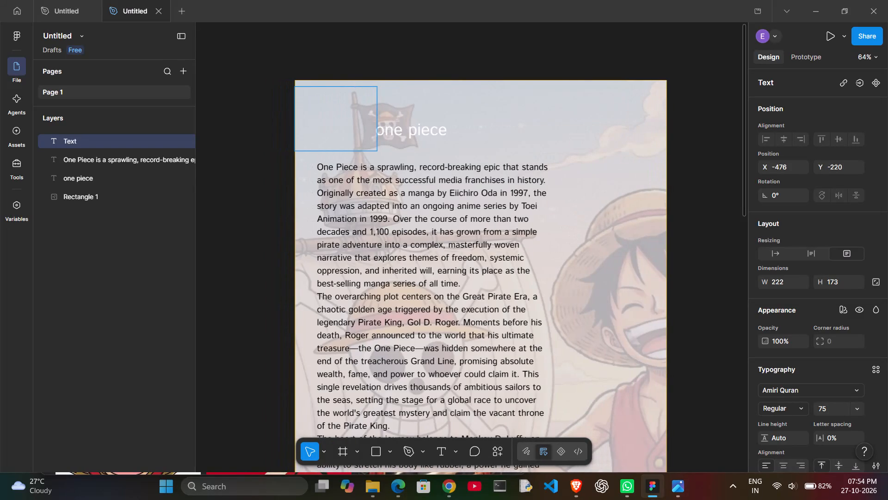
key(shift+a)
text(nime)
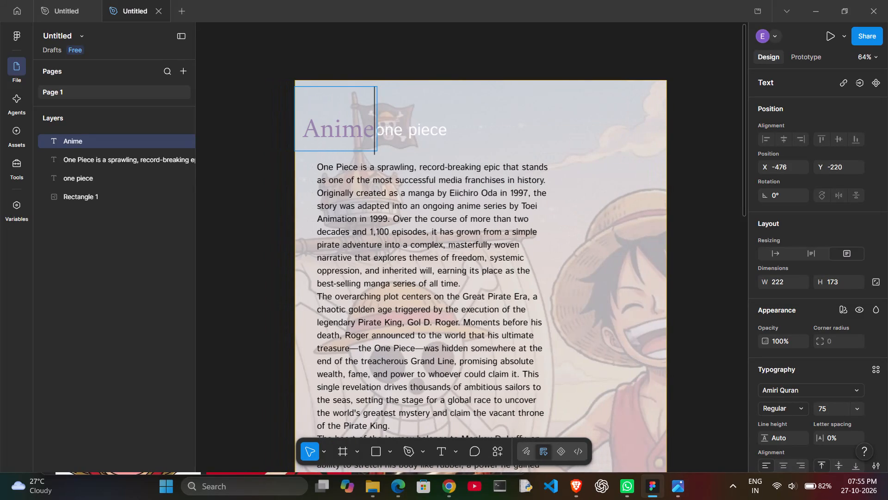
key(shift+colon)
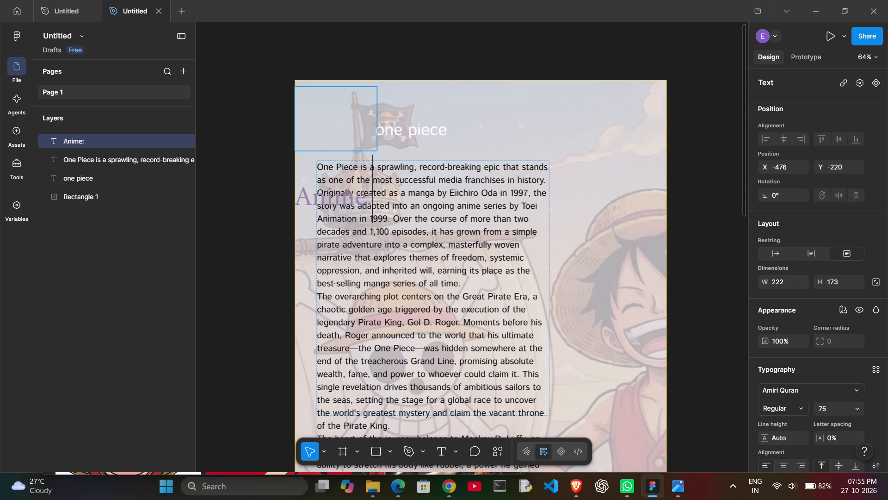
Move the "Anime:" heading back up above the paragraphs beside the "one piece" text, to about X -476, Y -411.
drag(340, 204, 512, 174)
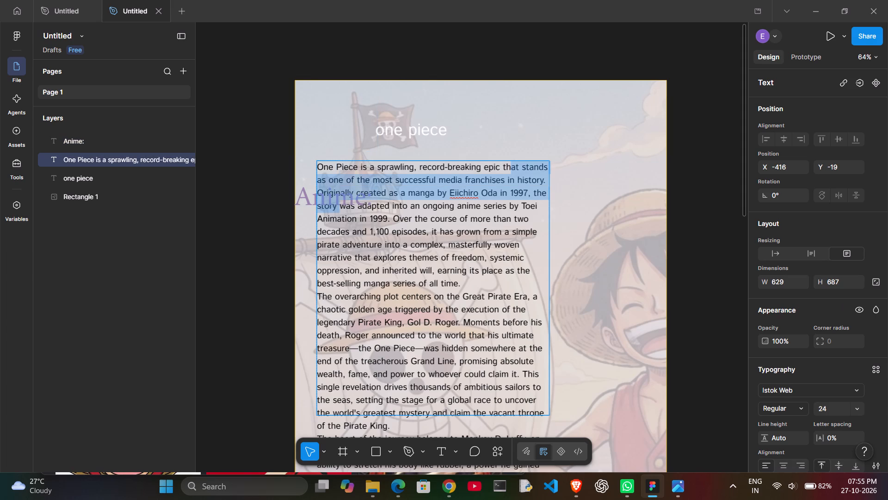
drag(512, 174, 317, 219)
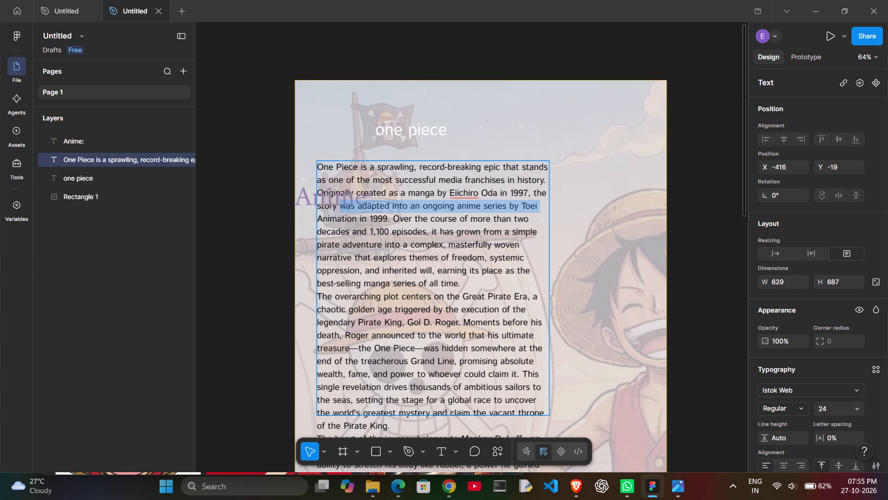
drag(317, 219, 316, 219)
click(299, 222)
drag(308, 203, 313, 175)
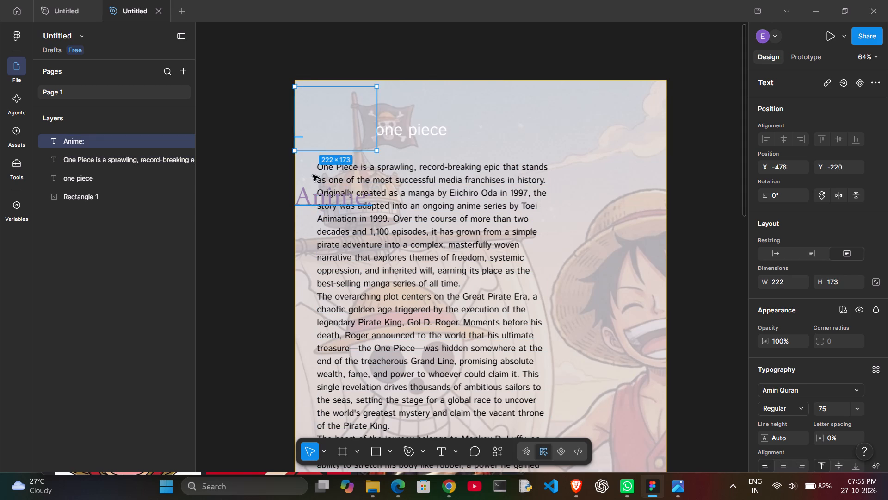
drag(313, 175, 310, 126)
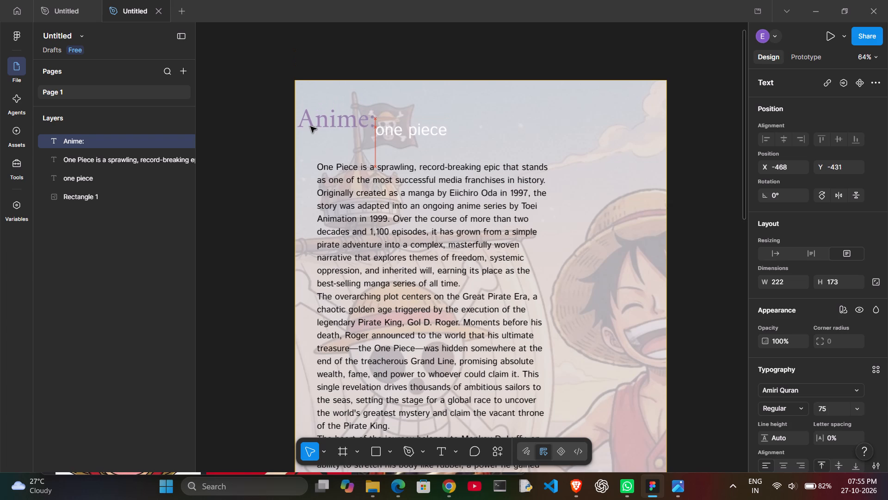
drag(310, 126, 308, 131)
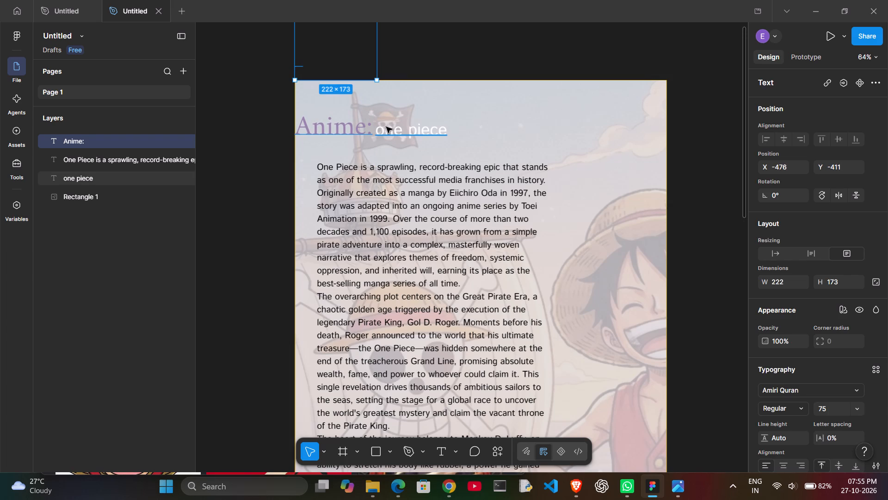
Nudge the "one piece" text to sit right after the "Anime:" heading on its baseline, at about X -254, Y -136.
click(386, 127)
click(386, 127)
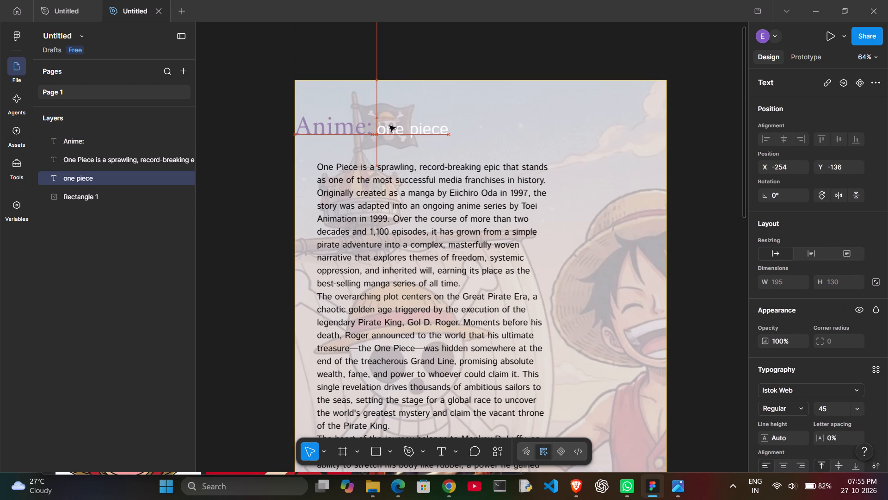
click(506, 112)
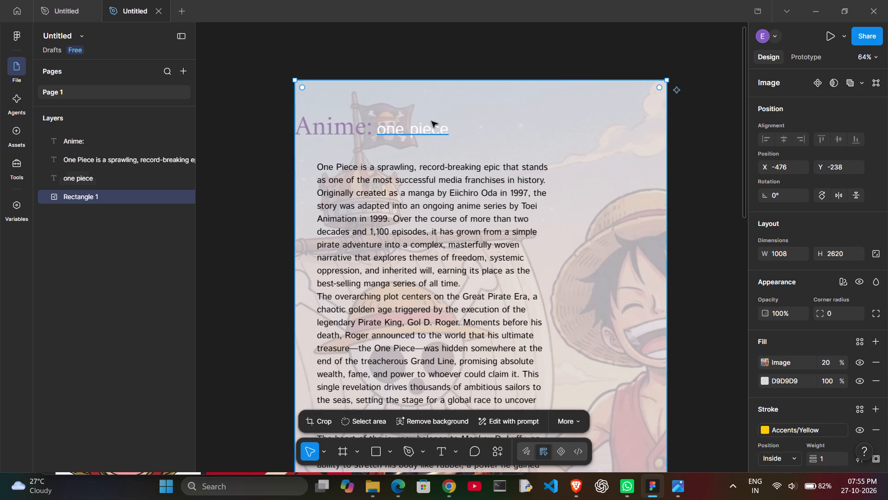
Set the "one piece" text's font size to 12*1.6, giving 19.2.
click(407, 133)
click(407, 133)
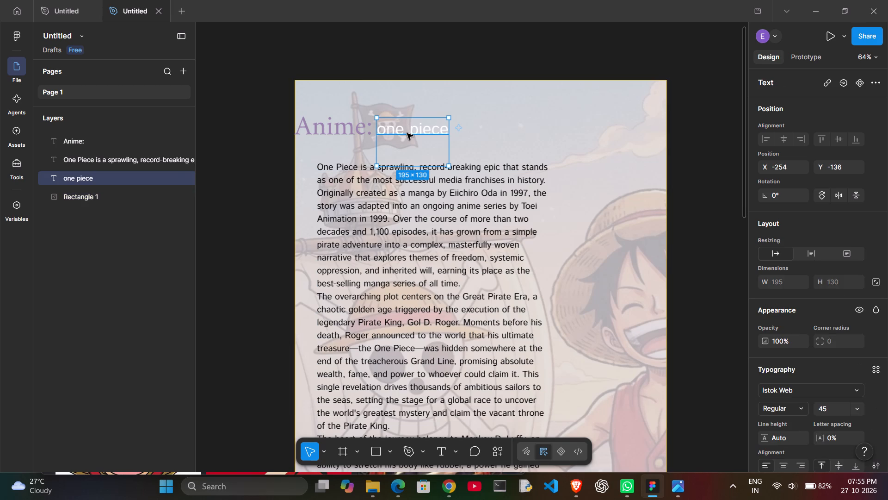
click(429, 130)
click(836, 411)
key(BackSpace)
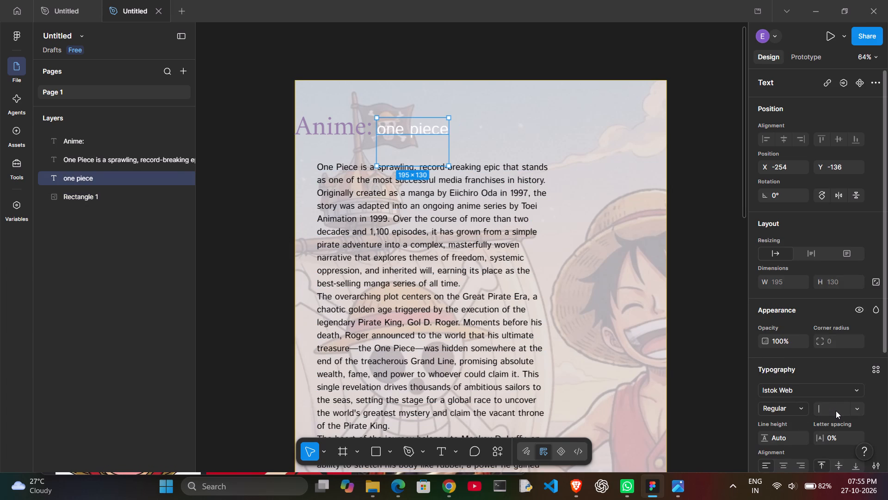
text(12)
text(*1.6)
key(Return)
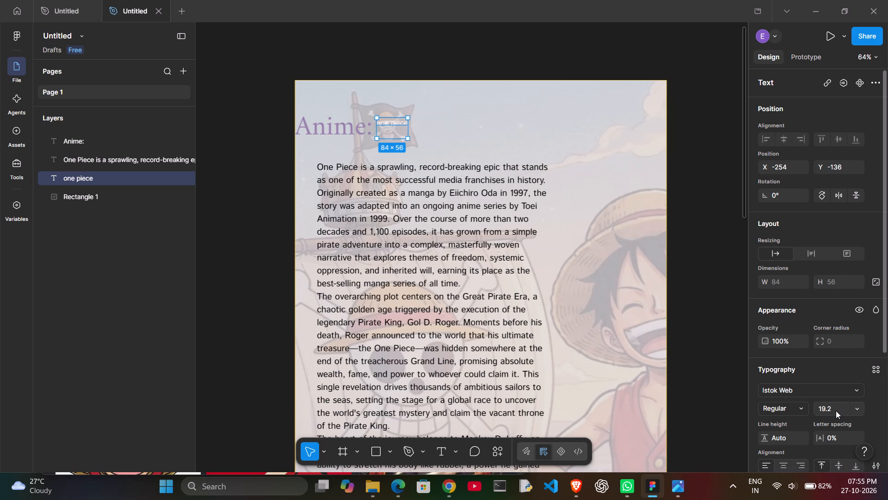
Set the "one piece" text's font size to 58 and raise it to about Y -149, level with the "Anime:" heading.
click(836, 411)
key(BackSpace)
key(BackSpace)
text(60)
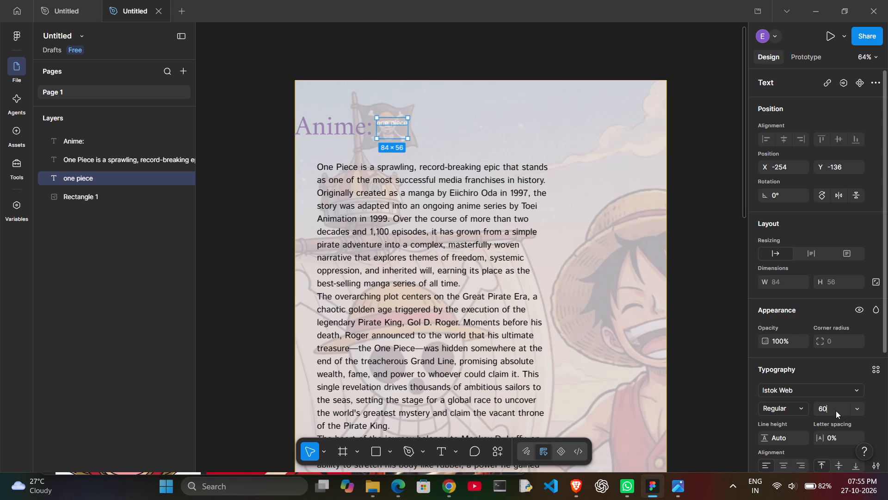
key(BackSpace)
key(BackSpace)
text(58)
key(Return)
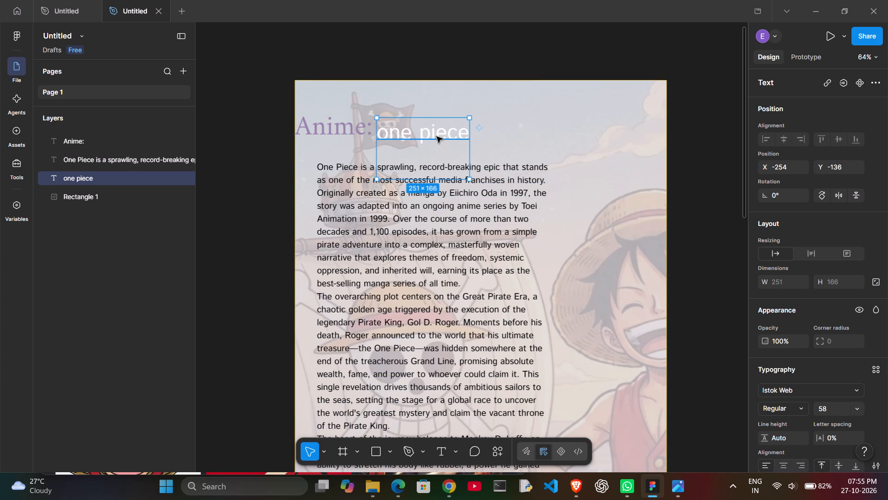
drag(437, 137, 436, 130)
Shift the background image rectangle slightly left to about X -484, keeping Y at -238.
click(506, 130)
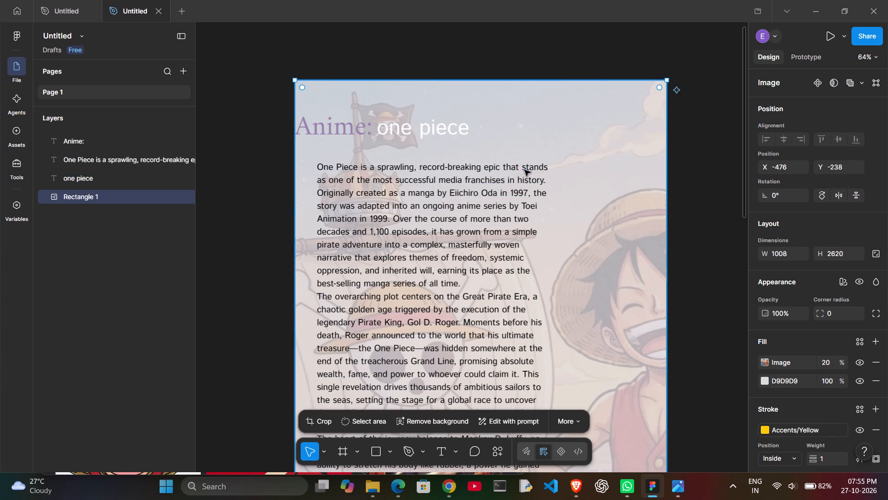
click(535, 173)
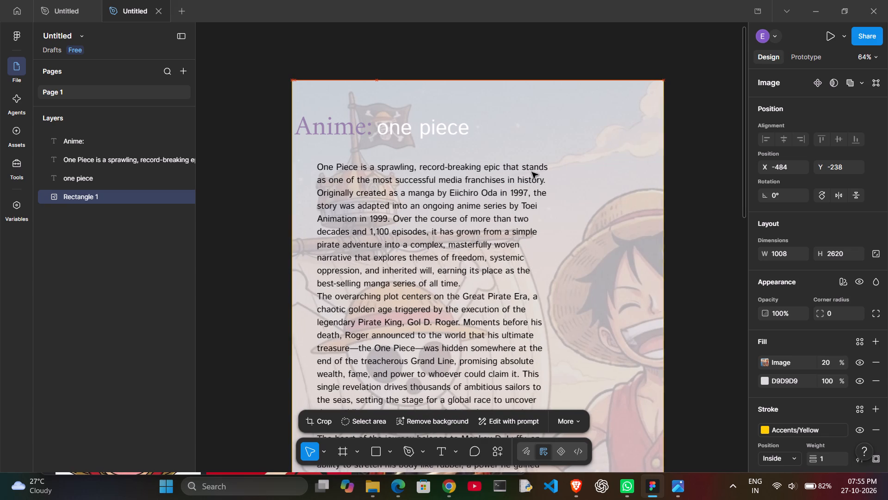
Retype the "one piece" text beside the "Anime:" heading as "The one piece".
click(378, 127)
double_click(378, 127)
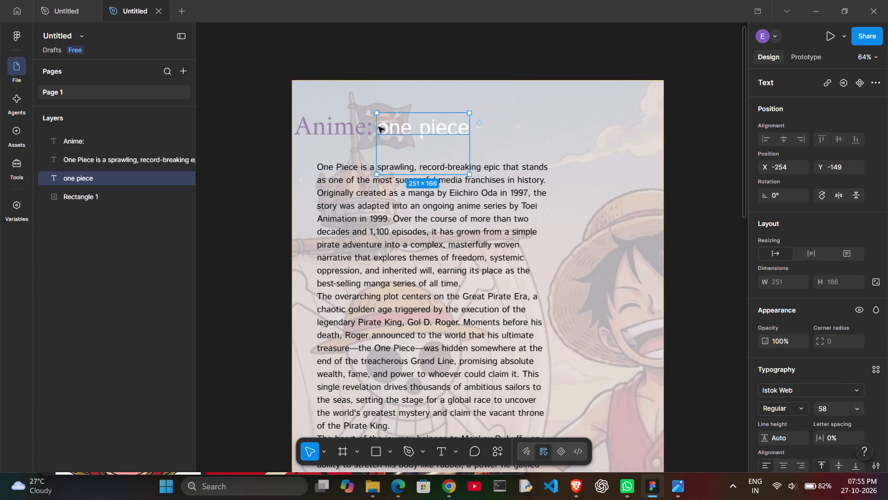
key(BackSpace)
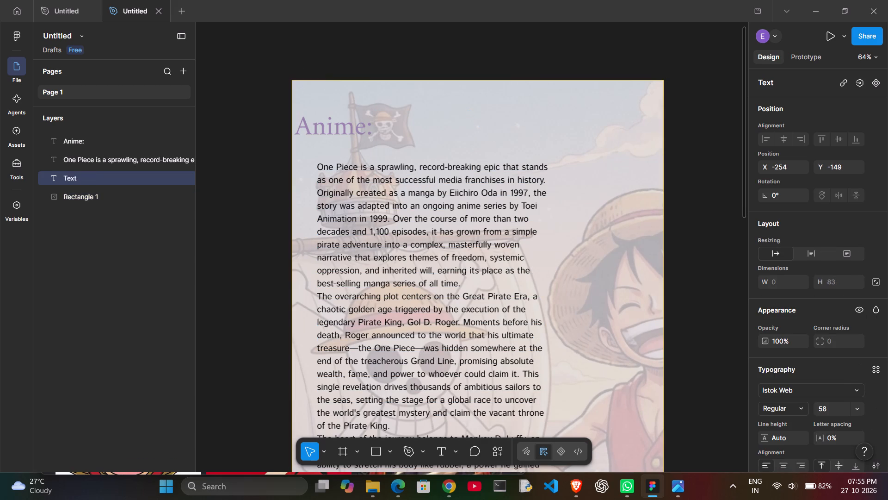
text(th)
key(BackSpace)
key(BackSpace)
key(shift+t)
text(he)
key(space)
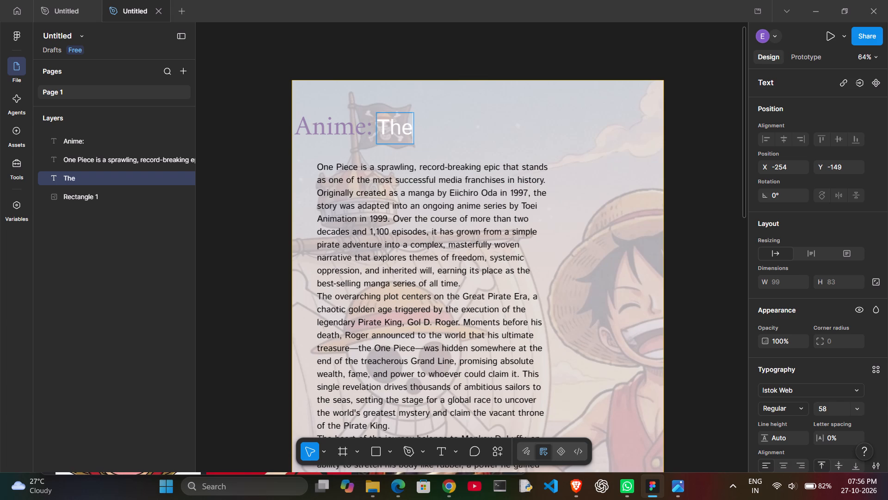
text(one piece)
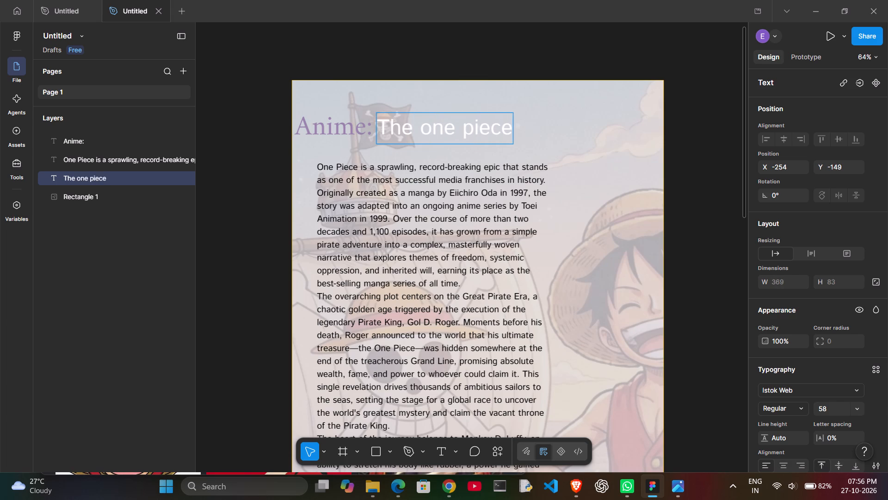
click(487, 128)
double_click(464, 128)
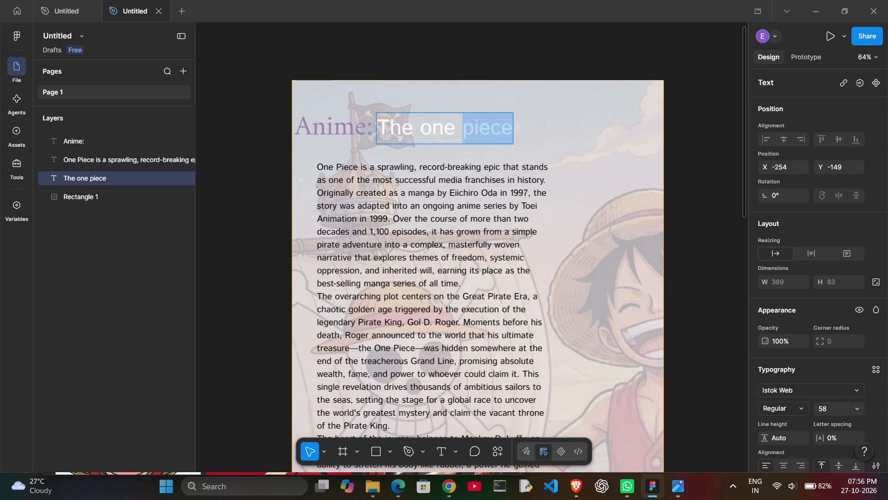
click(605, 139)
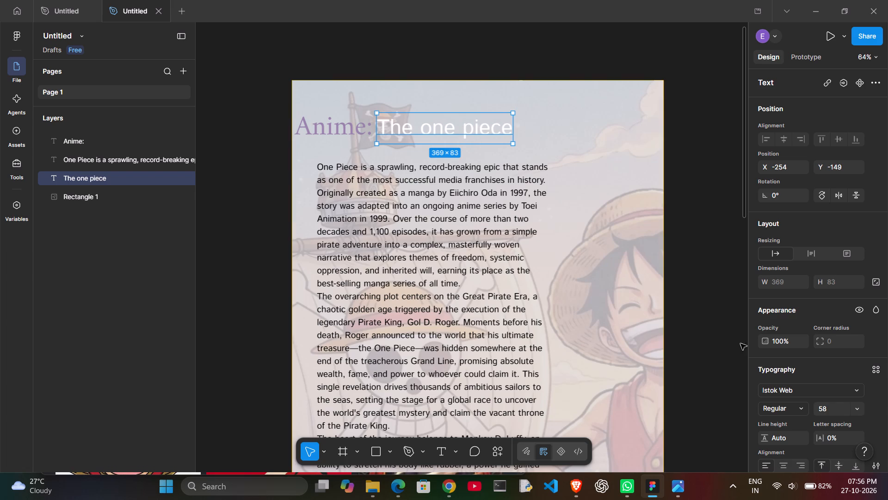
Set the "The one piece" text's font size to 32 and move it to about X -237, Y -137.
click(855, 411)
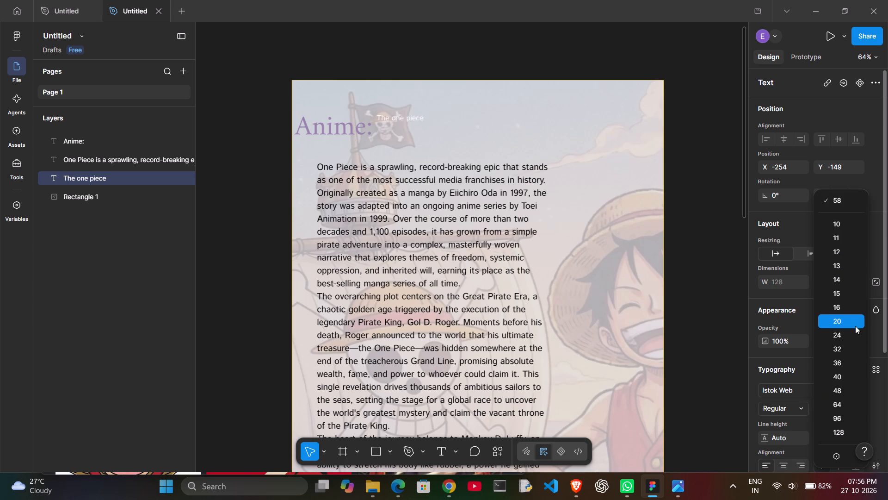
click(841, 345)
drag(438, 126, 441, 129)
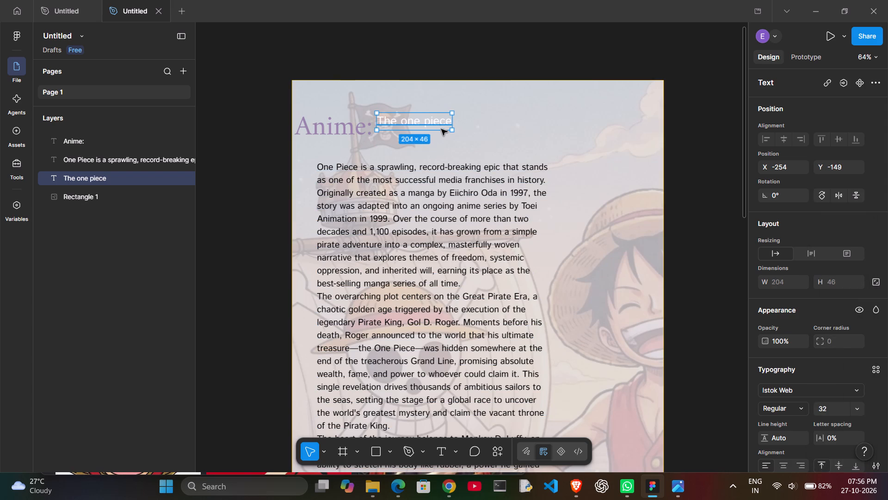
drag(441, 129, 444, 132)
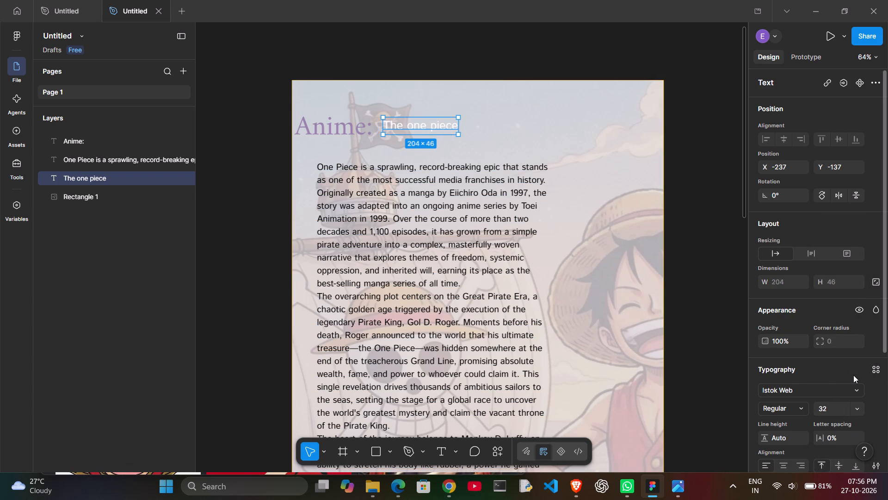
Change the "The one piece" text's font to Instrument Serif.
scroll(853, 375, down, 2)
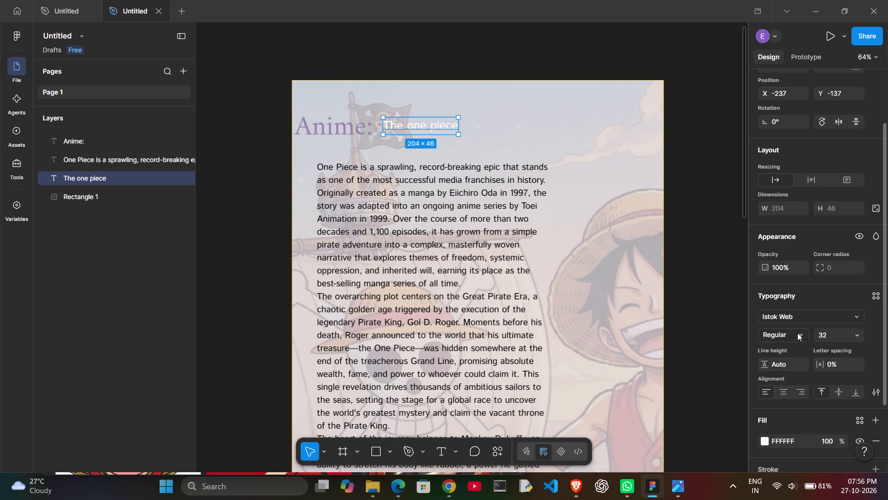
click(800, 312)
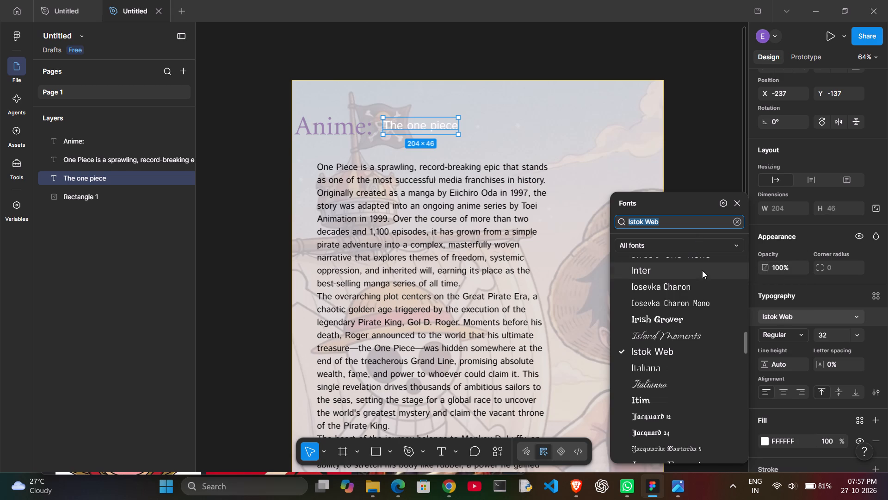
scroll(702, 278, up, 2)
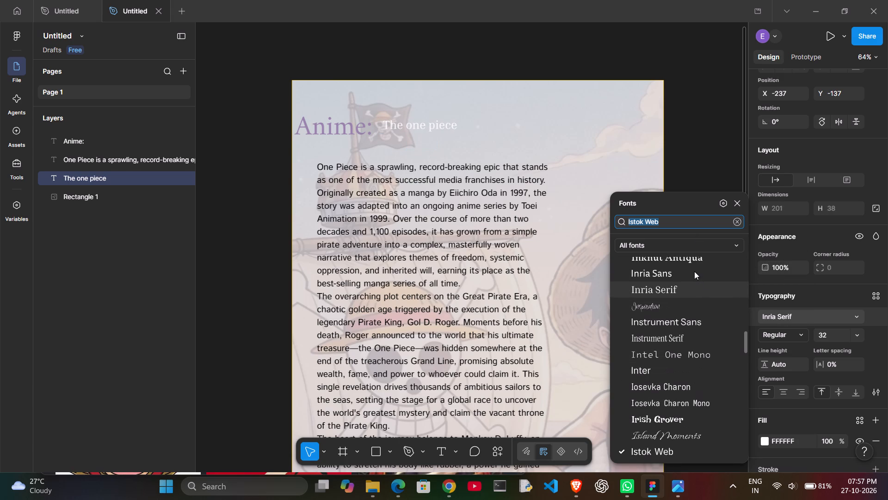
scroll(694, 271, up, 2)
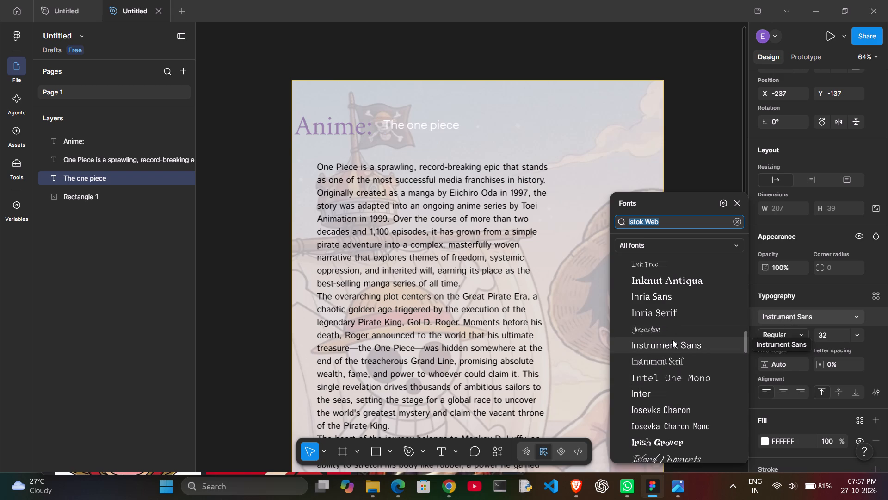
click(676, 363)
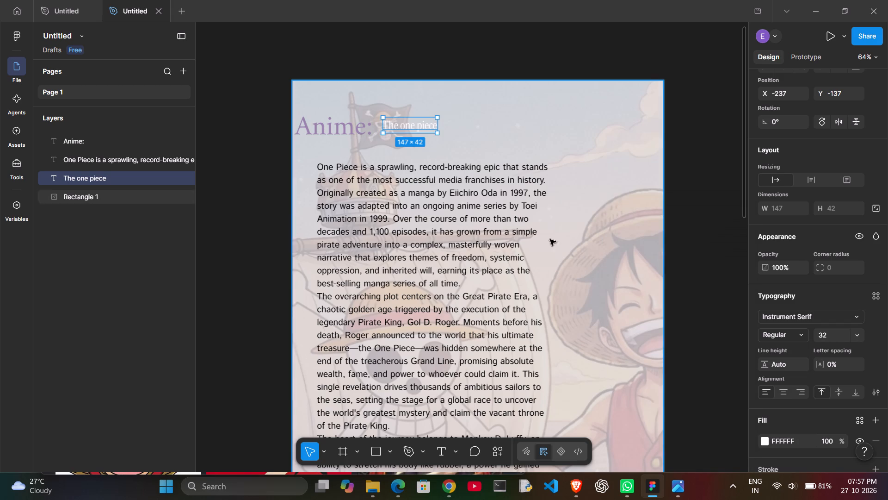
Nudge the "The one piece" text to about X -228, Y -133 and set its font size to 45.
click(392, 125)
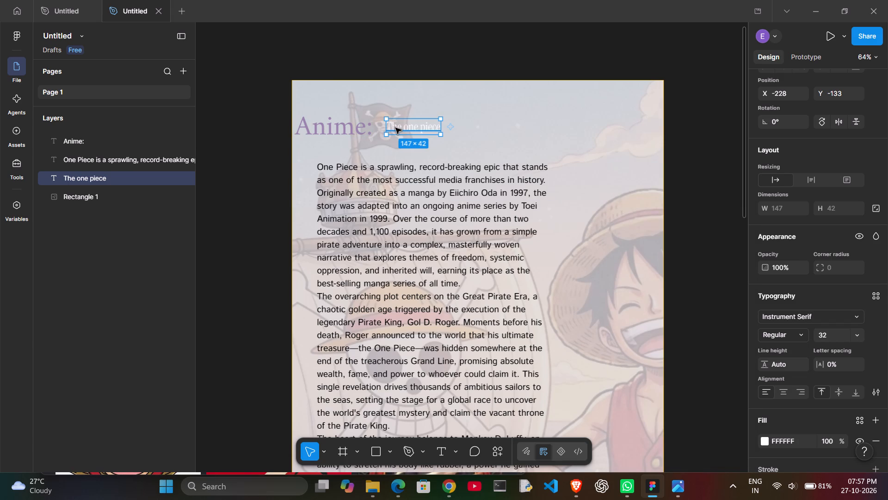
click(842, 336)
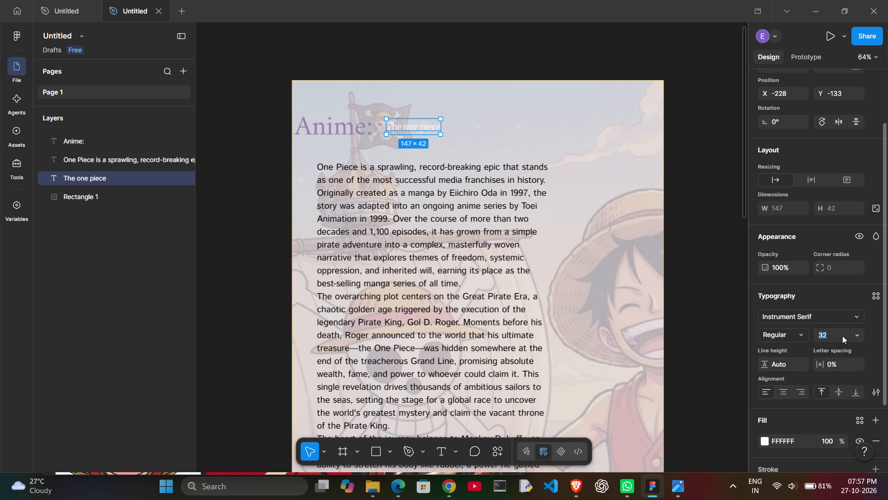
key(BackSpace)
text(45)
key(Return)
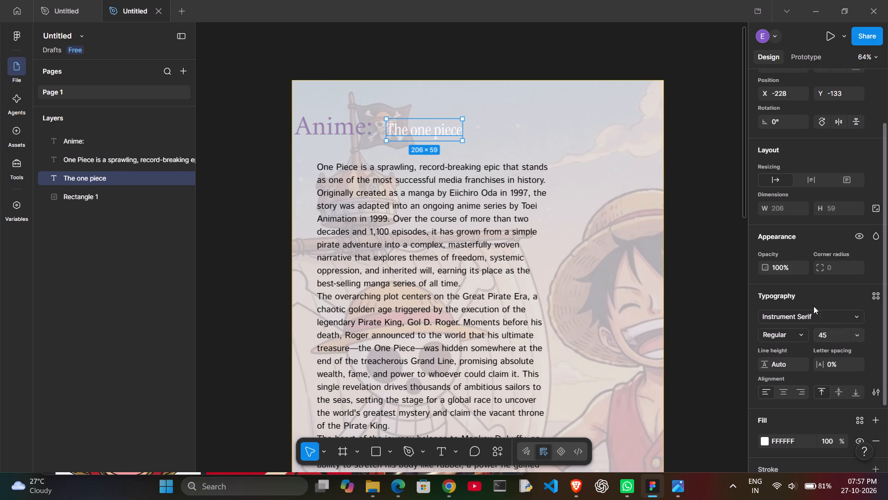
Add a second fill to the "The one piece" text using the Accents/Green library colour.
scroll(807, 409, down, 1)
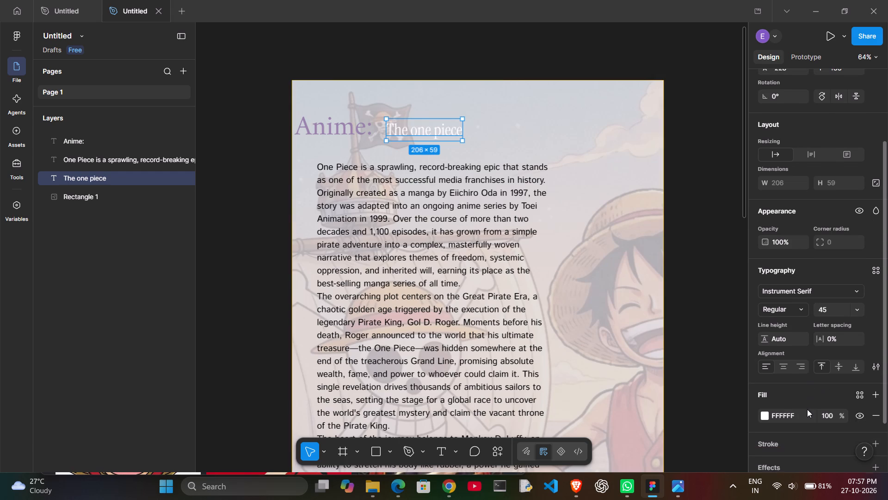
scroll(807, 409, down, 1)
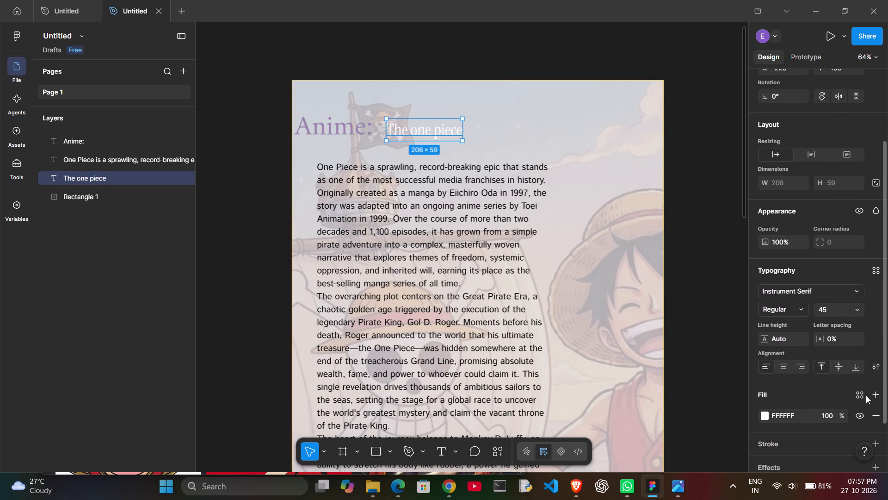
click(870, 393)
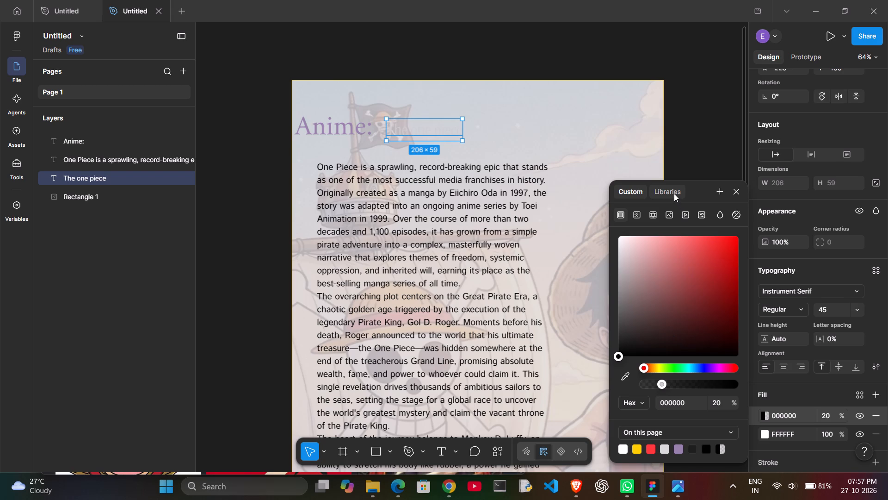
click(674, 194)
click(686, 307)
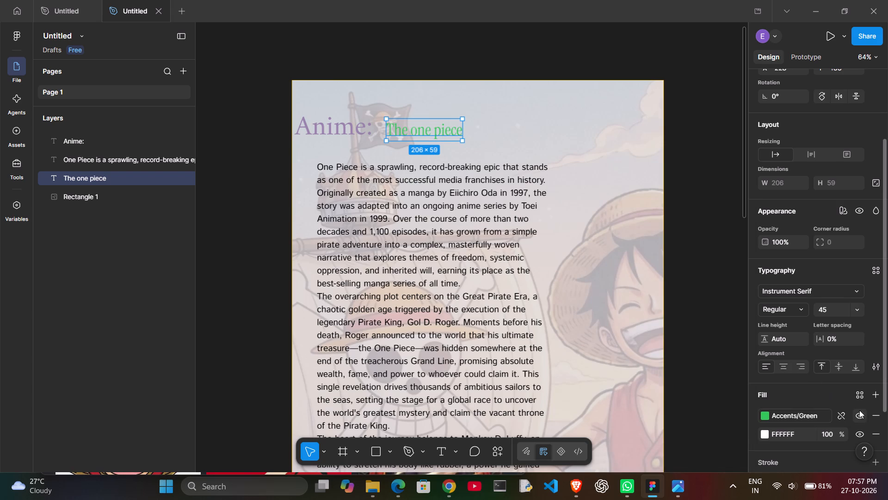
Add a third fill to the "The one piece" text.
click(873, 394)
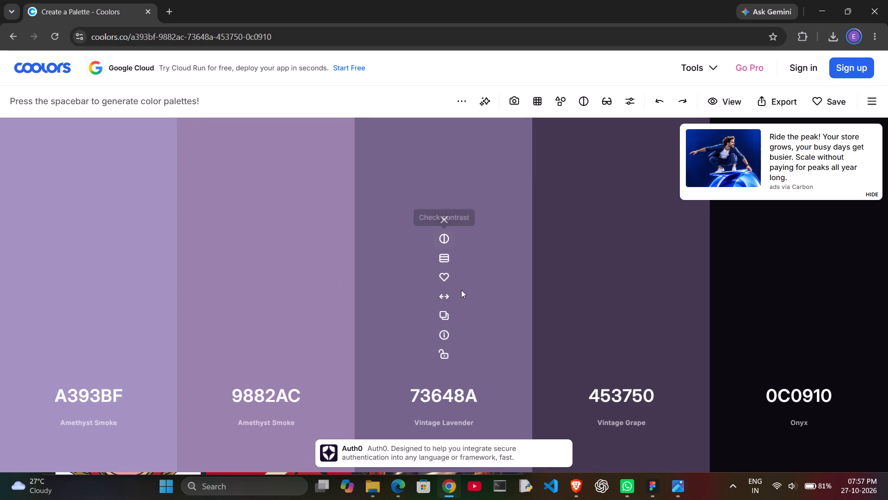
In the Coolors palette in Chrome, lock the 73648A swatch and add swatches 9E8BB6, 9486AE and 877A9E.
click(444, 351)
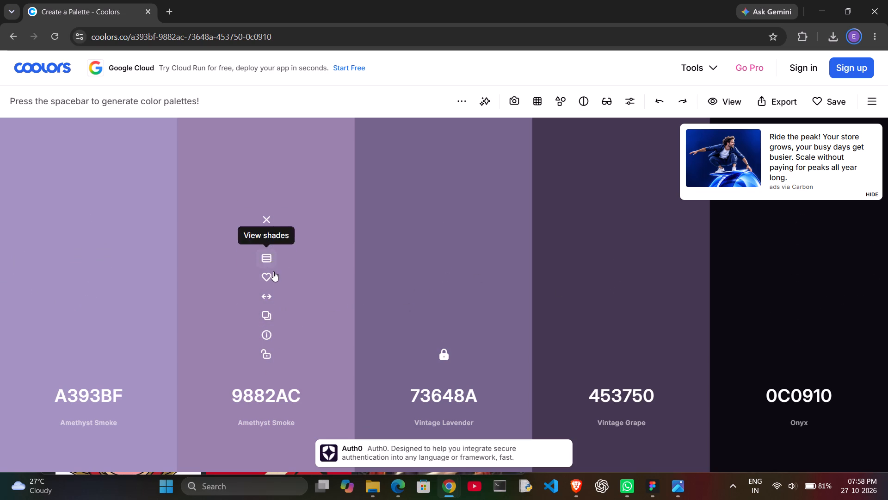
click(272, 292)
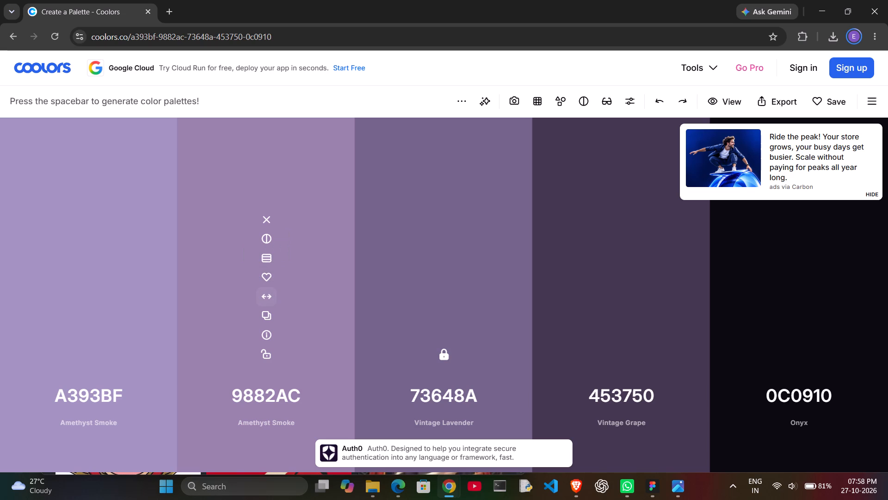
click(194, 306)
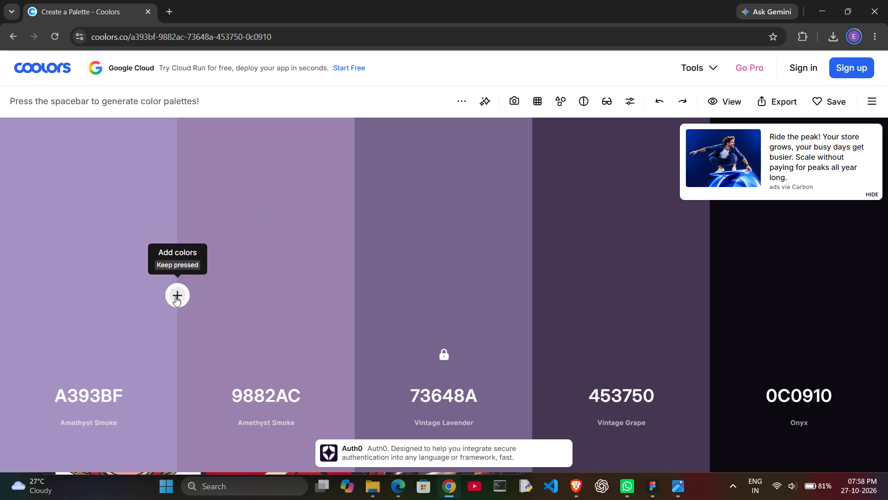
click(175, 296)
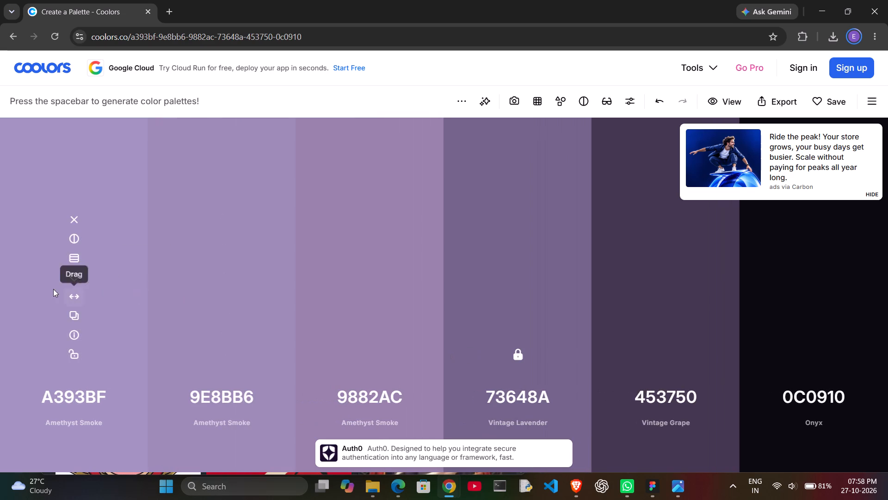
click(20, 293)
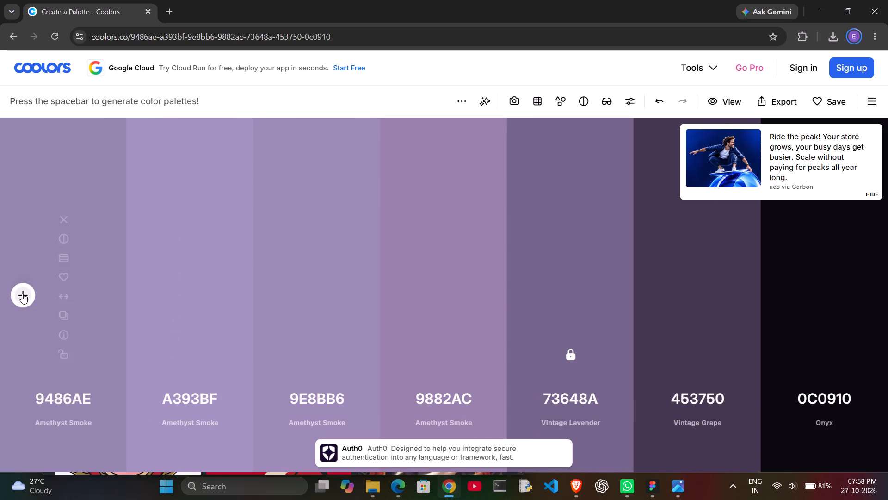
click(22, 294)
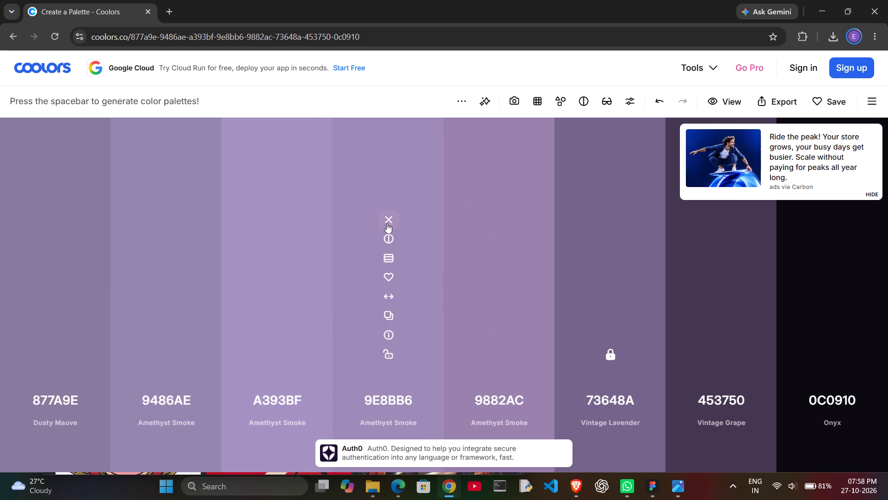
Reduce the Coolors palette to A393BF and 0C0910 by removing the other swatches, and lock A393BF.
click(391, 221)
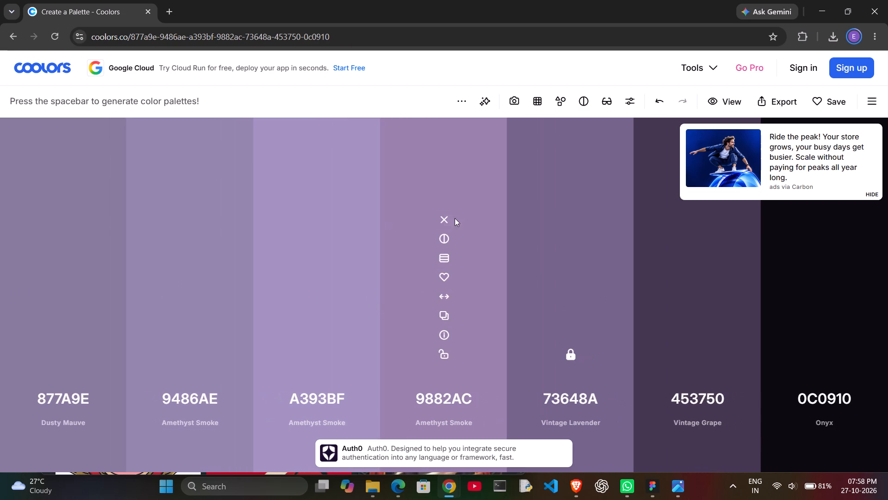
click(446, 218)
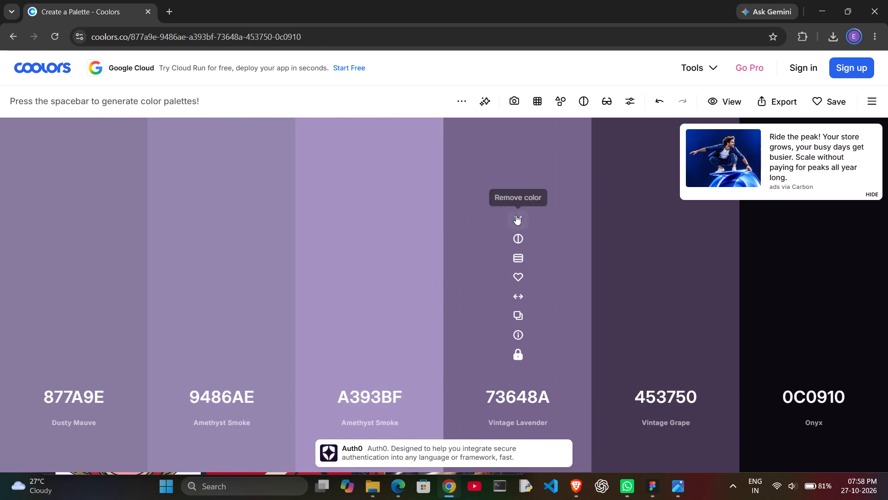
click(516, 215)
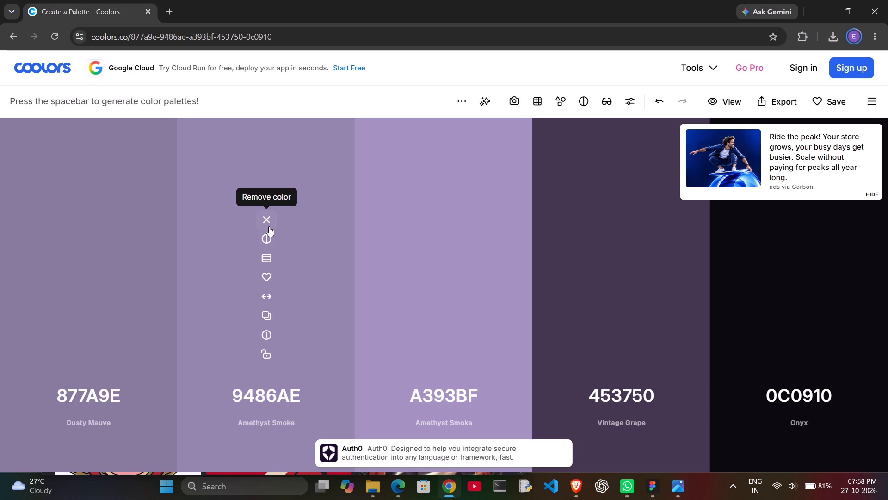
click(269, 226)
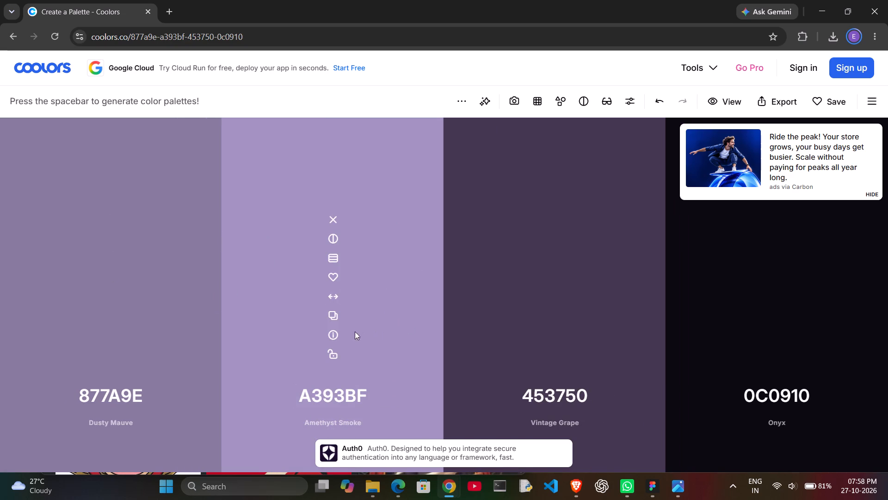
click(336, 348)
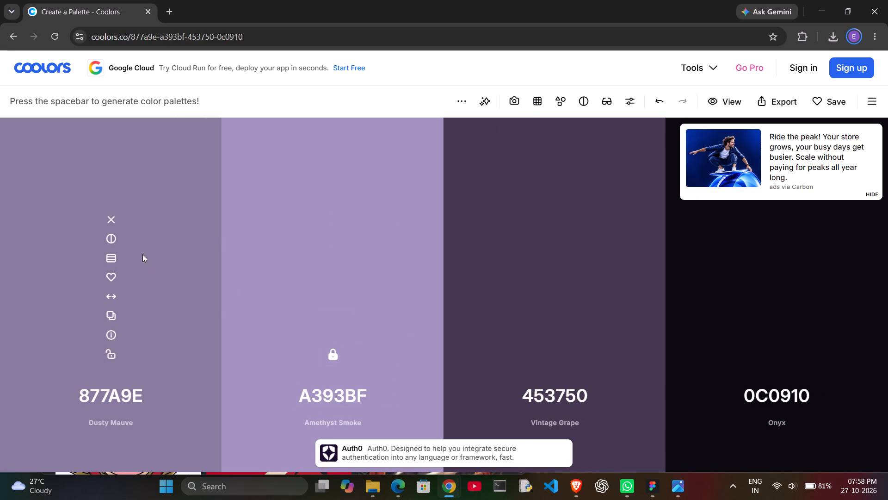
click(108, 220)
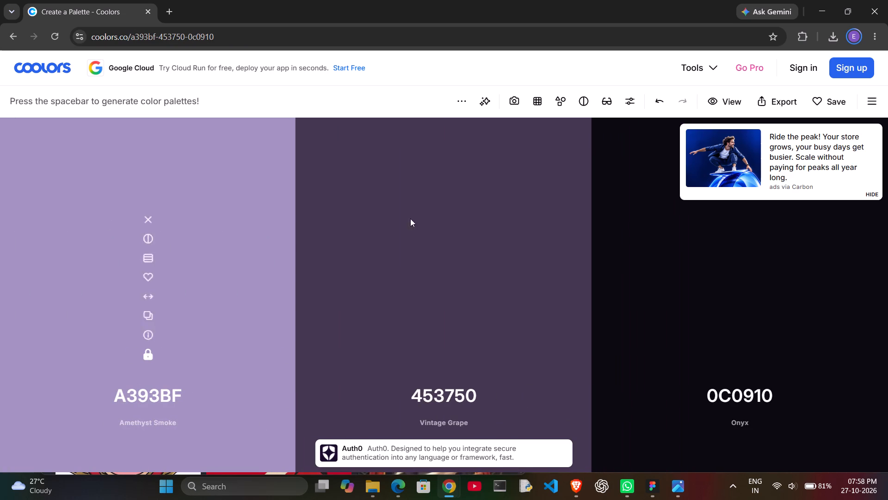
click(443, 220)
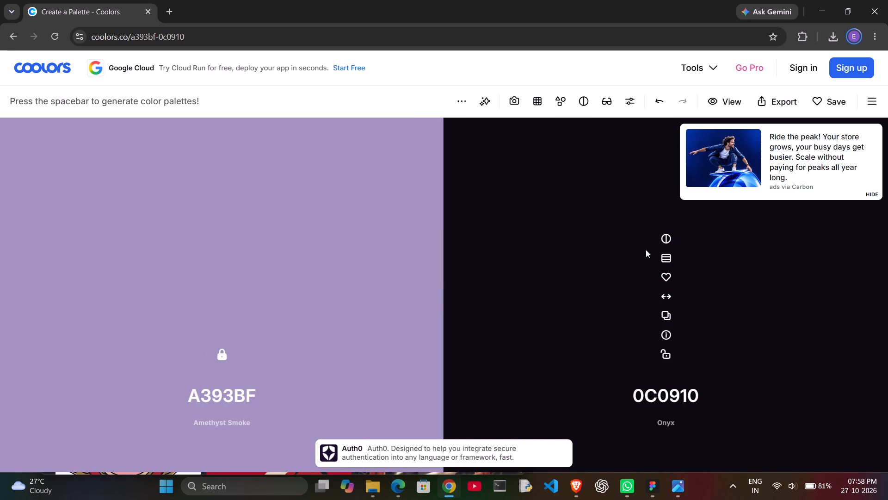
click(661, 206)
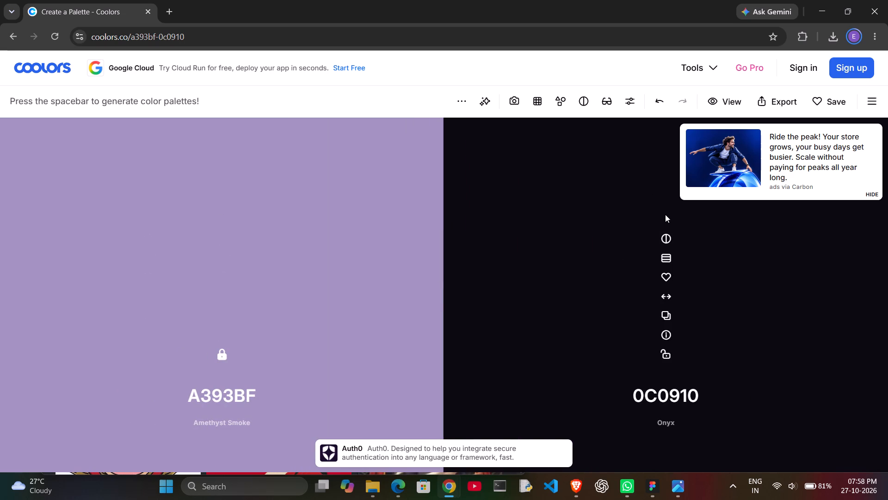
click(665, 214)
drag(669, 221, 427, 367)
Generate several companion colours beside the locked A393BF swatch and step back to the palette with 392F5A.
key(space)
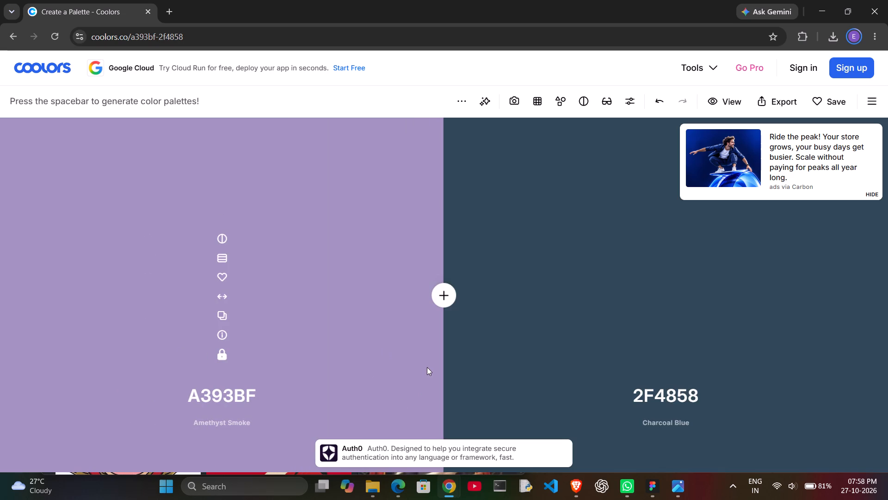
key(space)
key(space)
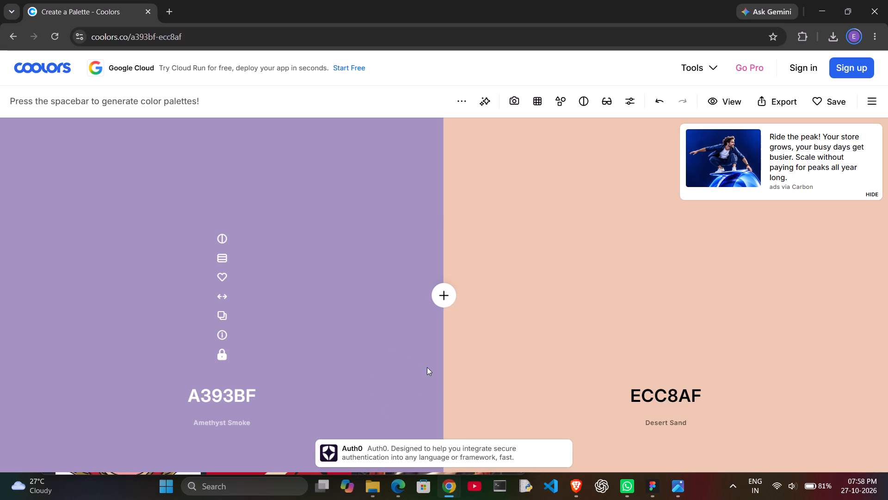
key(space)
key(space)
key(space)
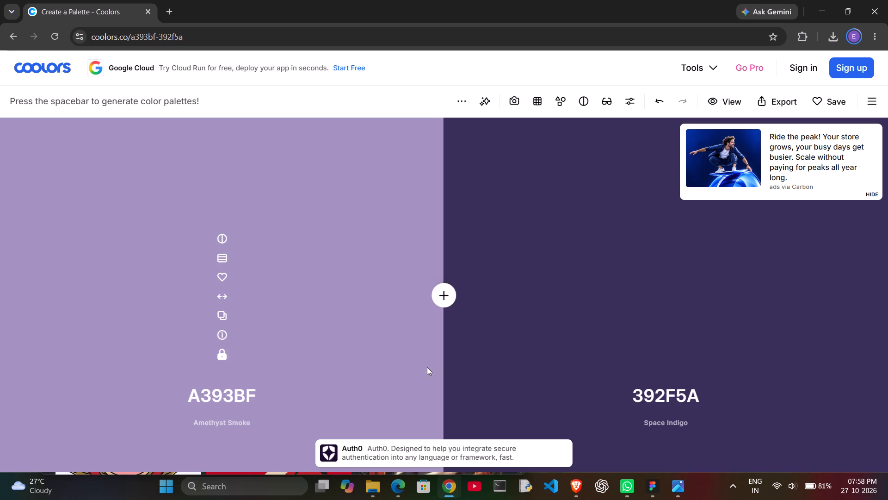
key(space)
key(space)
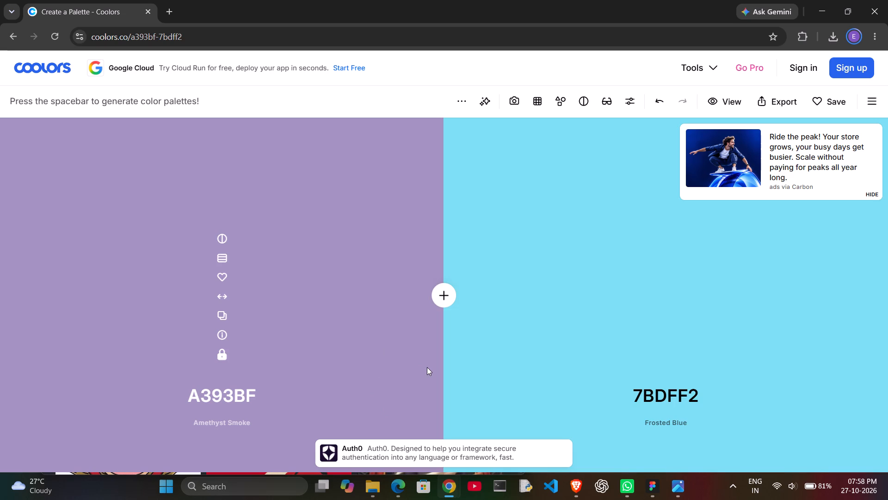
key(Left)
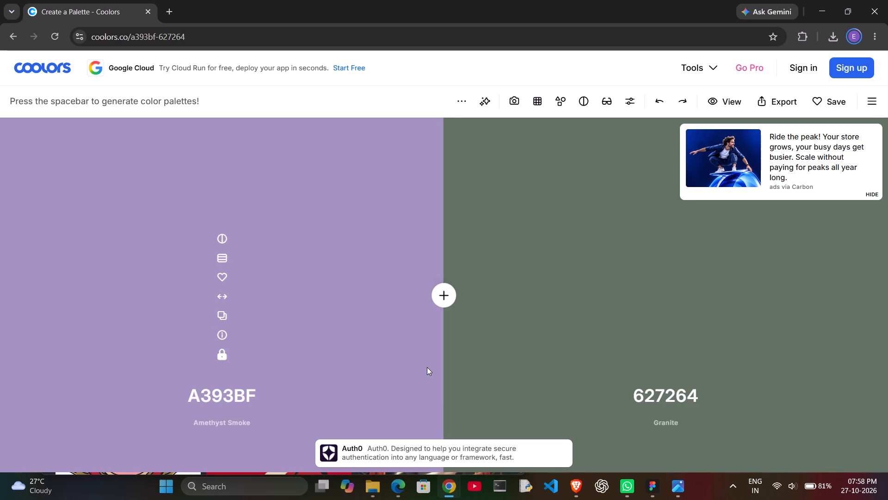
key(Left)
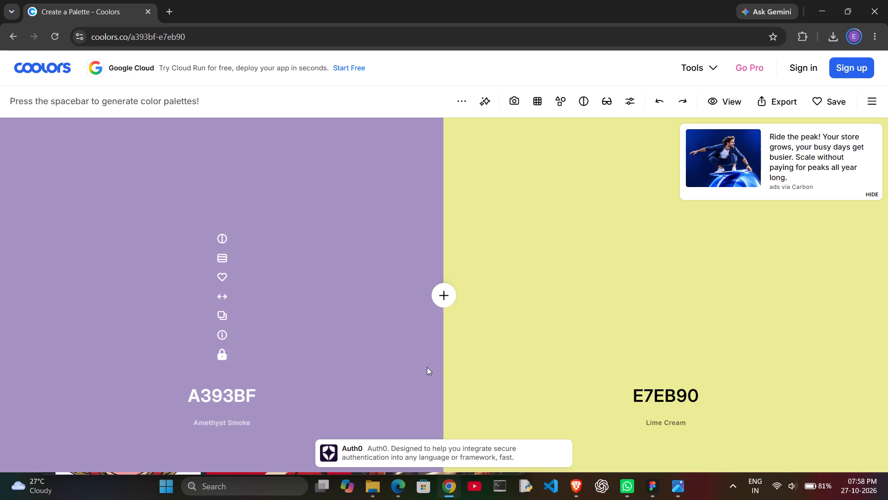
key(Left)
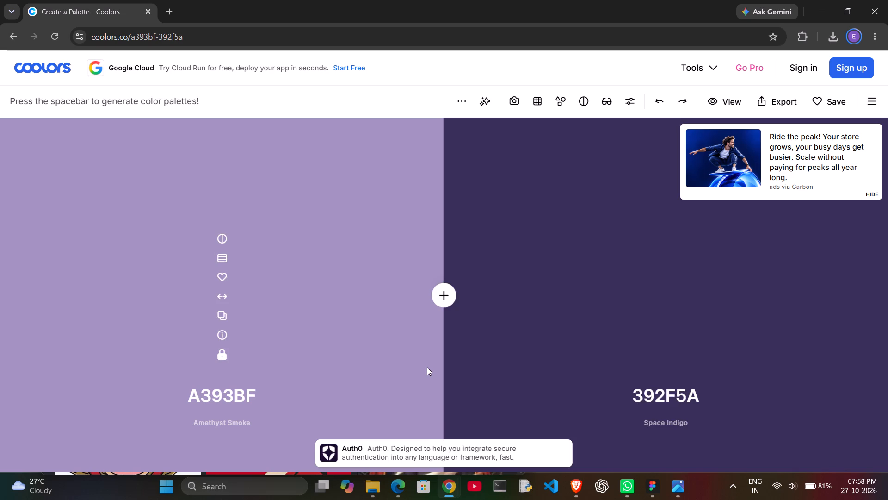
Keep generating companion colours for the locked A393BF swatch, stepping back where needed, to examine possible matches.
key(space)
key(space)
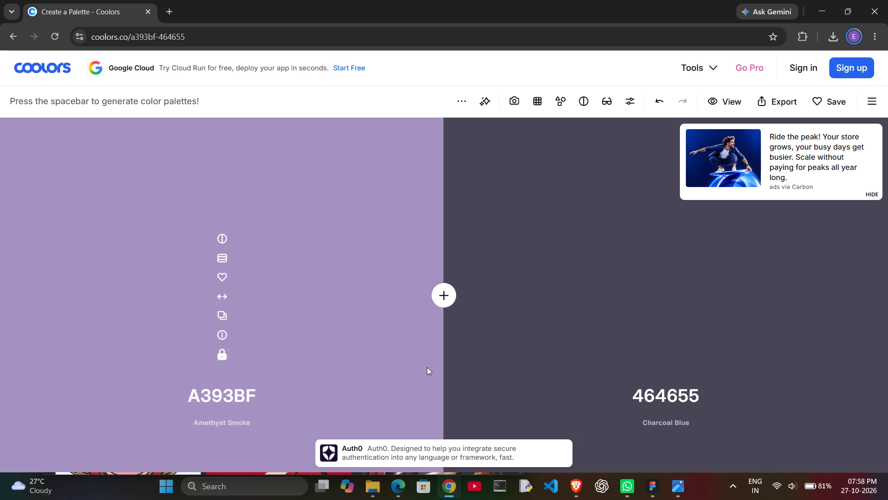
key(space)
key(space)
key(space)
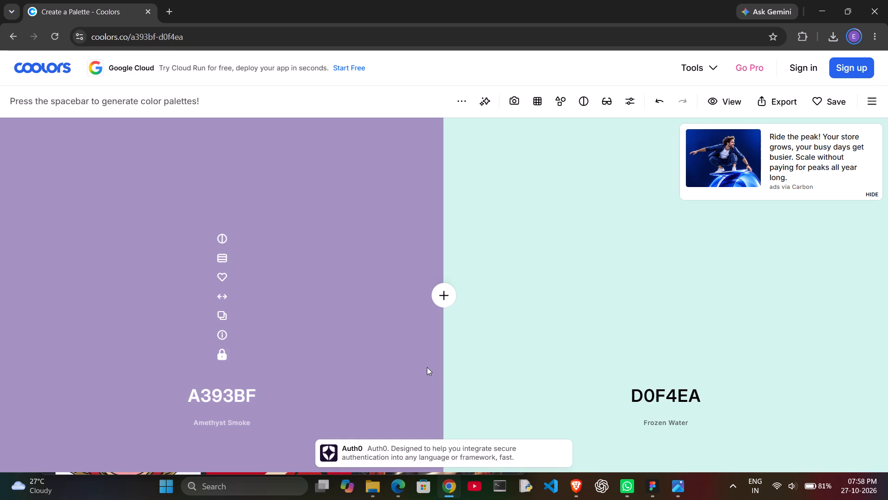
key(space)
key(space)
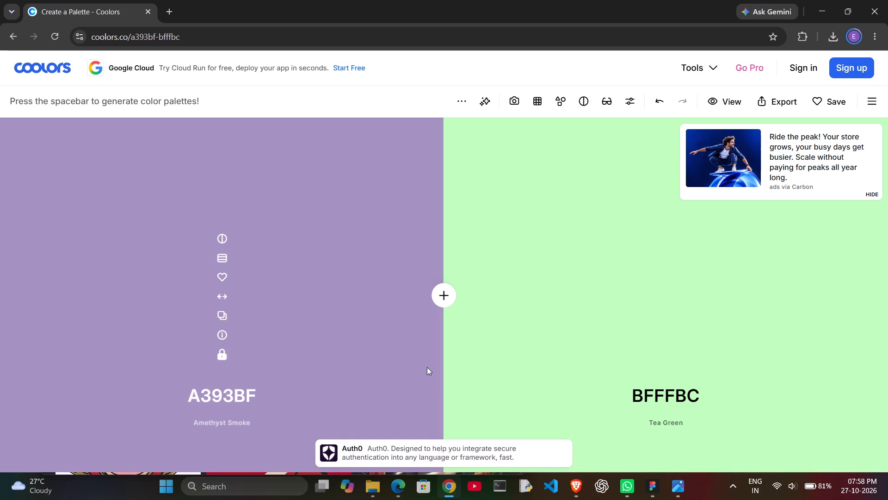
key(space)
key(space)
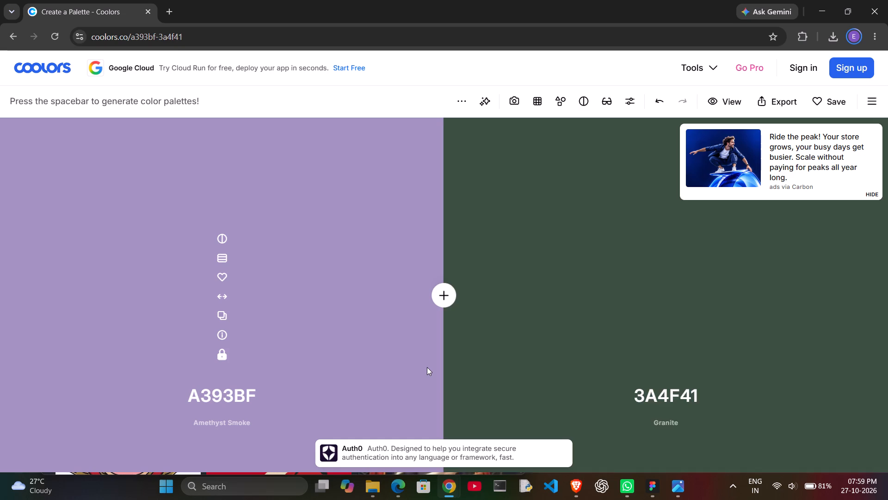
key(space)
key(space)
key(space)
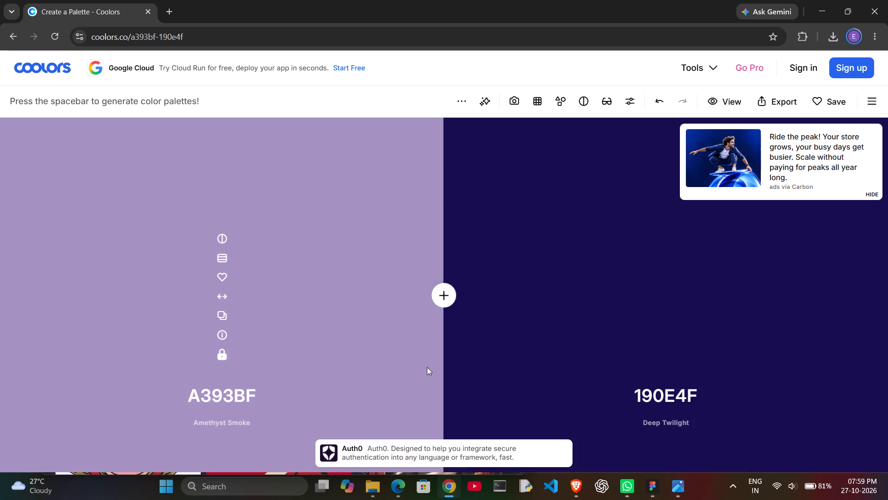
key(space)
key(space)
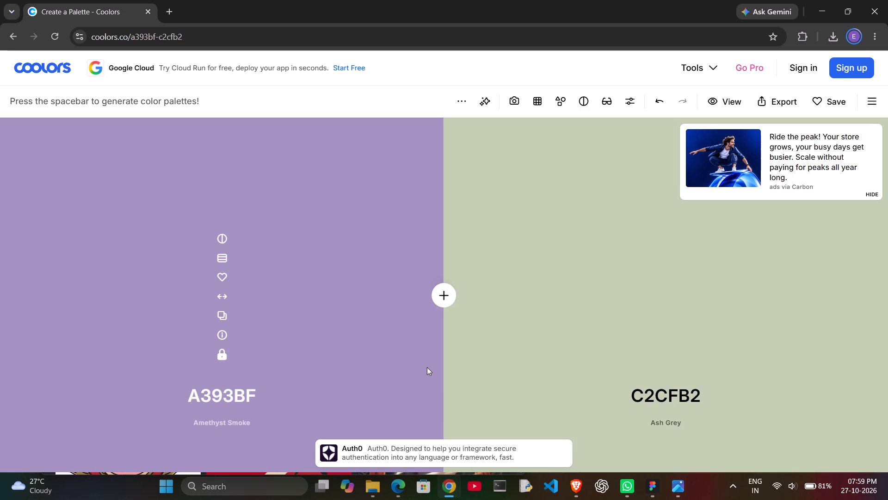
key(Left)
key(Left)
key(space)
key(space)
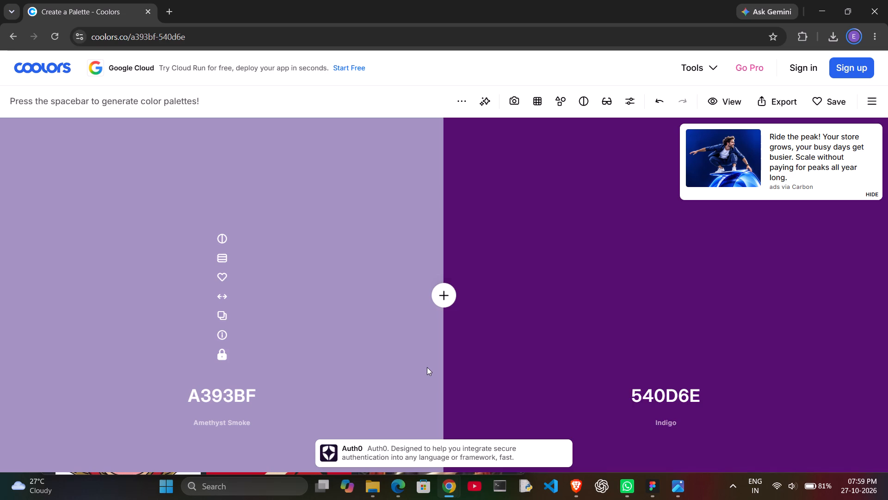
key(space)
key(space)
key(space)
key(space)
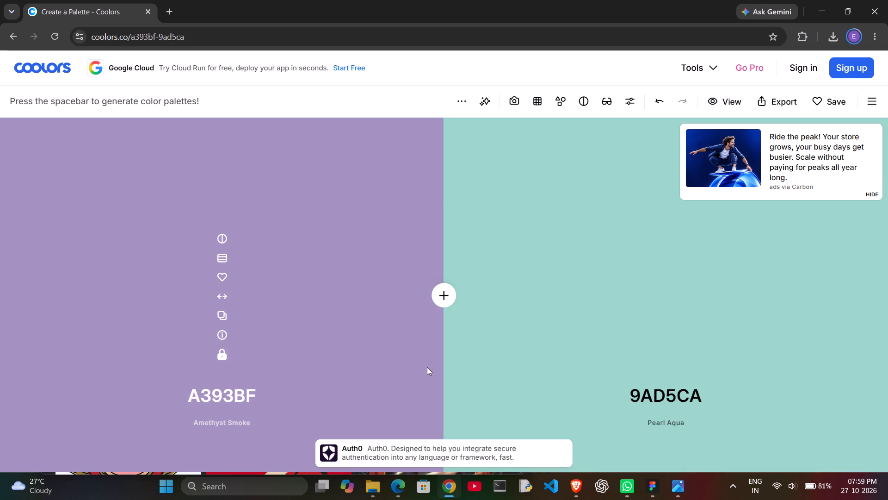
key(space)
key(space)
key(space)
key(space)
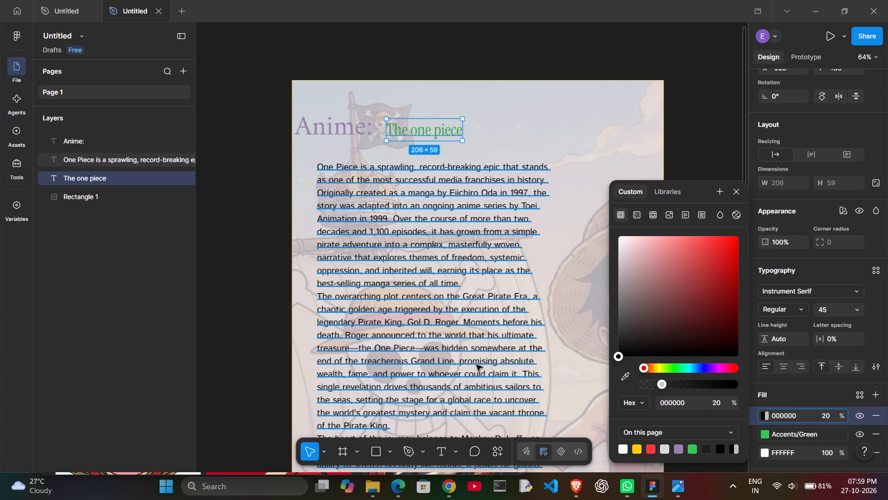
Switch back to Figma and set the "The one piece" text's top fill to yellow E0BE34 at 99% opacity.
click(640, 452)
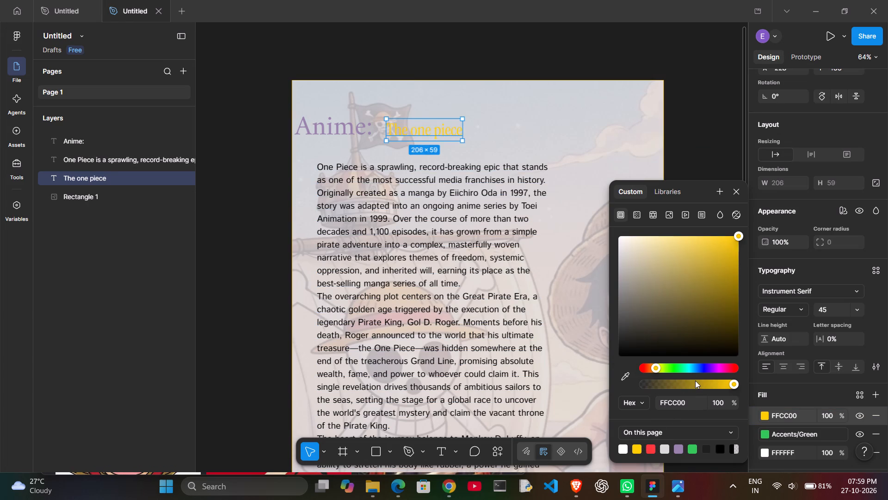
click(695, 381)
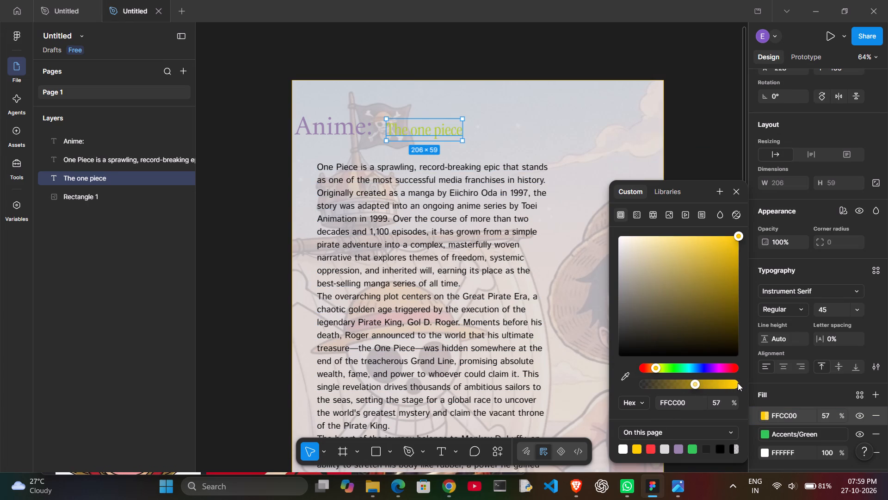
click(733, 384)
click(711, 250)
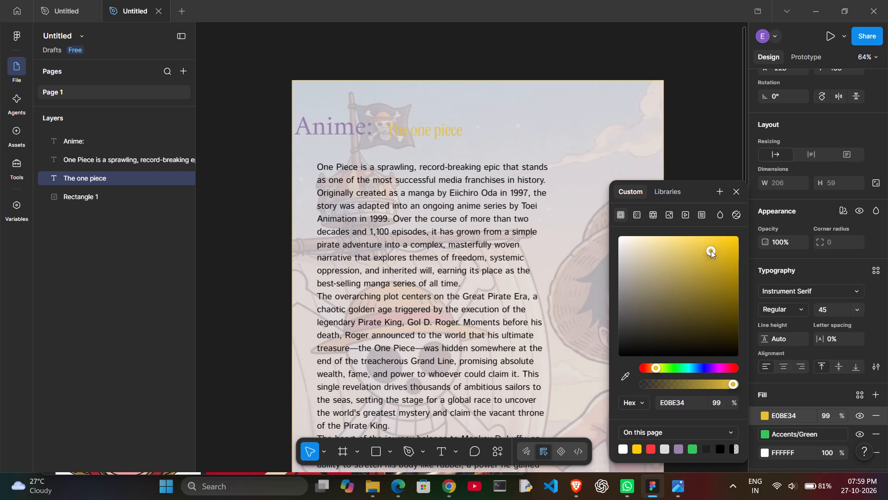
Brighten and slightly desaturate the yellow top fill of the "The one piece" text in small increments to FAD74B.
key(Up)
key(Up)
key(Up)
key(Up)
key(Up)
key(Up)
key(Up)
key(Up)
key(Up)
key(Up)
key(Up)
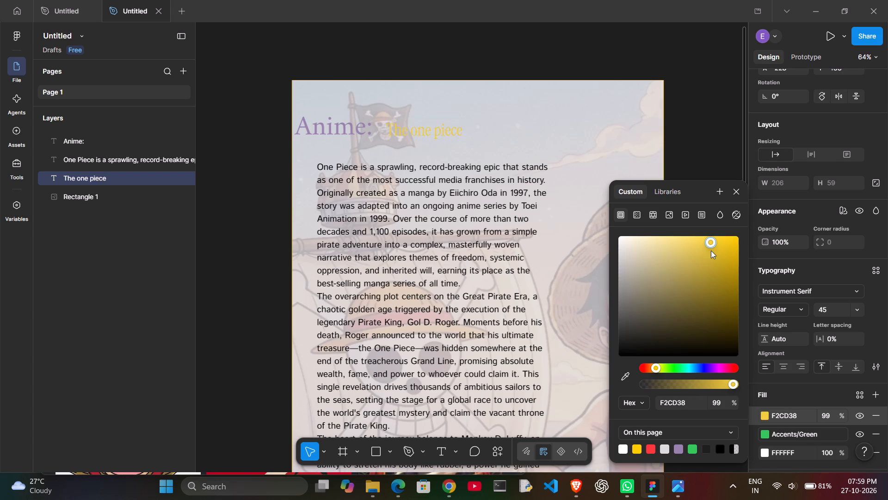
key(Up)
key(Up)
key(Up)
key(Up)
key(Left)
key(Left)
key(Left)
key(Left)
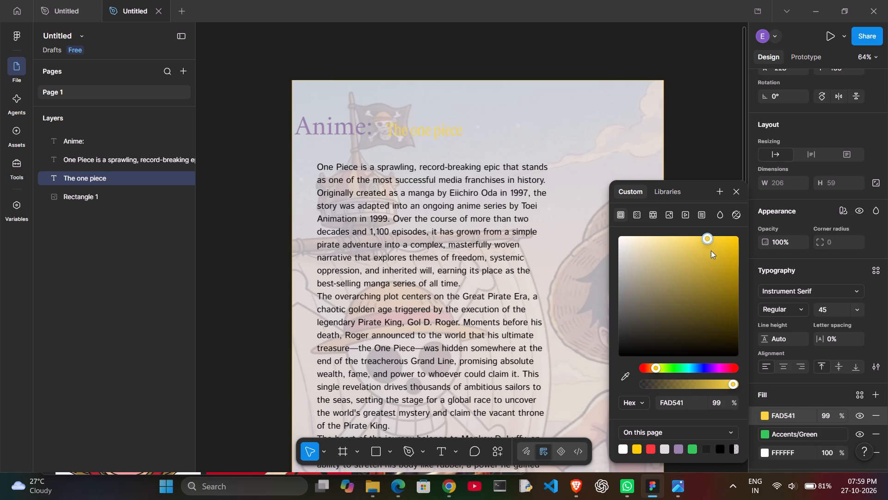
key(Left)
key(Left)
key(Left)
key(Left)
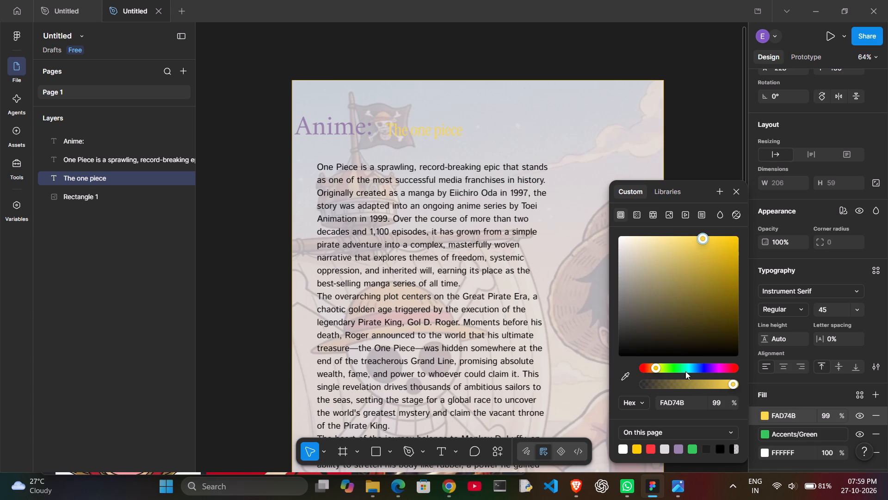
Apply the Accents/Orange library colour to the top fill of the "The one piece" text.
click(661, 189)
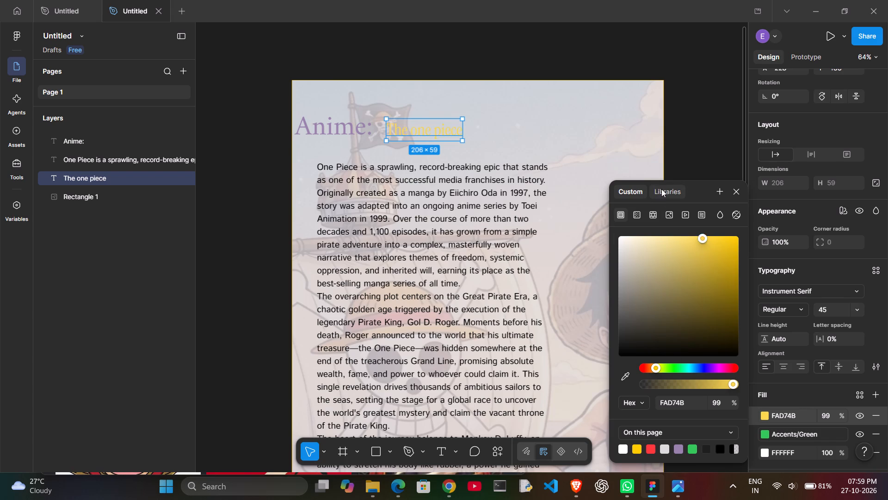
click(632, 189)
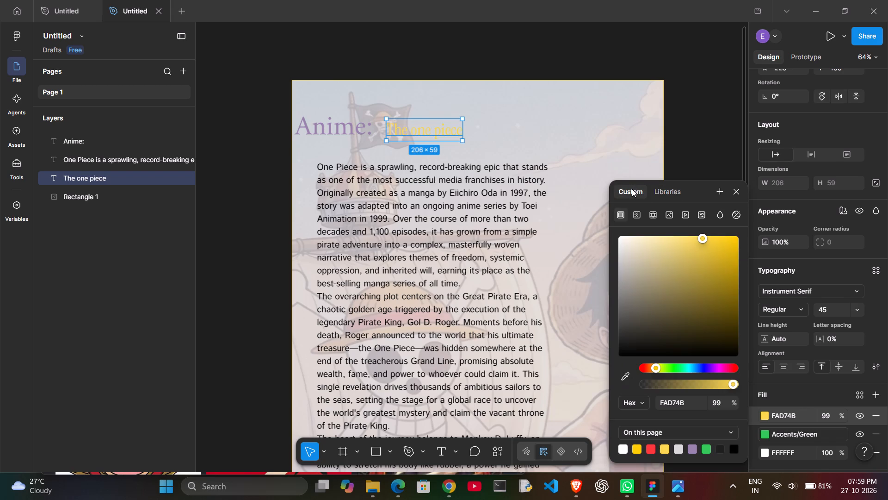
click(660, 190)
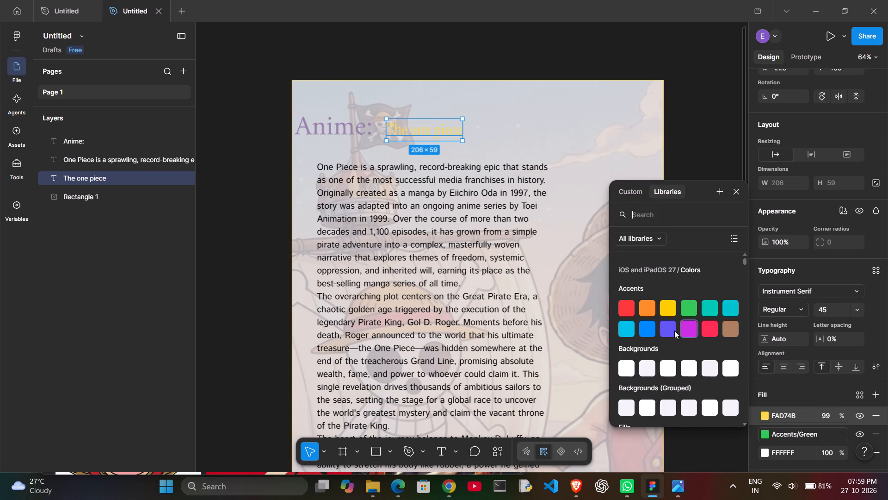
click(650, 303)
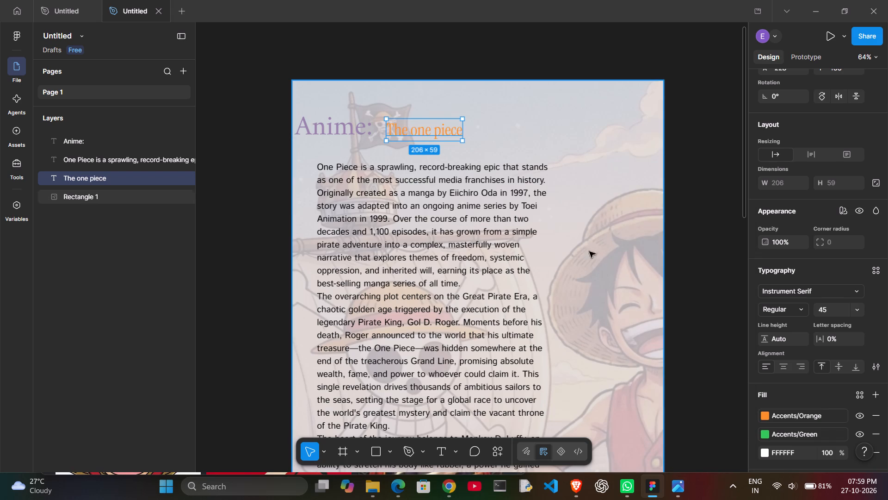
Try custom shades E3791B, F39A4B, 13110E and BFAD9C for the "The one piece" text's top fill, and settle on light orange E9AB74.
click(789, 416)
click(632, 229)
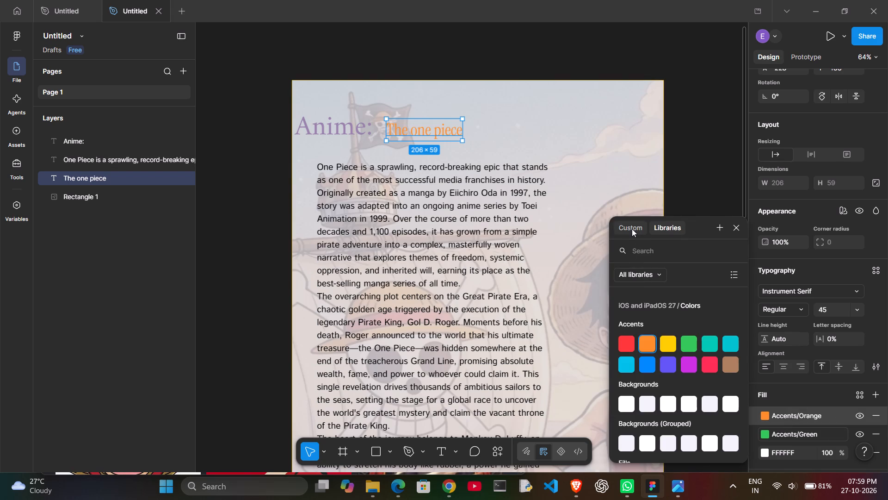
click(725, 249)
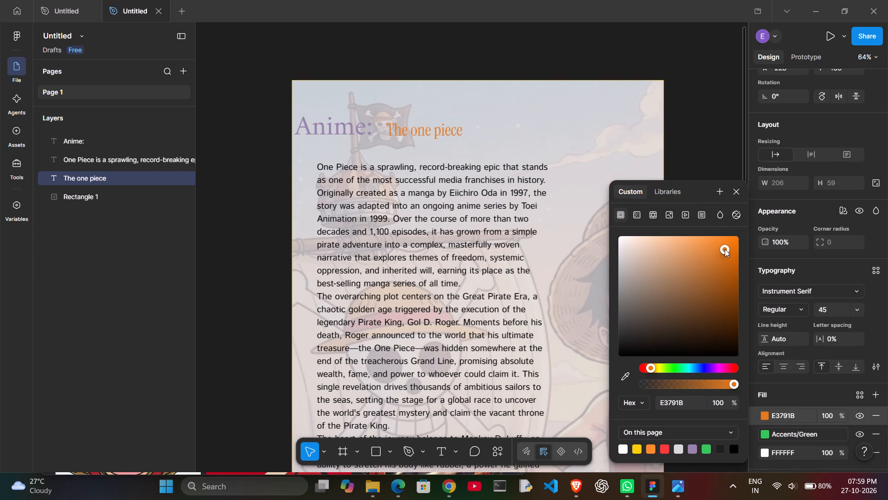
click(702, 242)
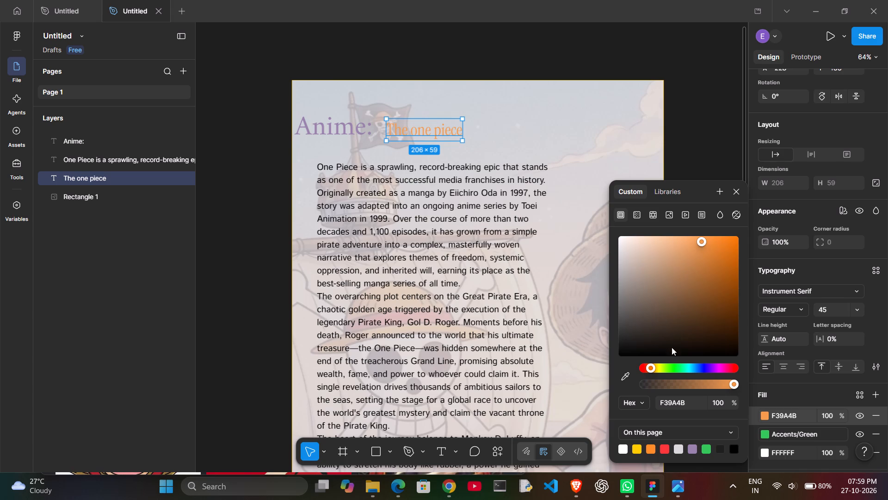
click(651, 347)
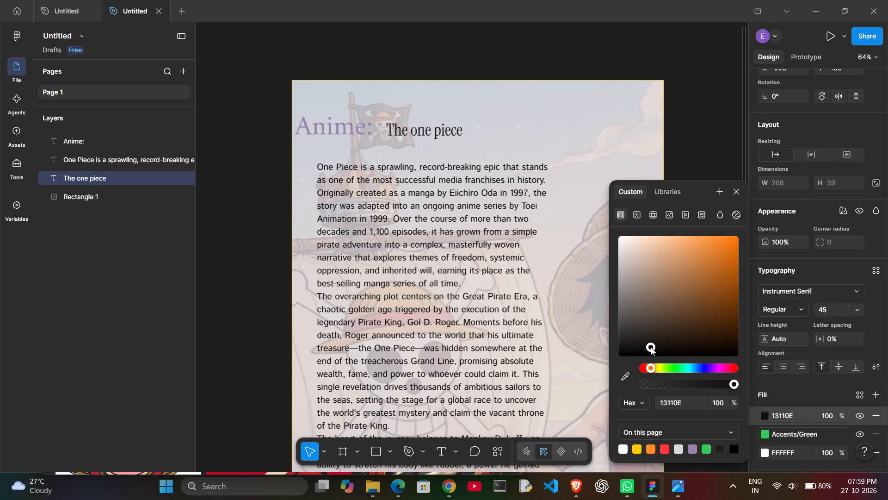
click(641, 266)
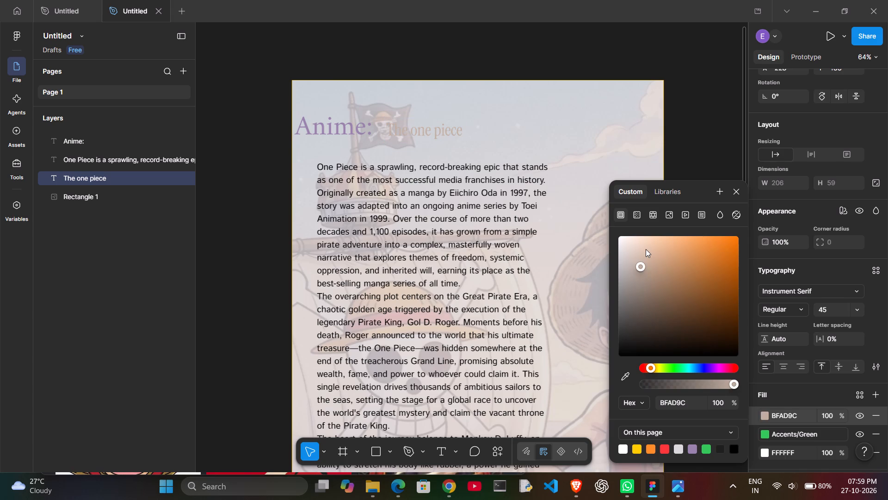
click(646, 249)
click(660, 244)
click(679, 246)
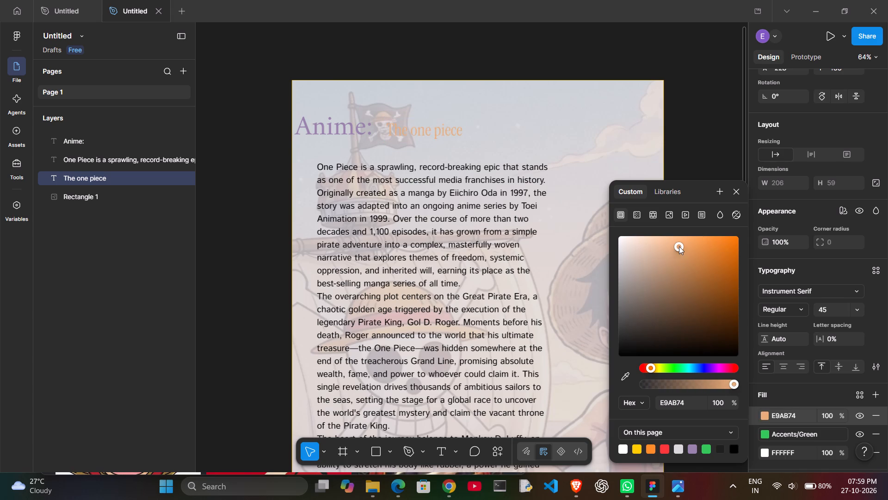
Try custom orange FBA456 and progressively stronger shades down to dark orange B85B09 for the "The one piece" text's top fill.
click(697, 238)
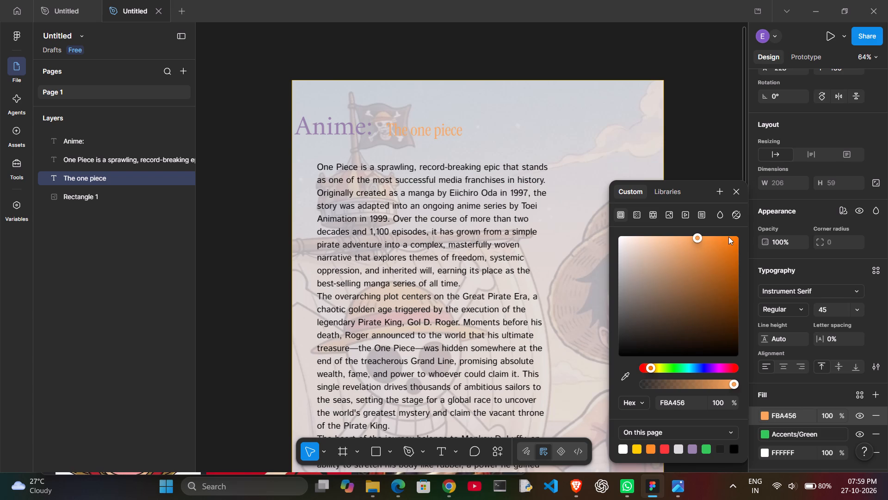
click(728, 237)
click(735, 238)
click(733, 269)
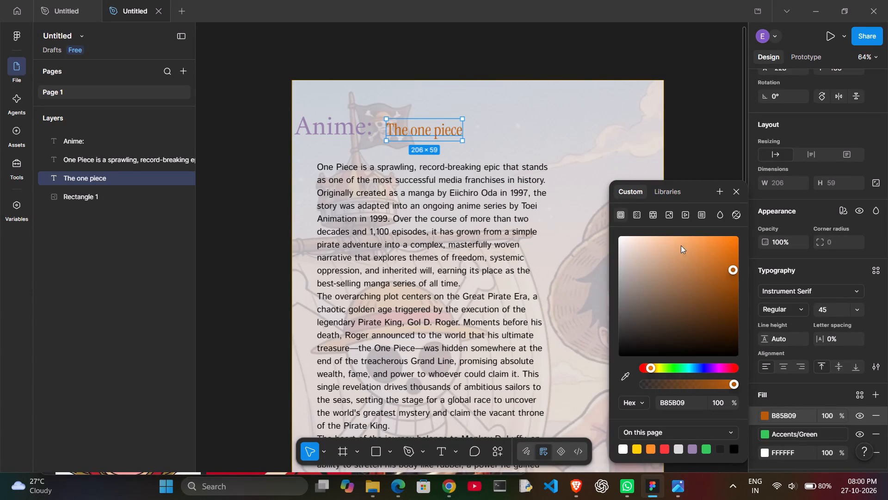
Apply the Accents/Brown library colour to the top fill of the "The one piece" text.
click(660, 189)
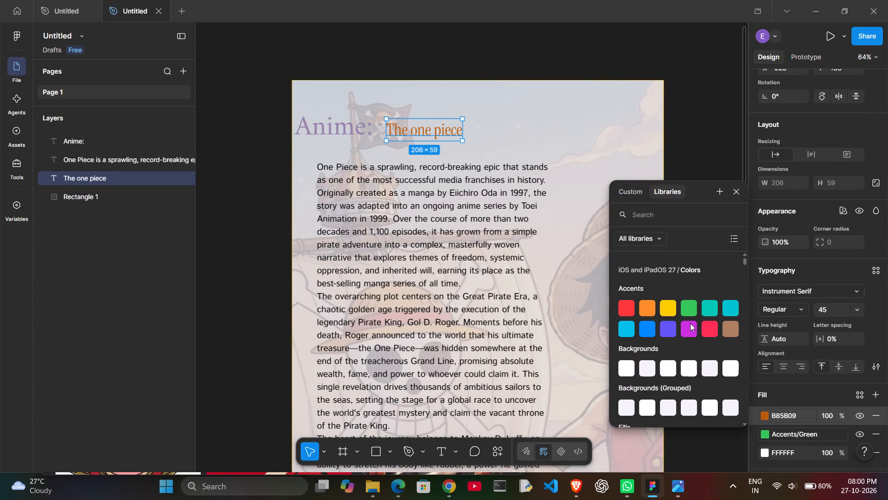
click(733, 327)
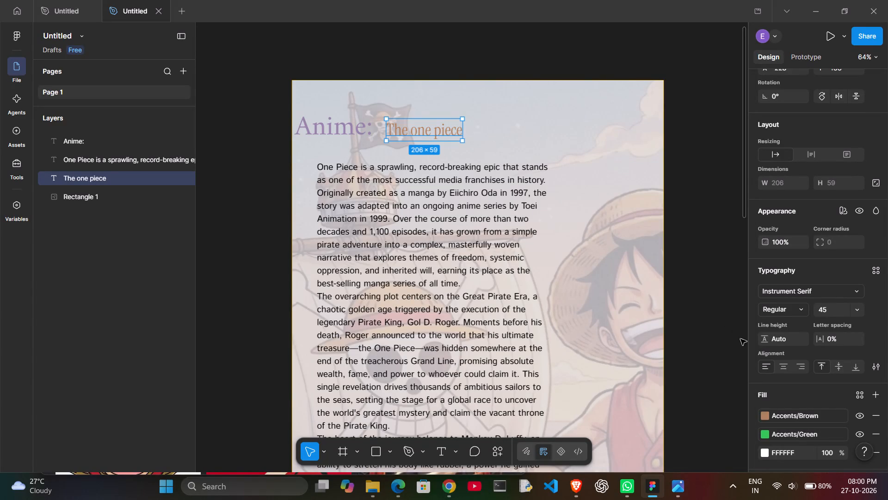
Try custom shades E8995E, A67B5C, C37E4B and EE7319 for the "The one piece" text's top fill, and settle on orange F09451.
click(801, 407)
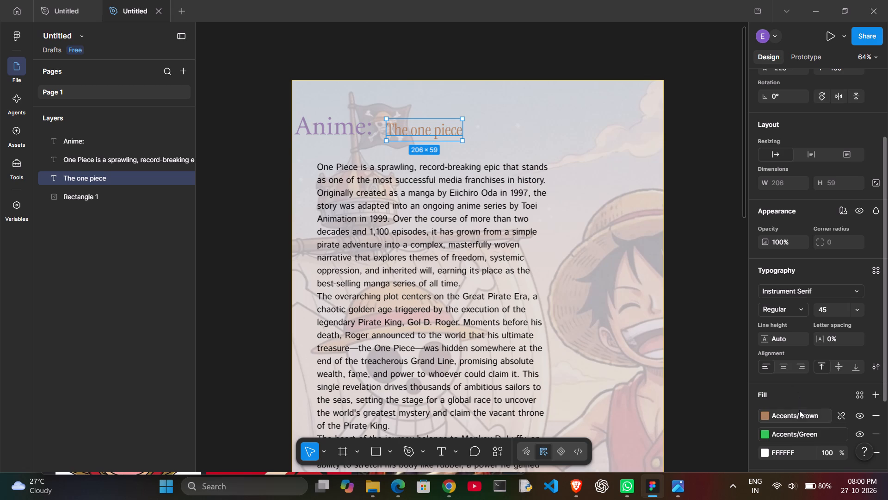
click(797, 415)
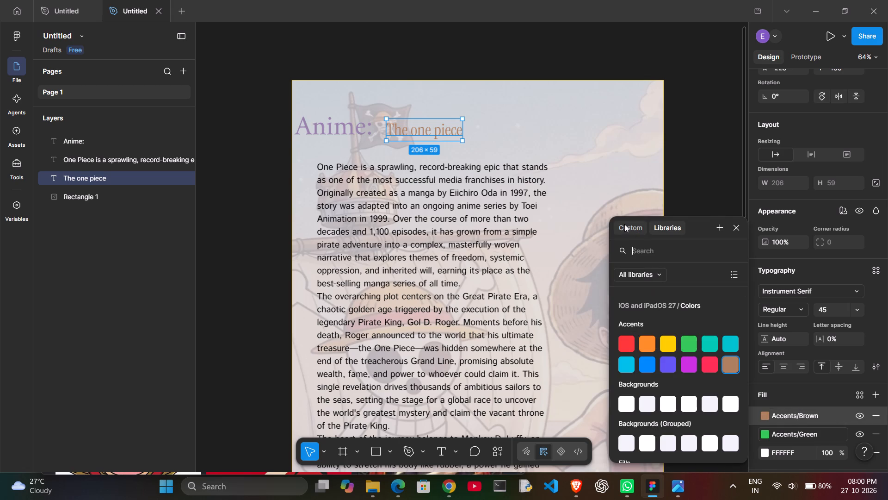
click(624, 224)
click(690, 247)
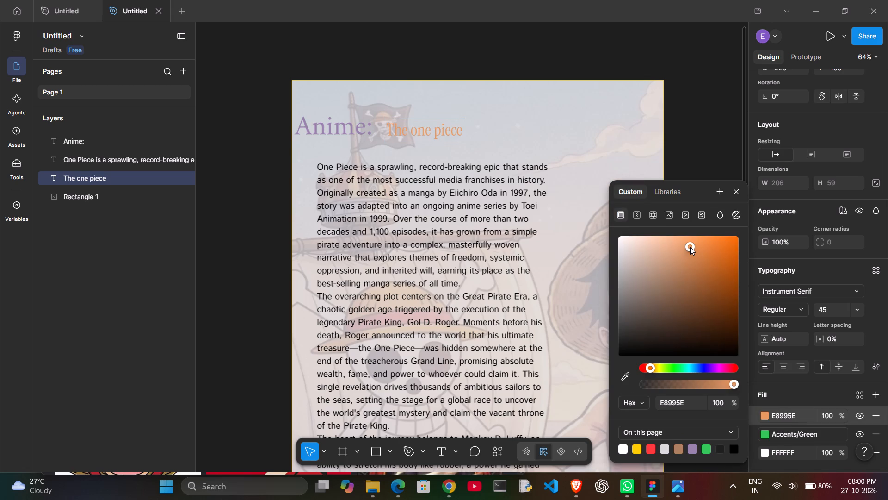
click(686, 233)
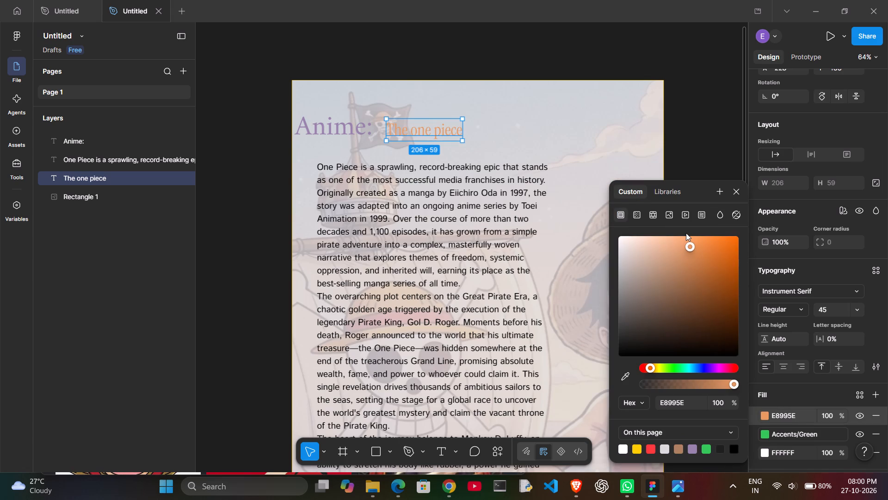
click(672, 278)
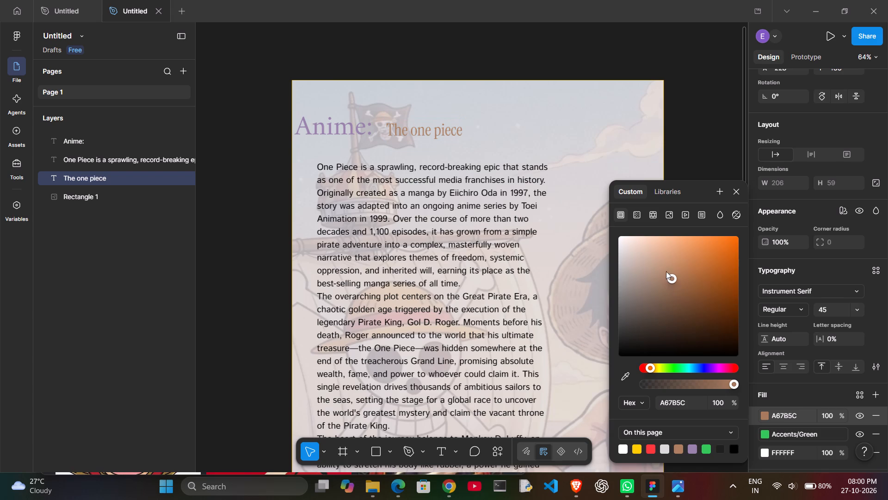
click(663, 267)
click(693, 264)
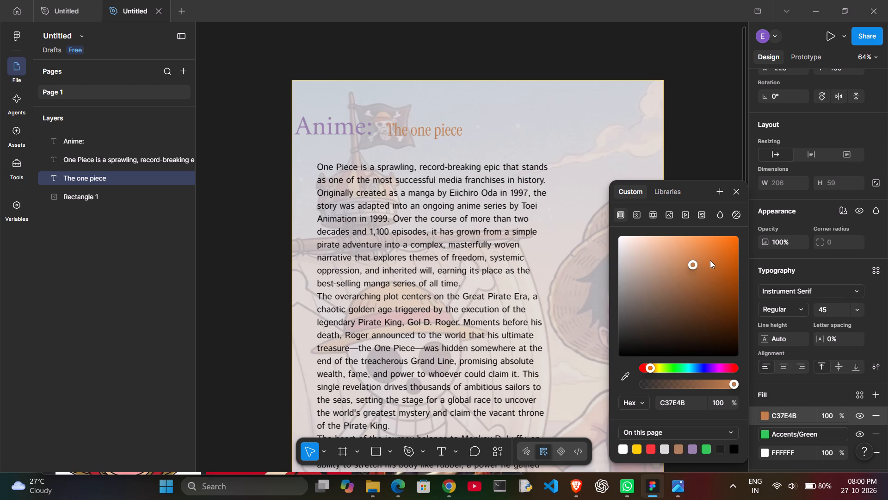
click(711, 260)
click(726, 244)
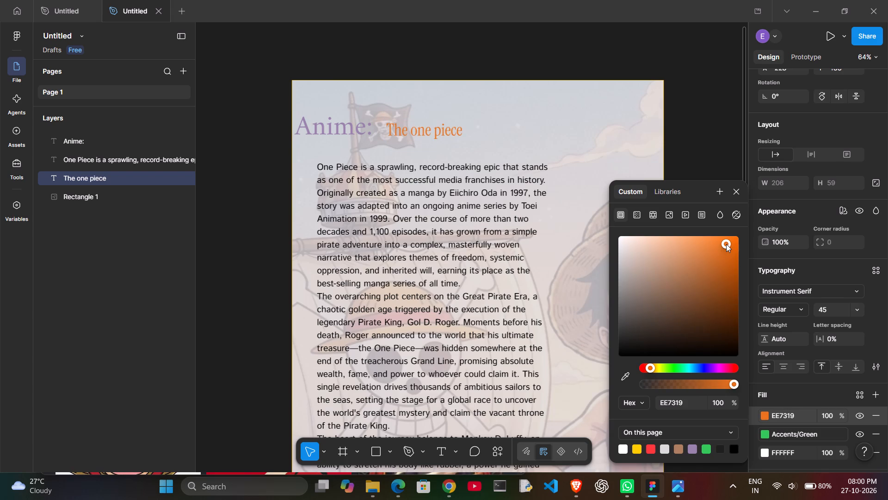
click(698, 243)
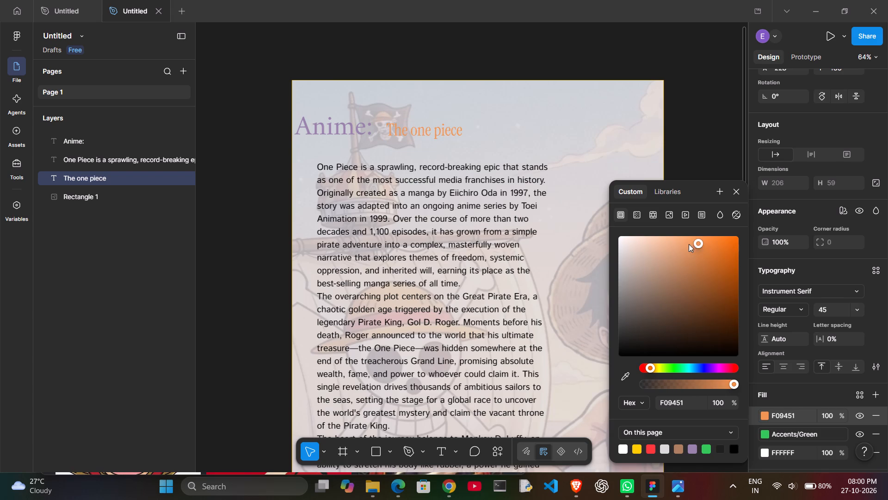
Shift the hue of the "The one piece" text's top fill, trying blue 5173F0 and green 81F051 and settling on amber F0BB51.
click(701, 362)
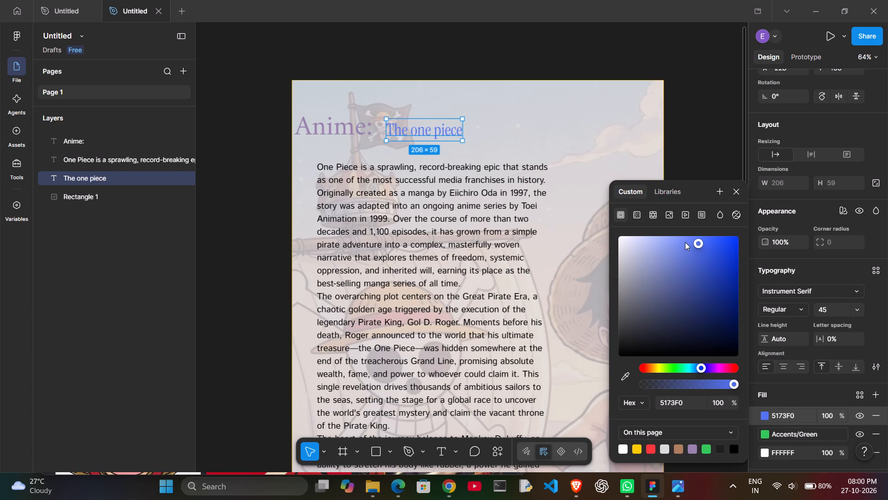
click(670, 366)
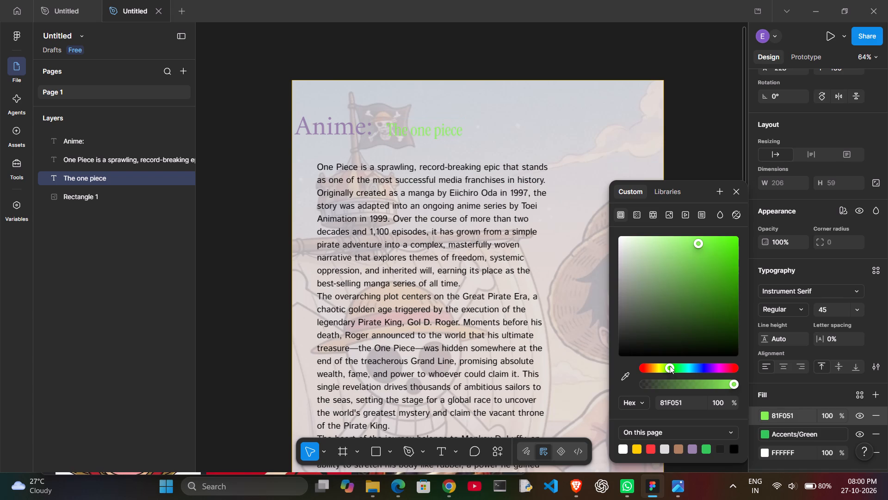
click(661, 365)
click(654, 366)
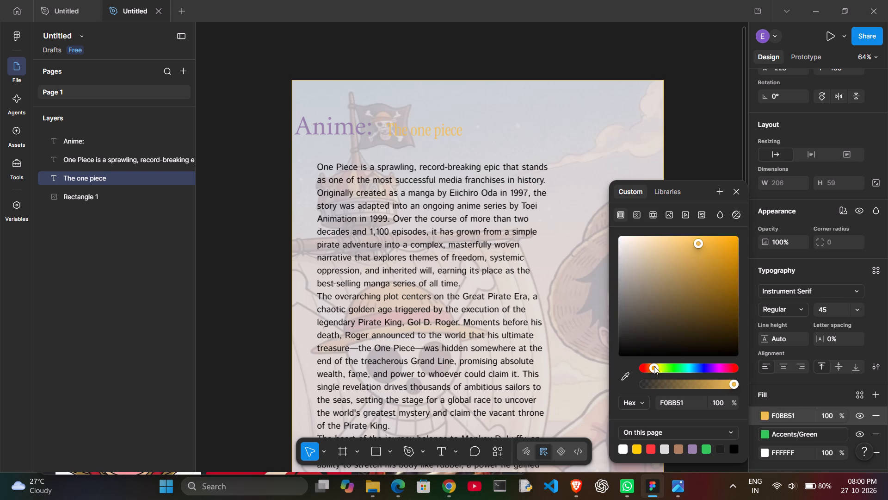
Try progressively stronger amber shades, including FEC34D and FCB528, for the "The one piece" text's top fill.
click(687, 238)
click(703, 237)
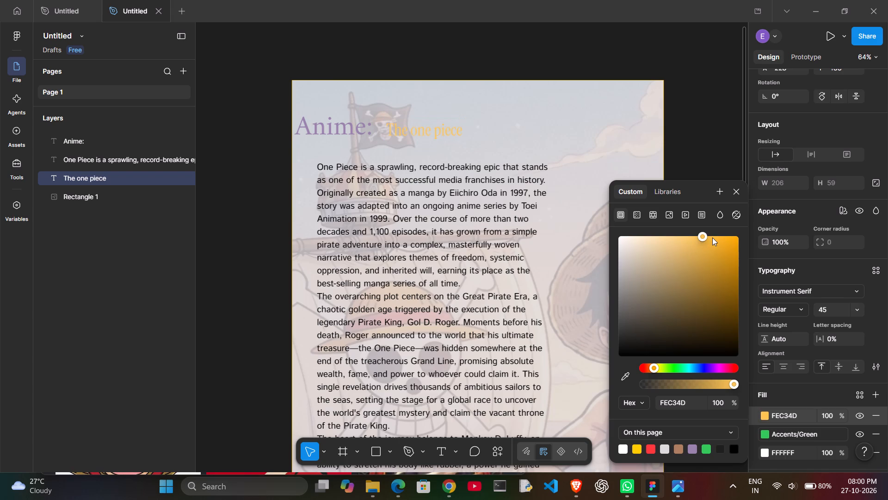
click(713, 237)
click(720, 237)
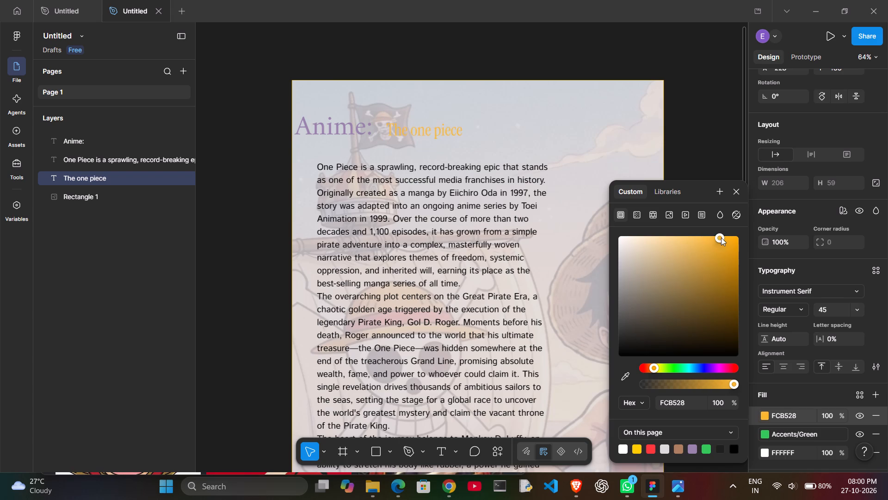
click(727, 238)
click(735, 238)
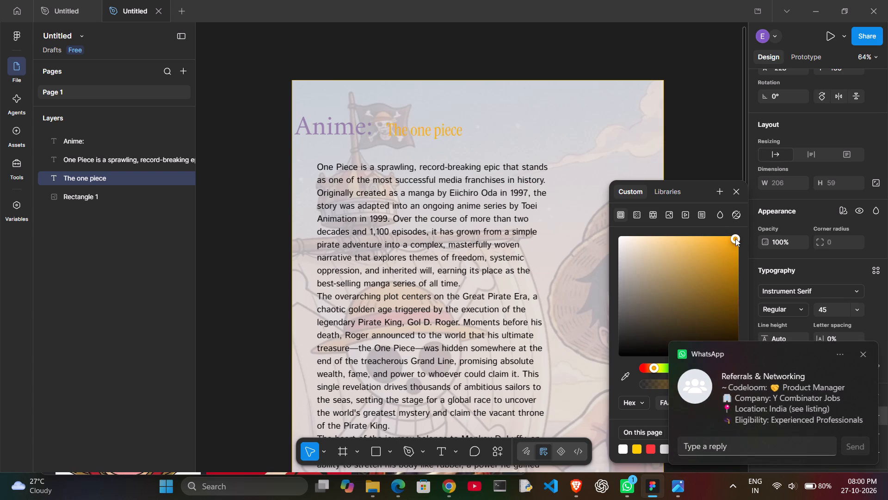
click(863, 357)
Try shades 976C16, CBA559, FDC75D and E4B962 for the "The one piece" text's top fill, and settle on golden orange ECAC2D.
click(721, 285)
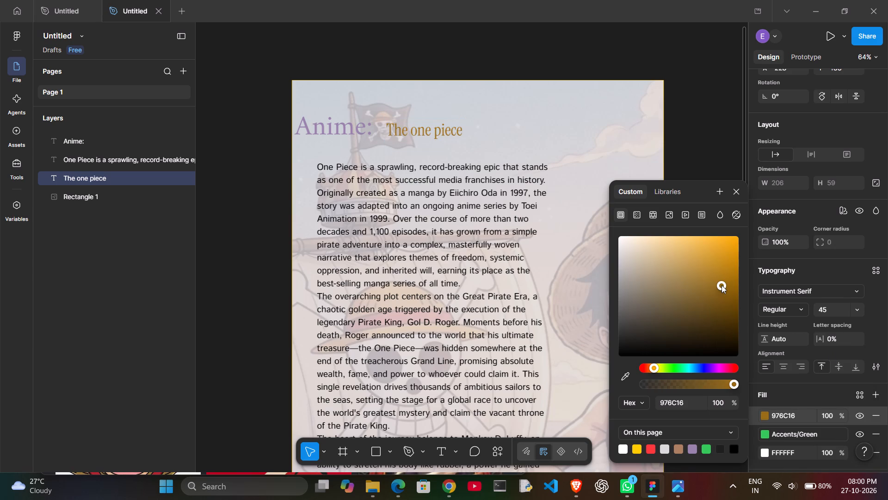
click(710, 264)
click(686, 261)
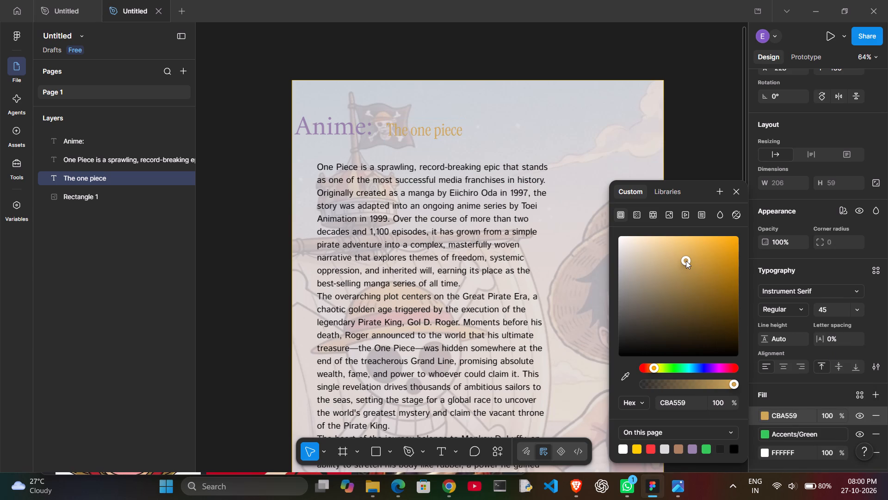
click(695, 237)
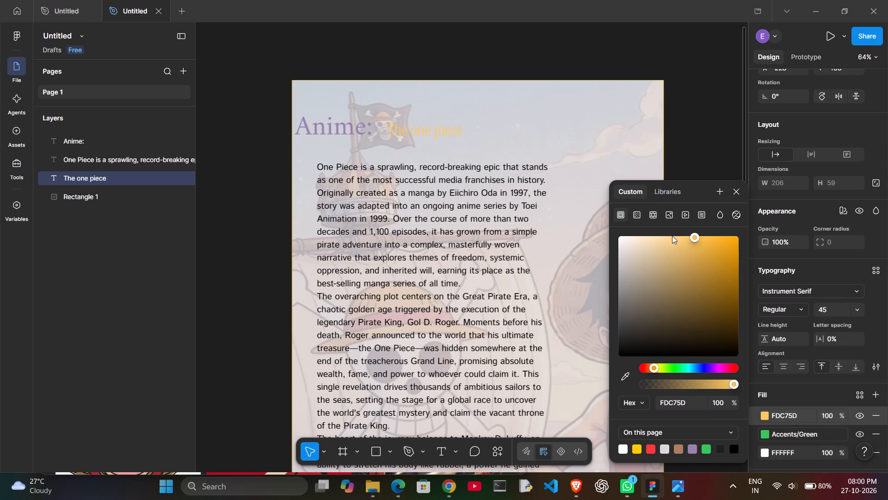
click(672, 236)
click(661, 250)
click(687, 249)
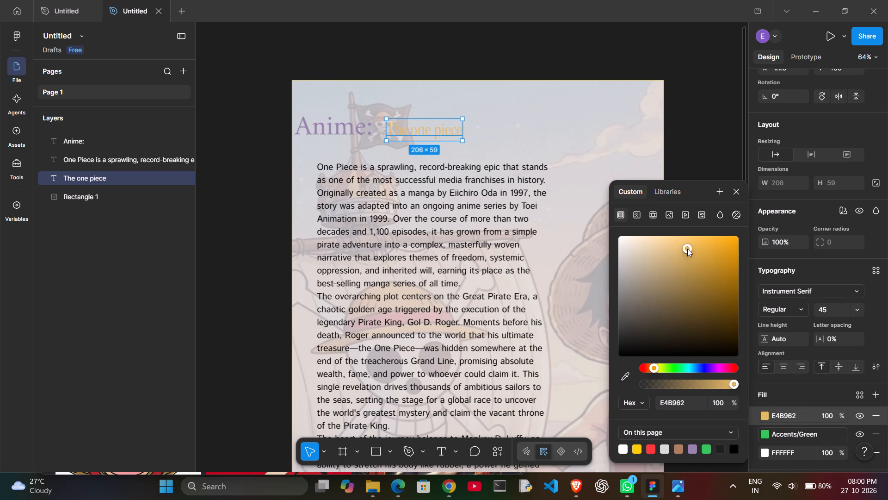
click(716, 245)
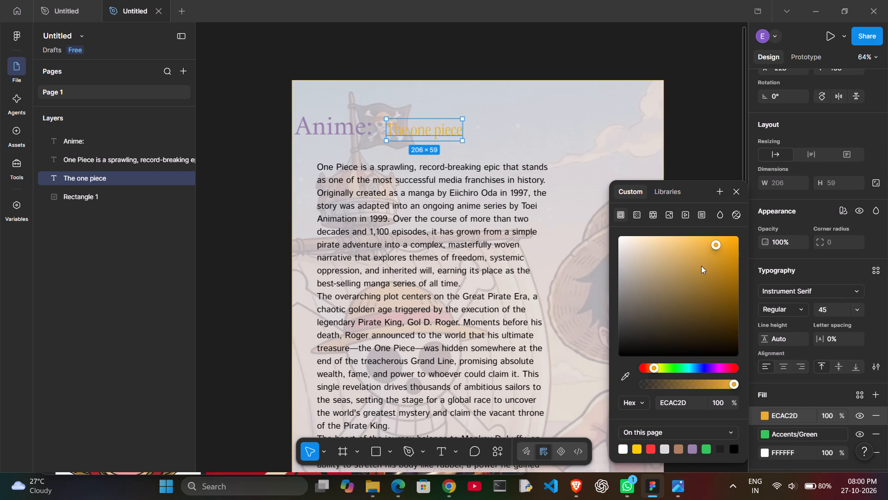
click(731, 235)
Search the colour libraries for brown and apply Accents/Brown to the "The one piece" text's top fill.
click(667, 193)
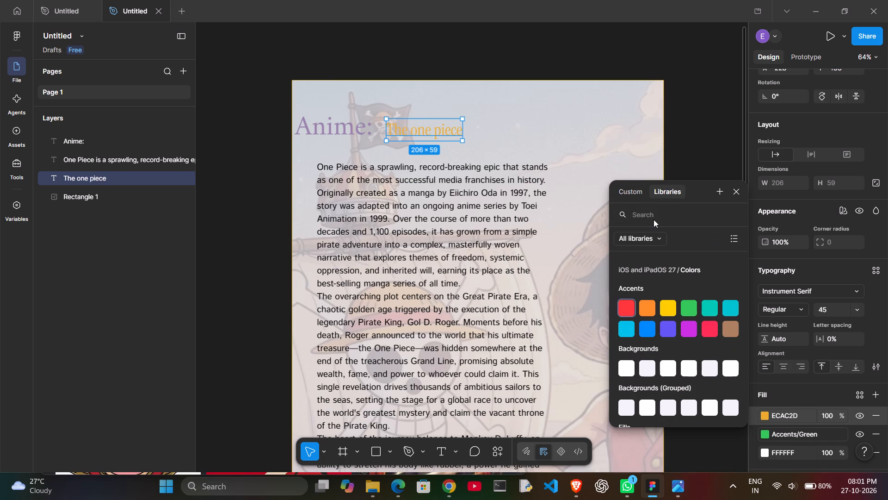
text(be)
key(BackSpace)
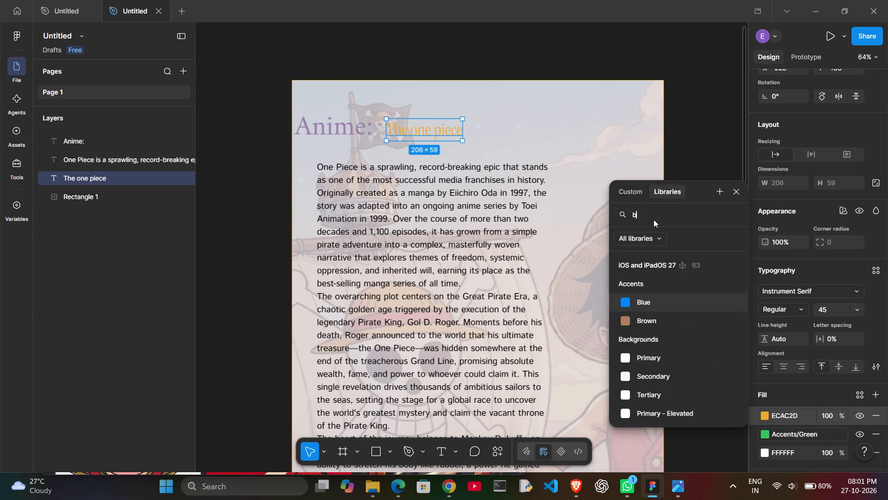
text(rown)
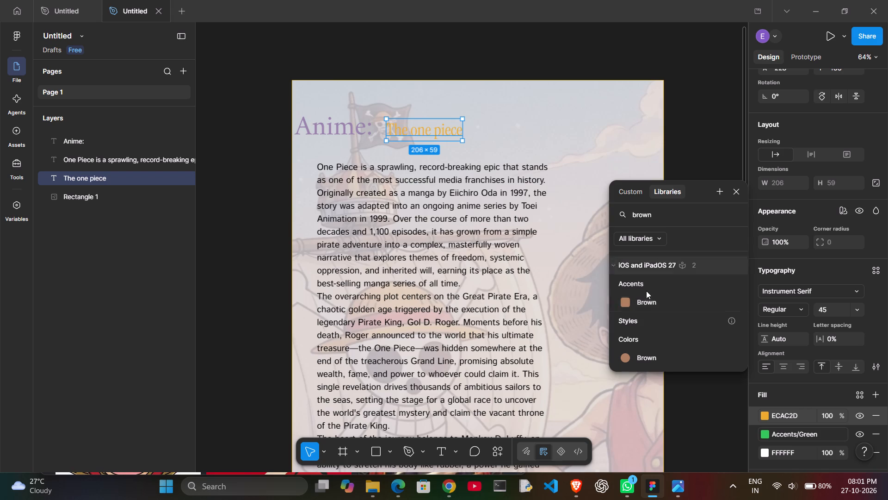
click(644, 295)
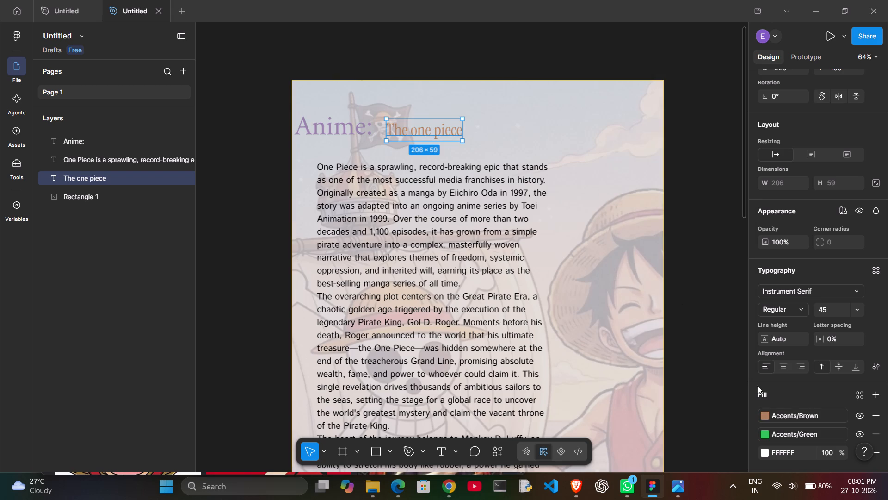
Turn the "The one piece" text's brown top fill into the slightly darker custom shade A17352.
click(804, 415)
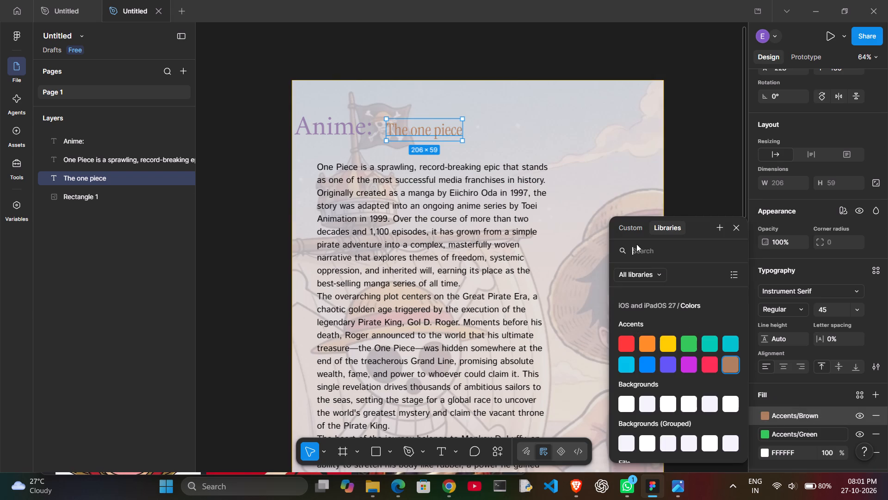
click(629, 225)
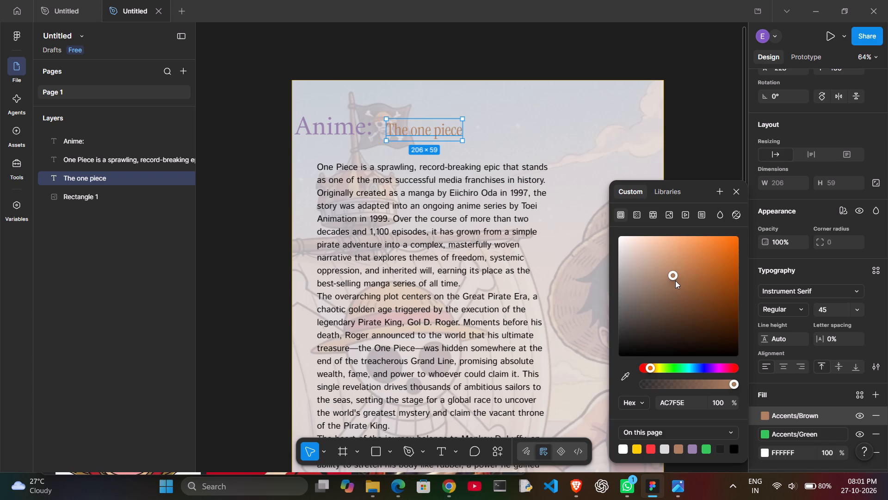
key(Right)
key(Right)
click(675, 281)
key(Right)
key(Right)
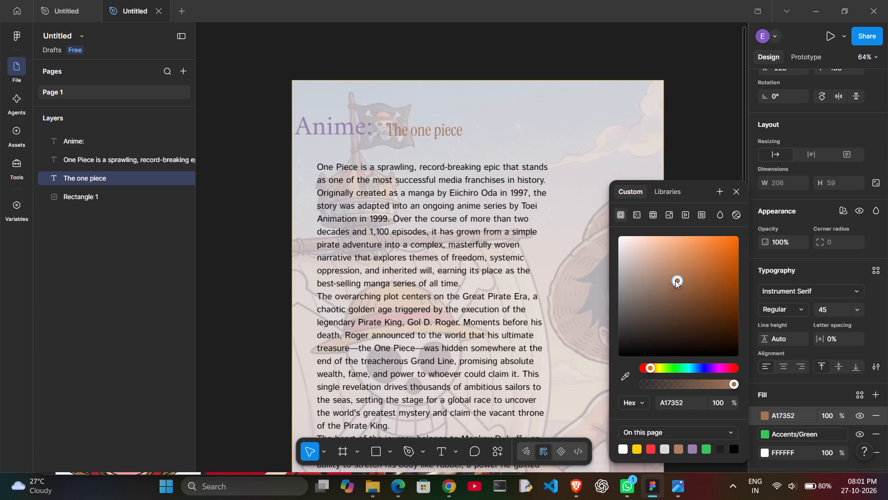
Brighten and saturate the "The one piece" text's brown top fill in small increments to A8754F, and close the colour picker.
key(Up)
key(Up)
key(Up)
key(Up)
key(Up)
key(Up)
key(Right)
key(Right)
key(Right)
key(Right)
key(Right)
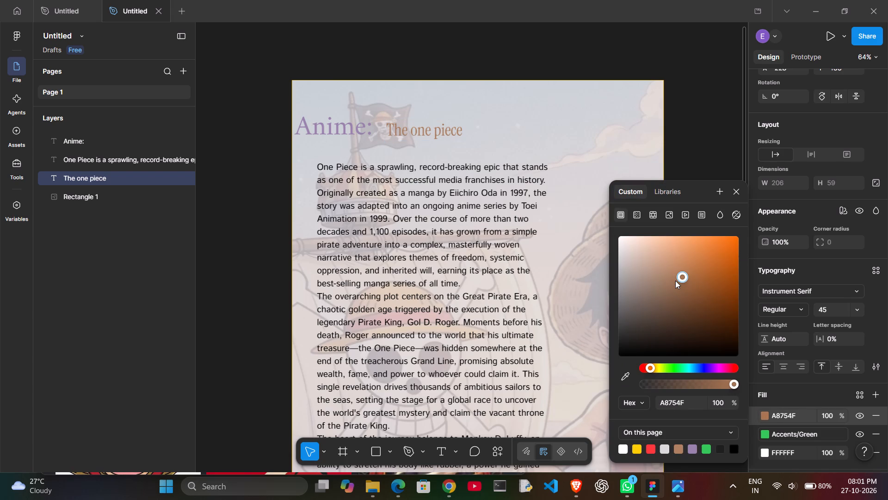
key(Right)
key(Left)
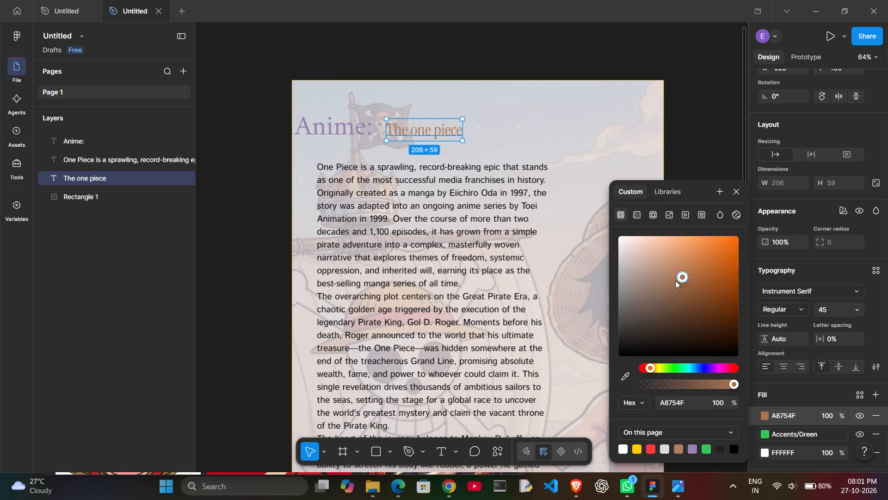
key(Return)
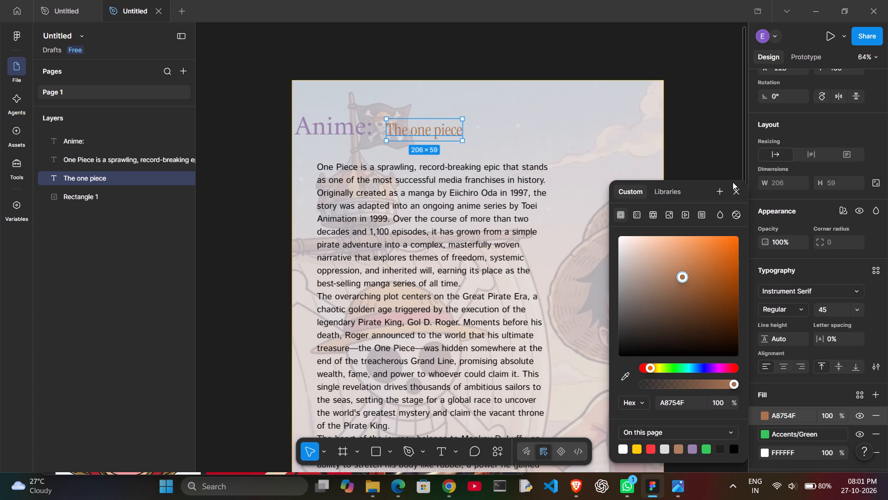
click(735, 188)
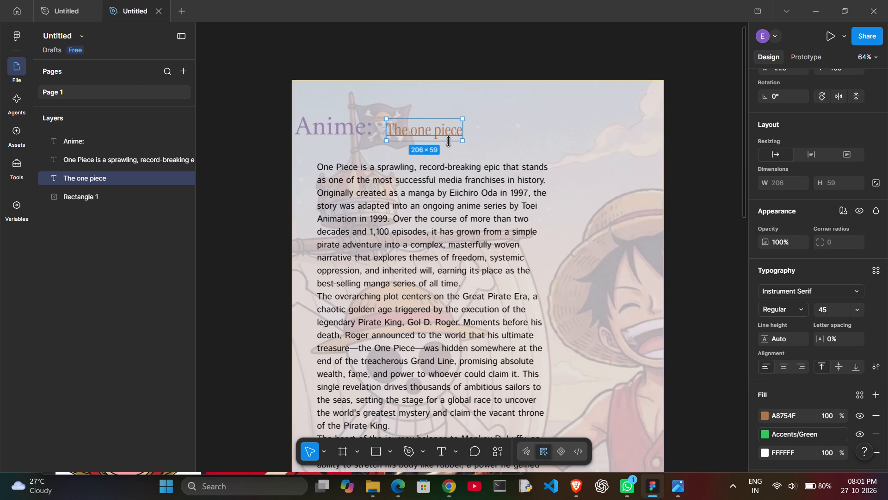
Preview fonts on the "The one piece" heading text and change its font from Instrument Serif to Koh Santepheap.
click(813, 291)
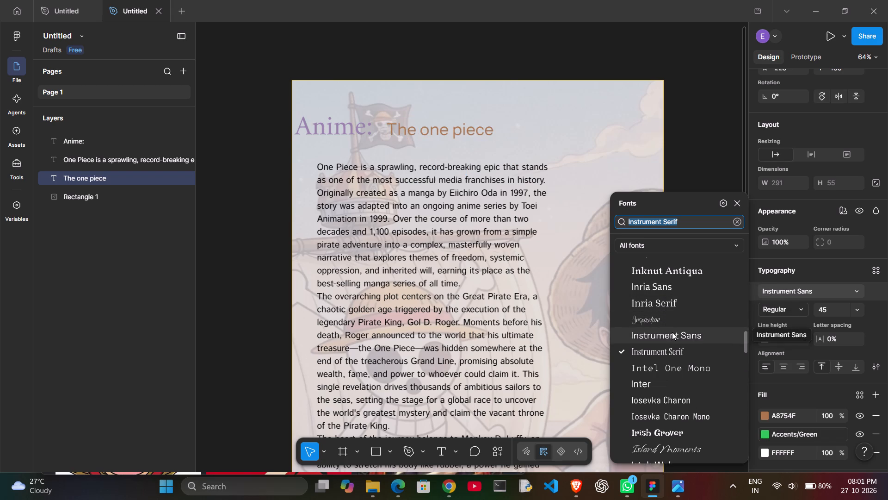
scroll(678, 364, right, 1)
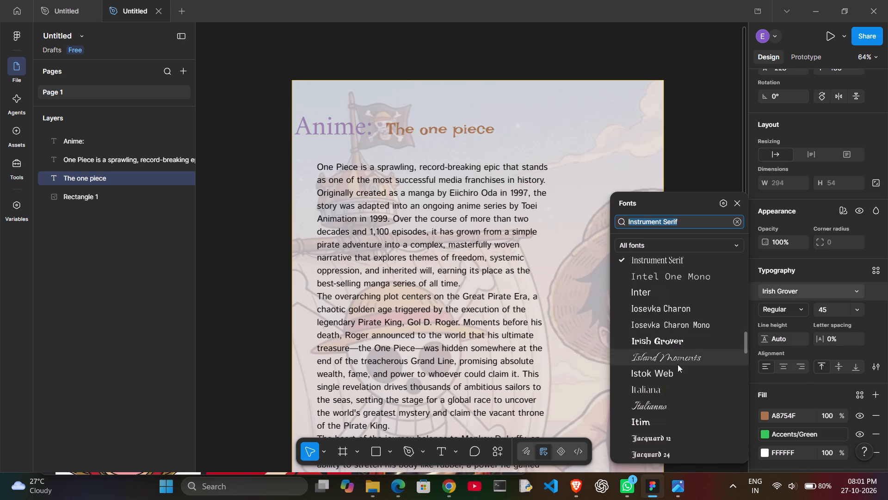
scroll(678, 364, right, 1)
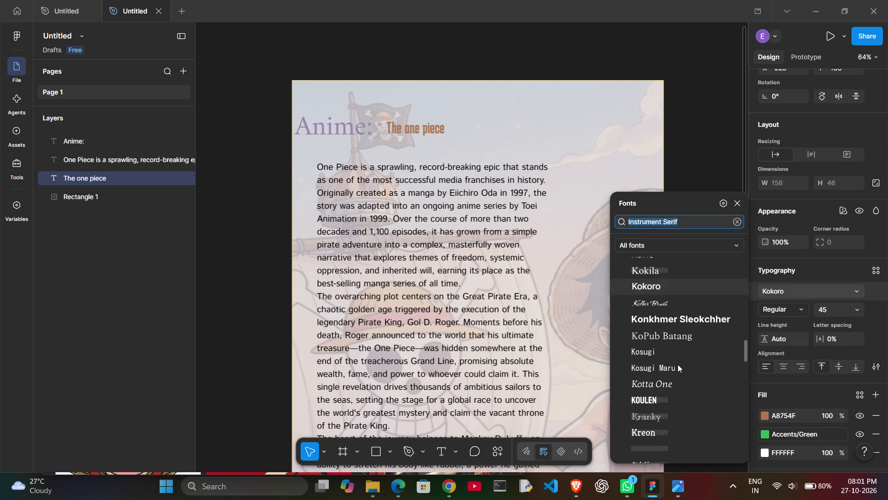
scroll(678, 364, right, 1)
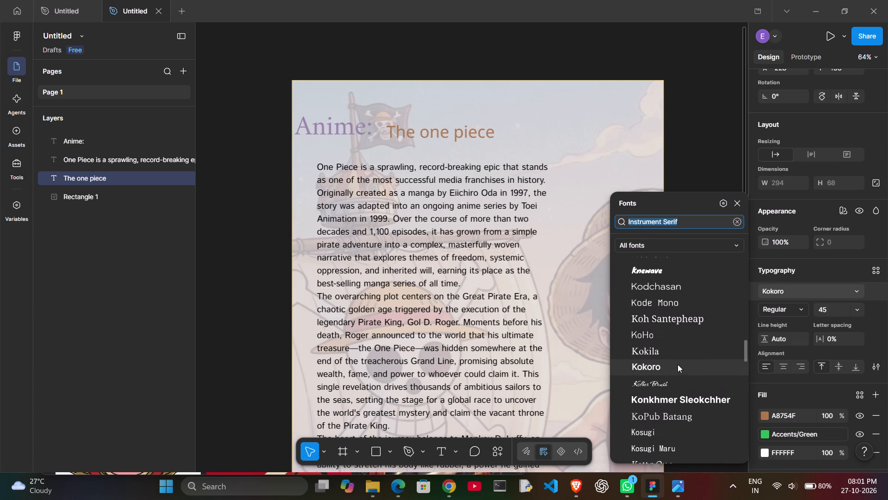
scroll(715, 351, down, 2)
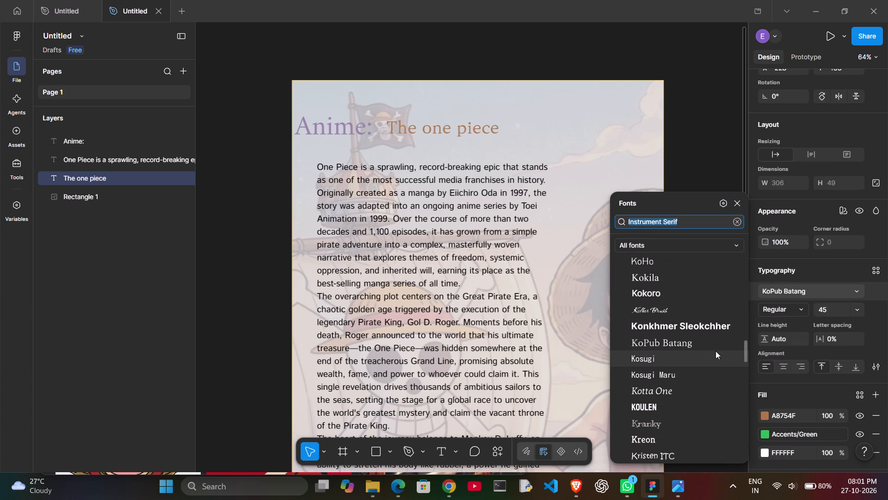
scroll(715, 351, down, 2)
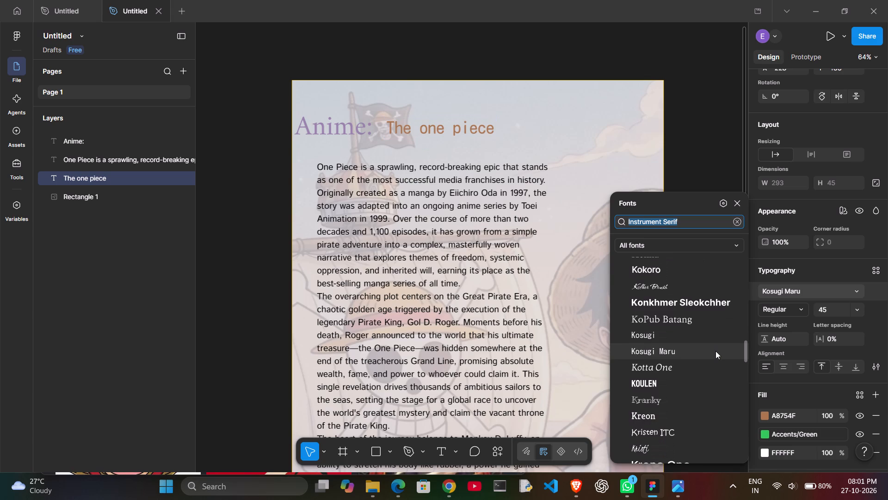
scroll(715, 351, down, 2)
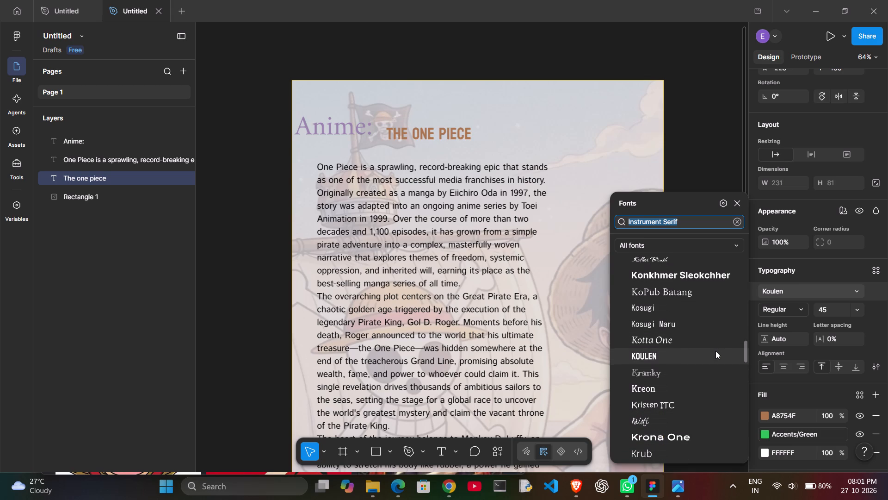
scroll(715, 351, down, 1)
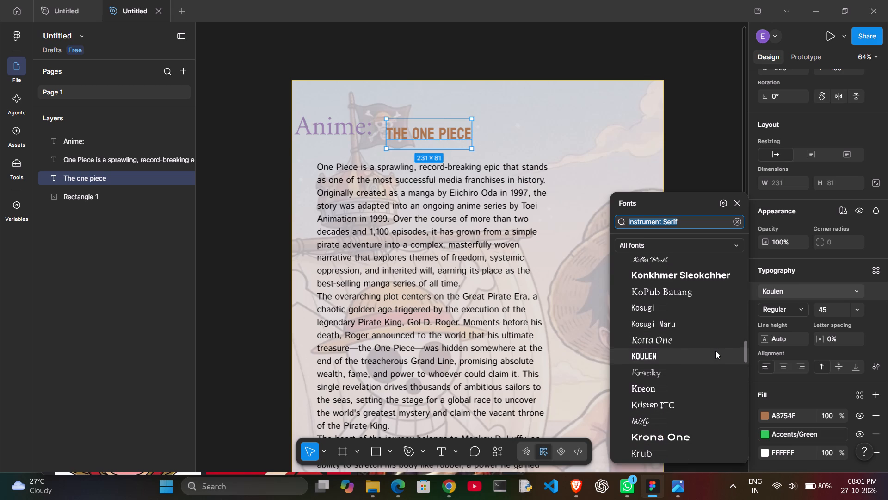
scroll(715, 351, down, 2)
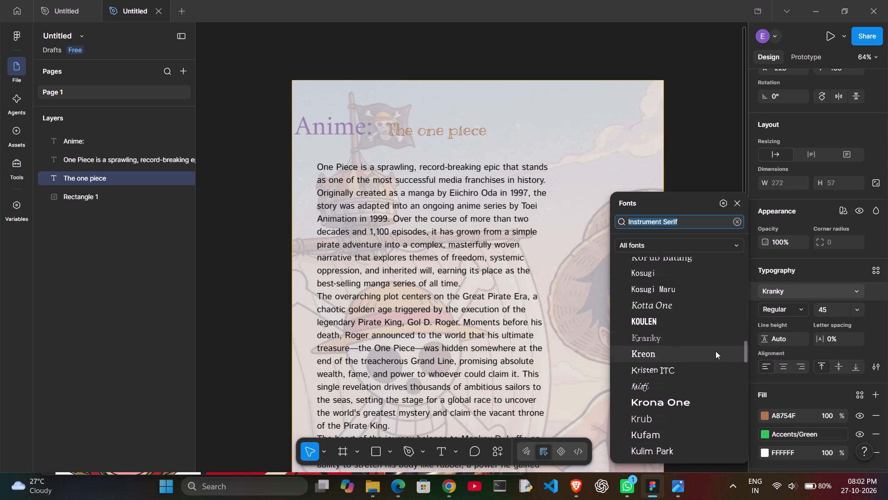
scroll(715, 351, down, 2)
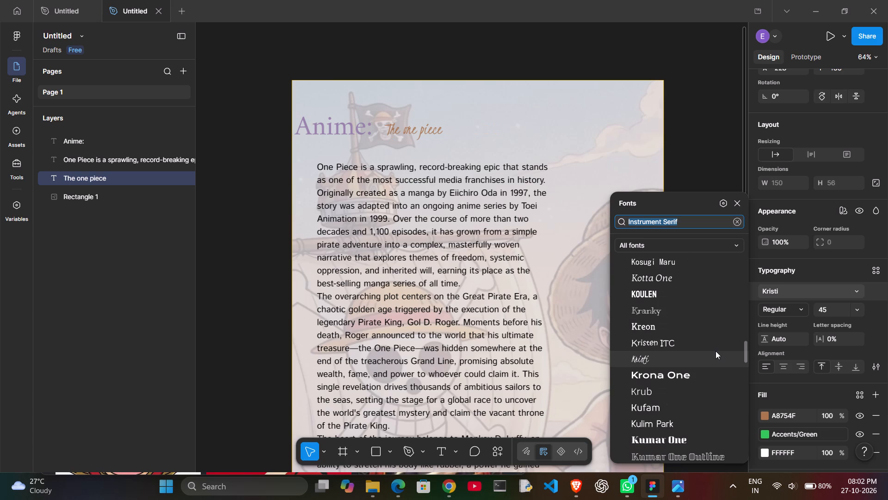
scroll(715, 351, down, 2)
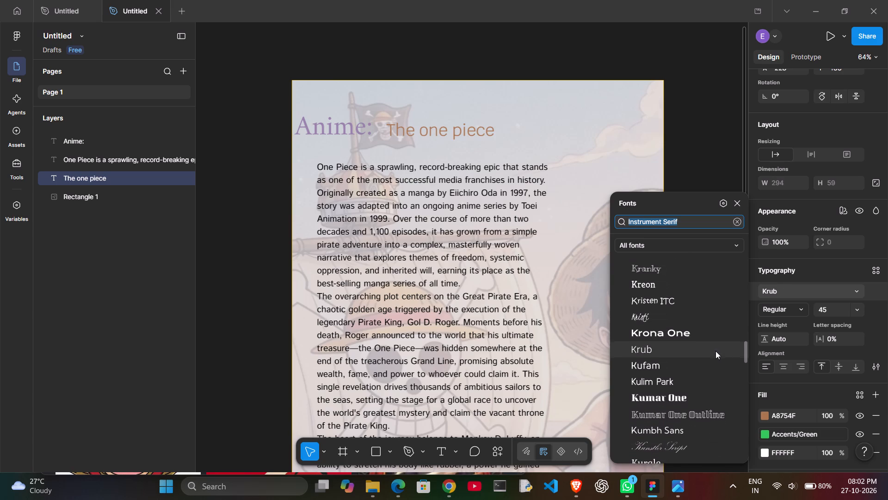
scroll(715, 351, down, 2)
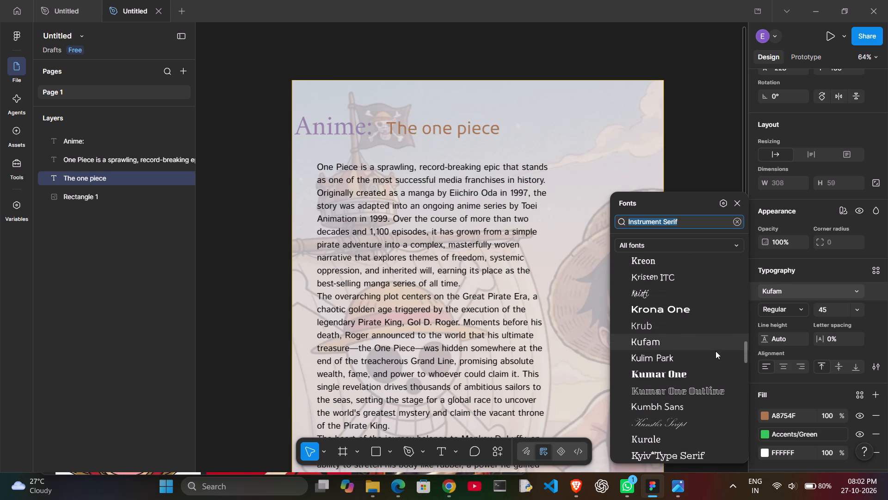
scroll(715, 351, down, 2)
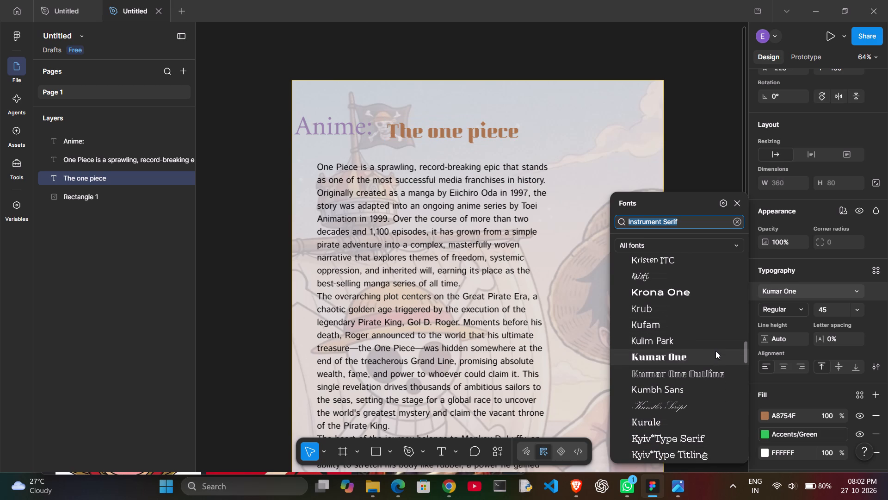
scroll(715, 351, down, 2)
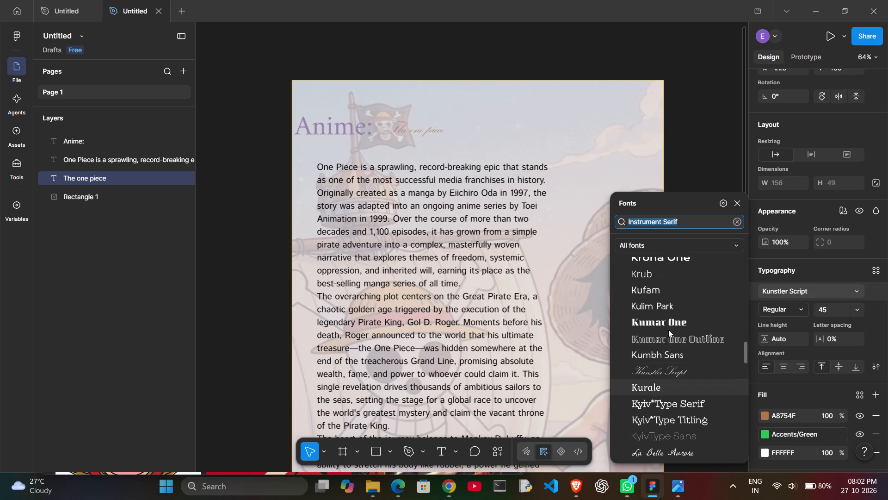
scroll(672, 299, up, 2)
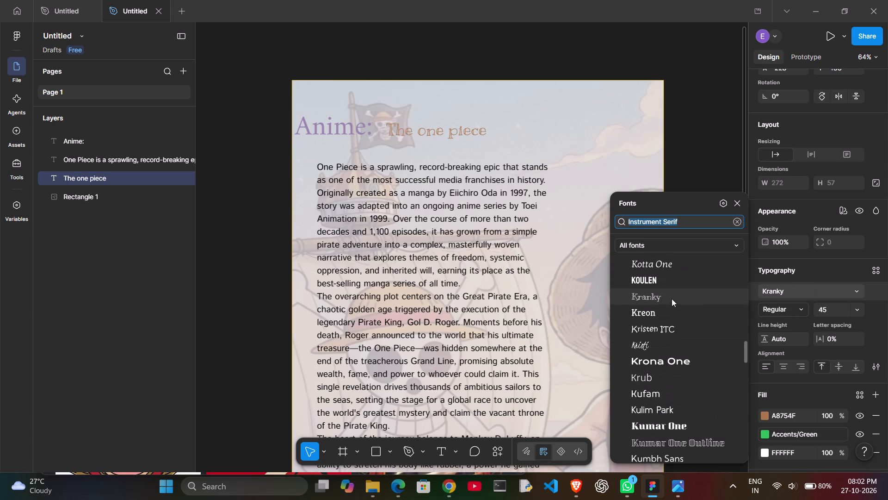
scroll(666, 277, up, 2)
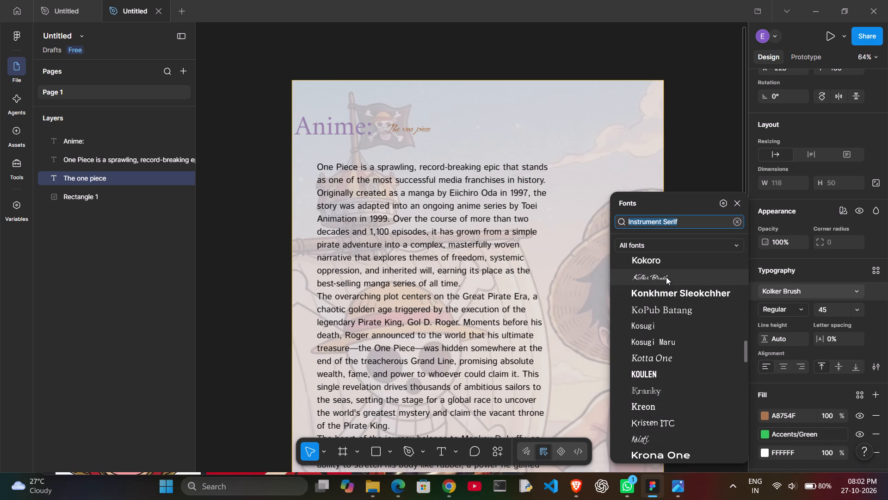
scroll(666, 277, up, 4)
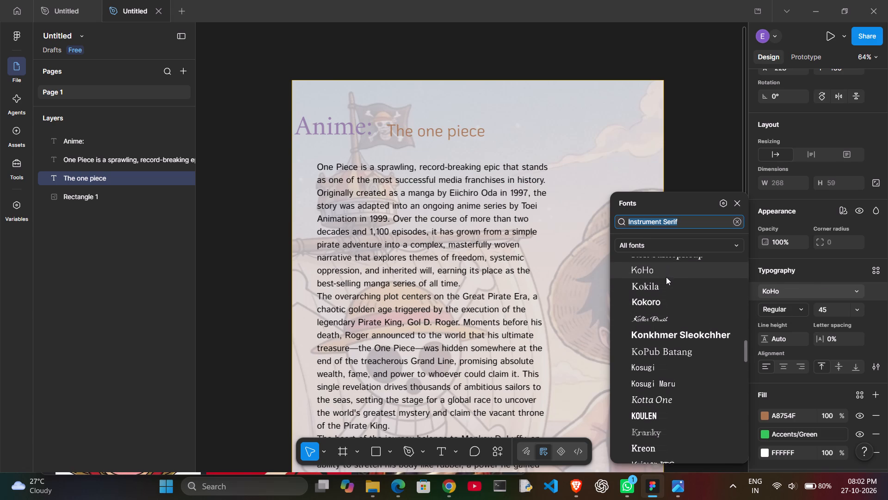
scroll(666, 277, up, 3)
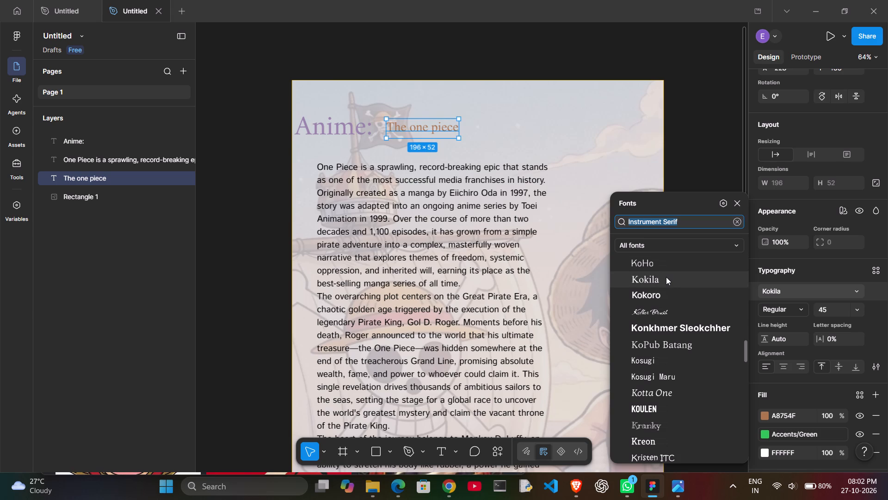
scroll(666, 277, up, 1)
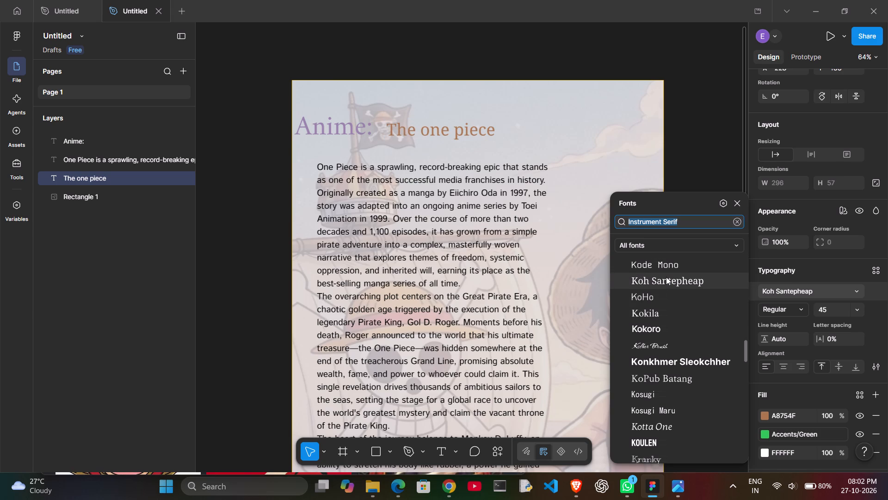
scroll(666, 277, up, 1)
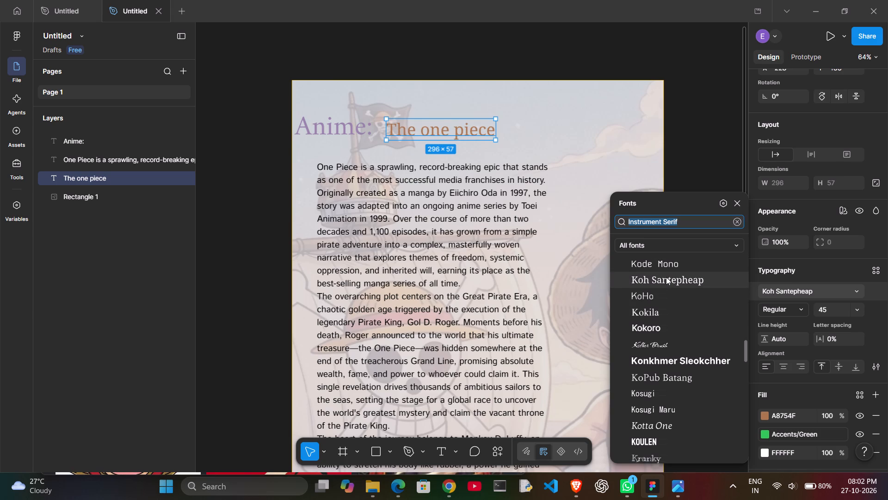
key(Return)
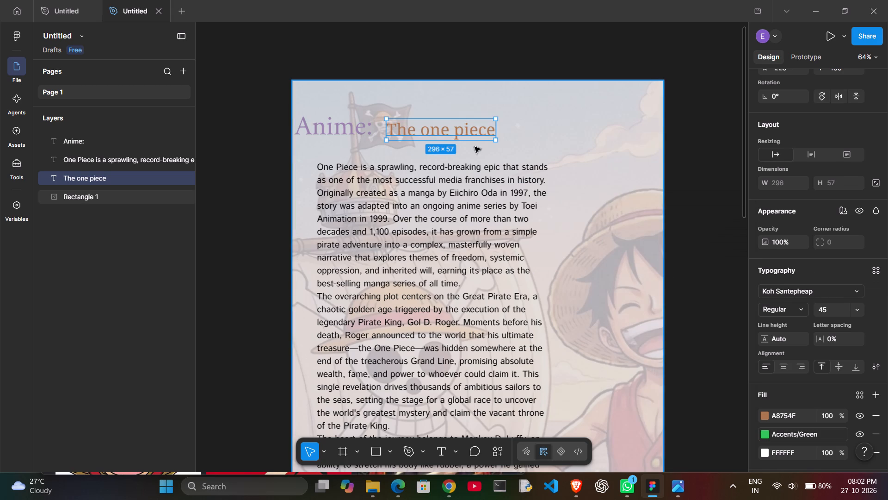
Set the font size of the "Anime:" heading text to 79.
click(353, 128)
click(353, 128)
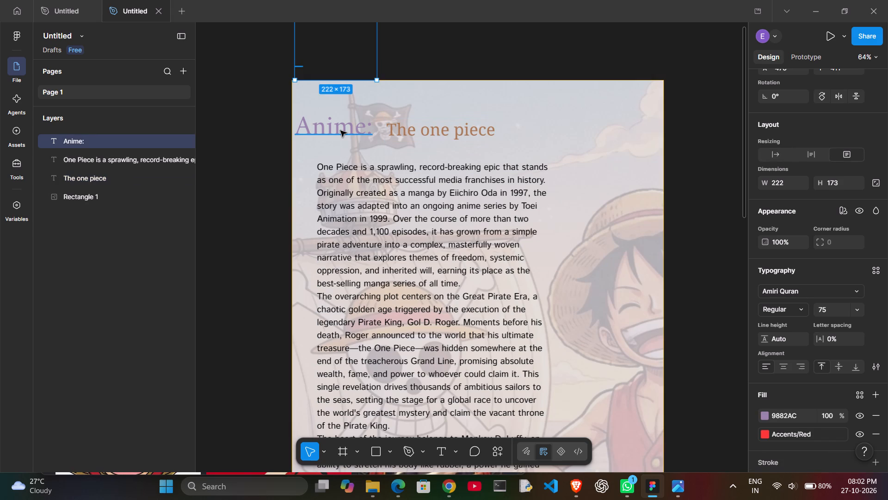
click(340, 131)
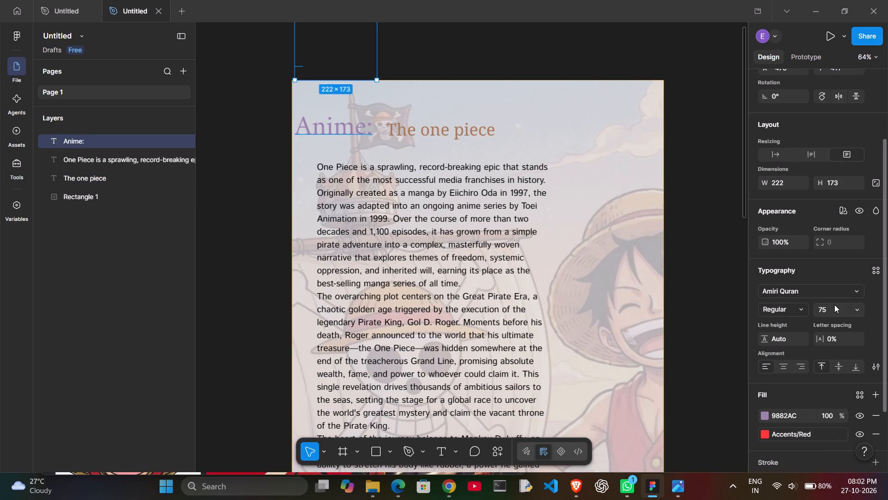
click(834, 305)
key(BackSpace)
text(79)
key(Return)
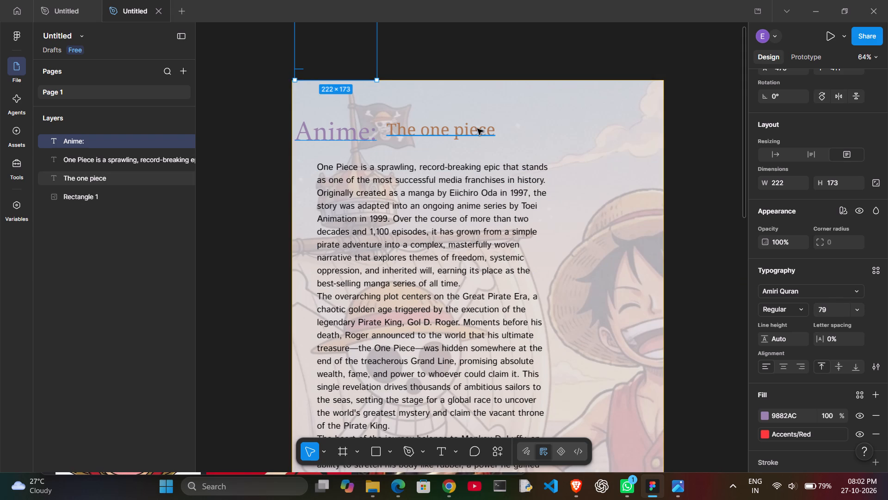
Move the "The one piece" text slightly down to about X -226, Y -120, beside "Anime:", and deselect it.
drag(477, 129, 478, 135)
click(559, 135)
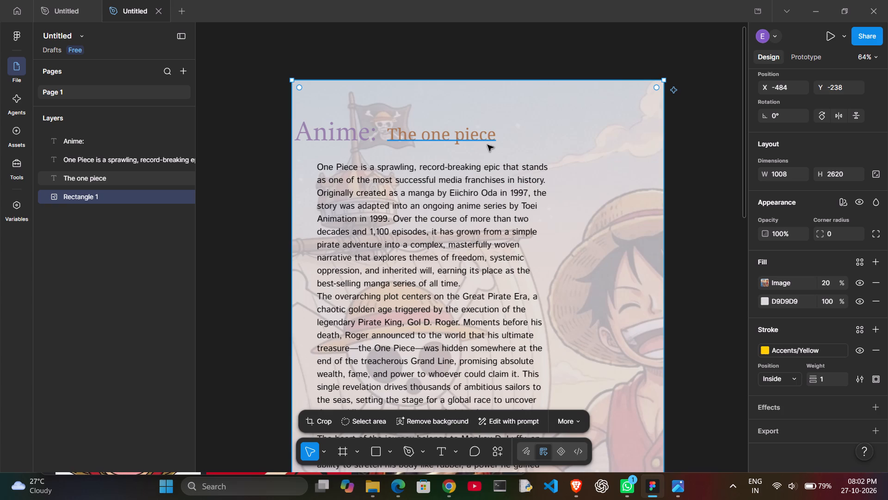
Set the font size of the "The one piece" text to 42.
click(481, 133)
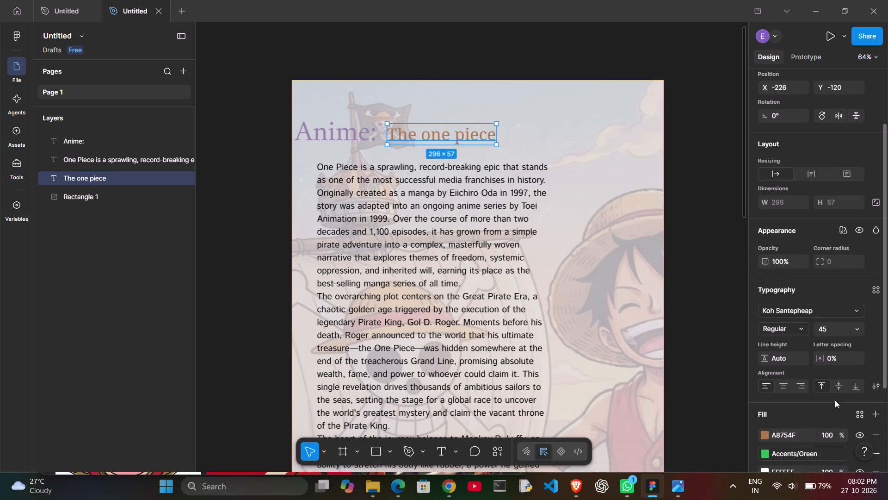
click(849, 328)
key(BackSpace)
key(4)
key(2)
key(Return)
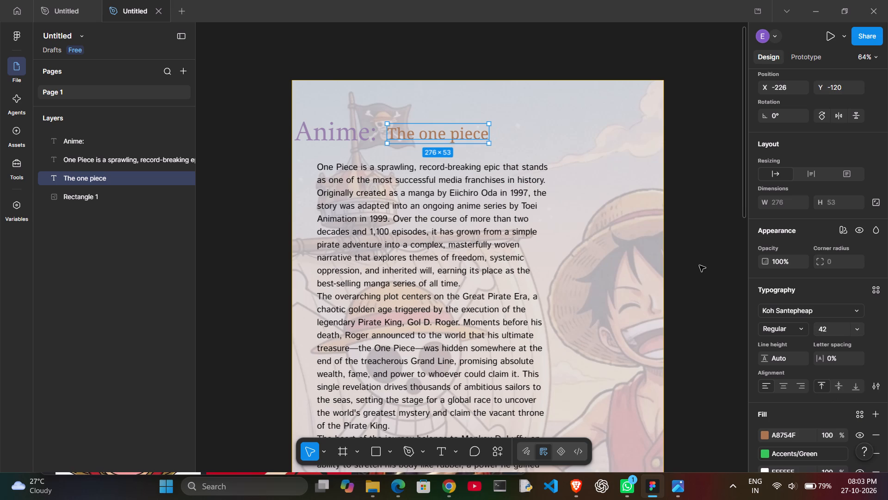
Review the whole layout, from the heading through the last One Piece paragraph and the background image.
scroll(645, 268, down, 1)
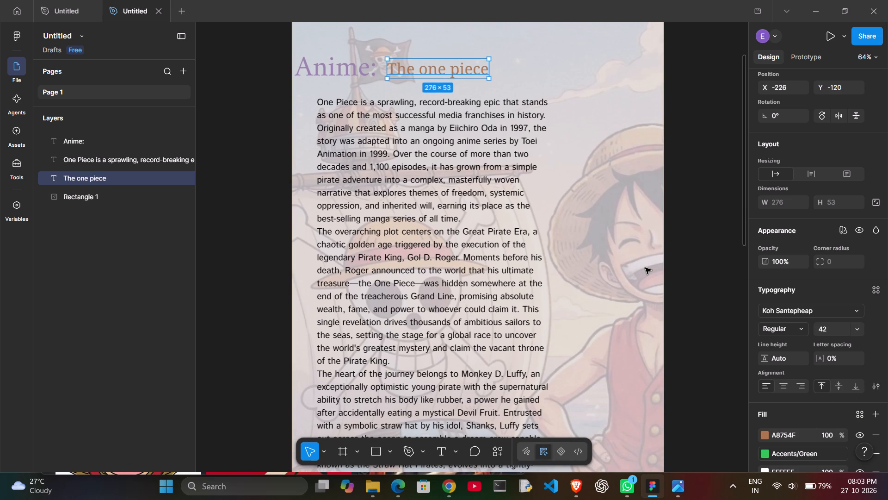
scroll(617, 267, down, 2)
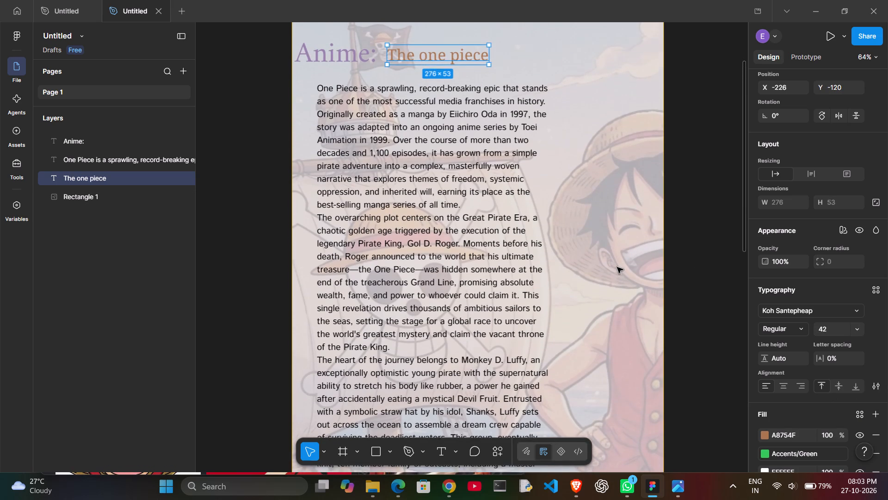
scroll(617, 267, down, 3)
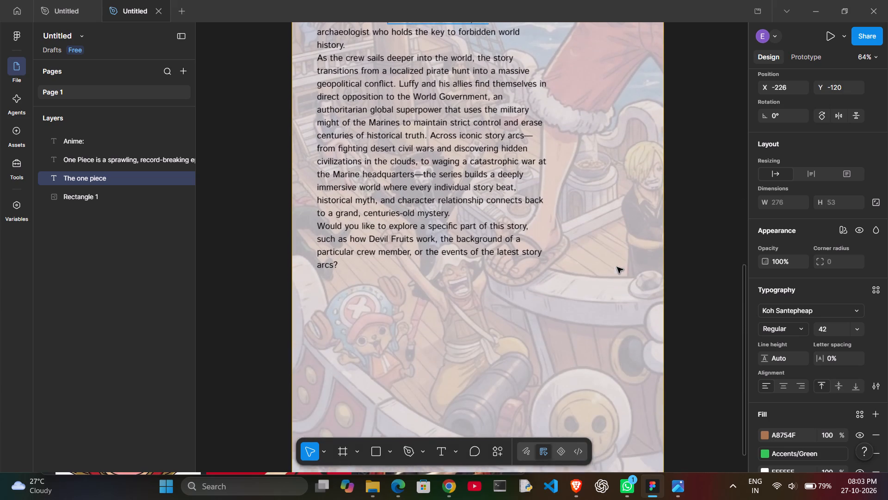
scroll(617, 267, down, 1)
scroll(617, 267, up, 2)
scroll(617, 267, down, 1)
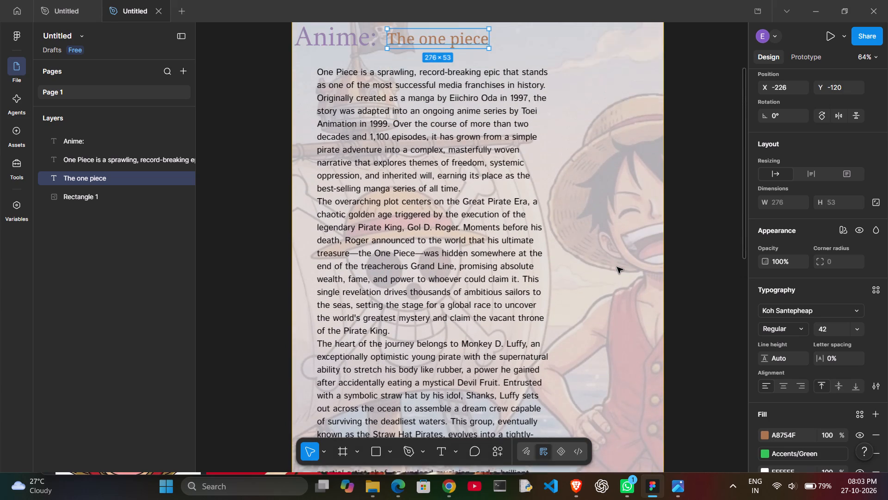
scroll(617, 267, up, 1)
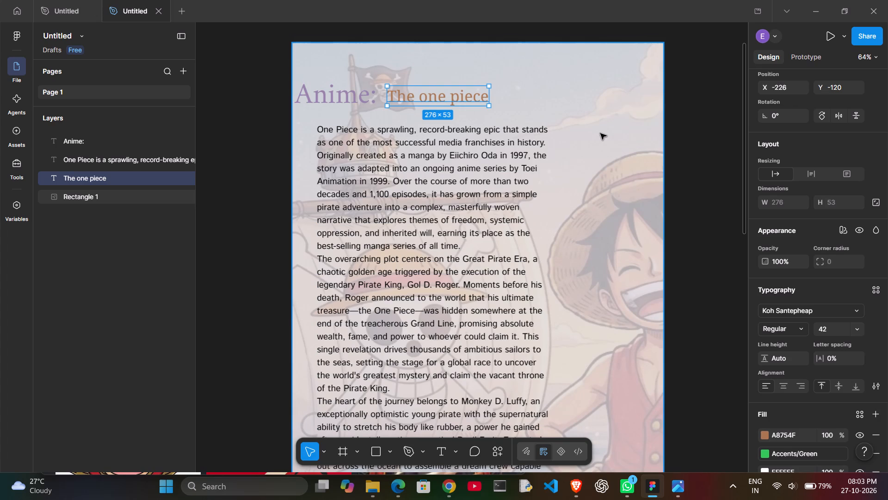
Add a second stroke, black 000000 at 20% opacity, above the yellow stroke on the background rectangle.
click(598, 118)
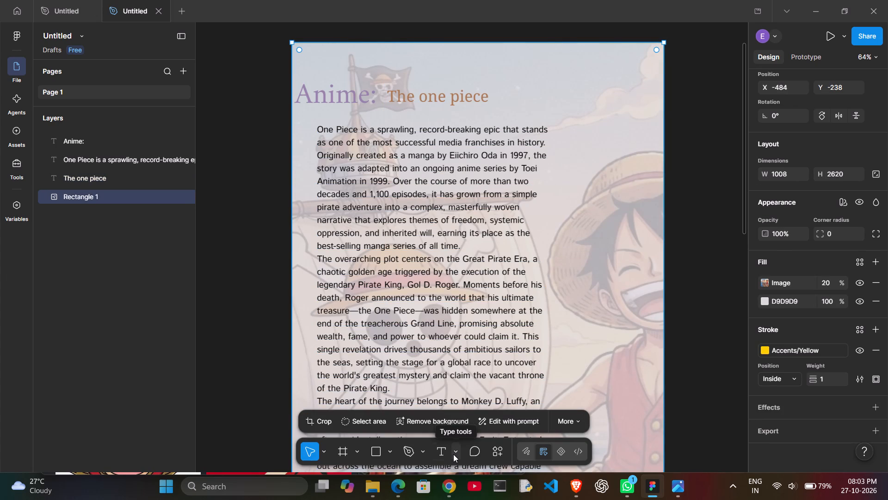
click(777, 406)
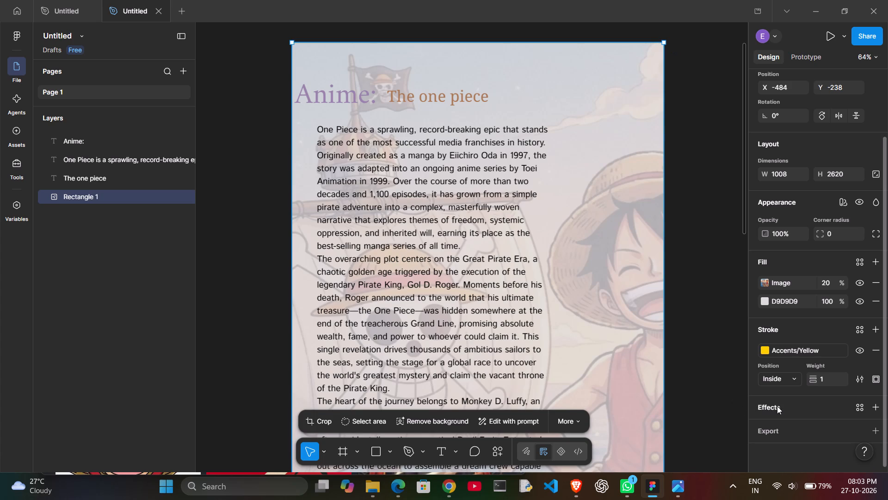
click(767, 405)
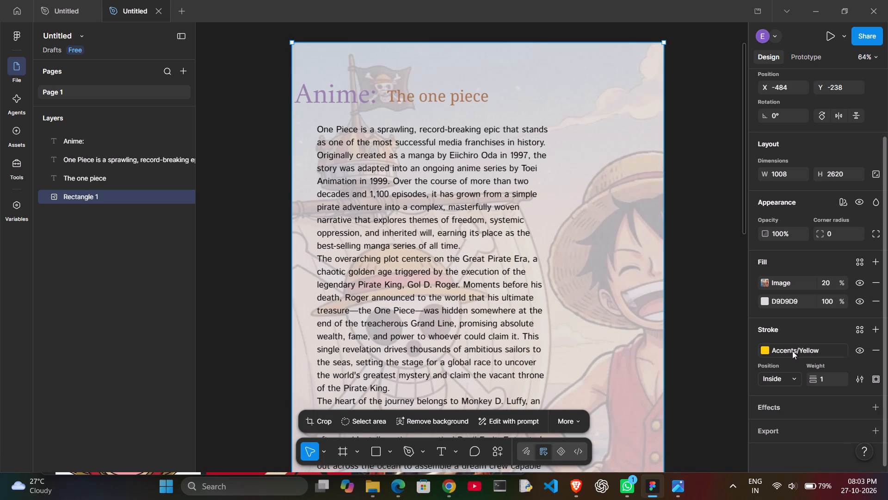
click(874, 332)
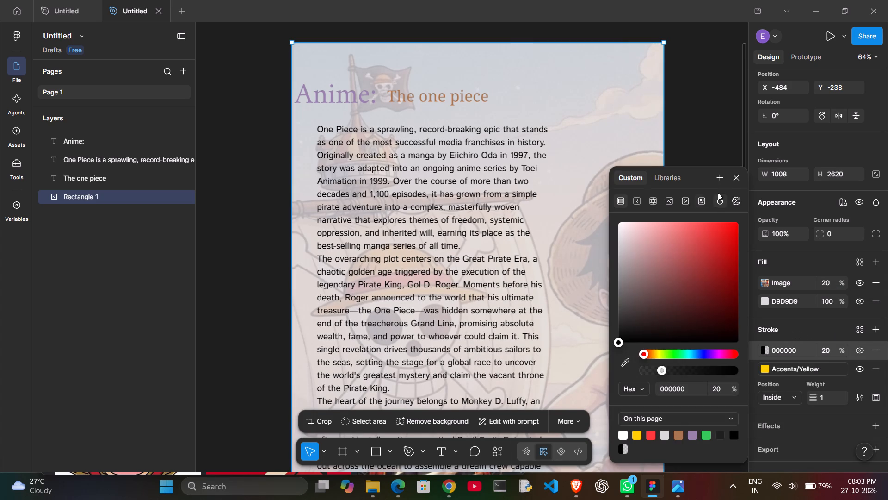
click(735, 178)
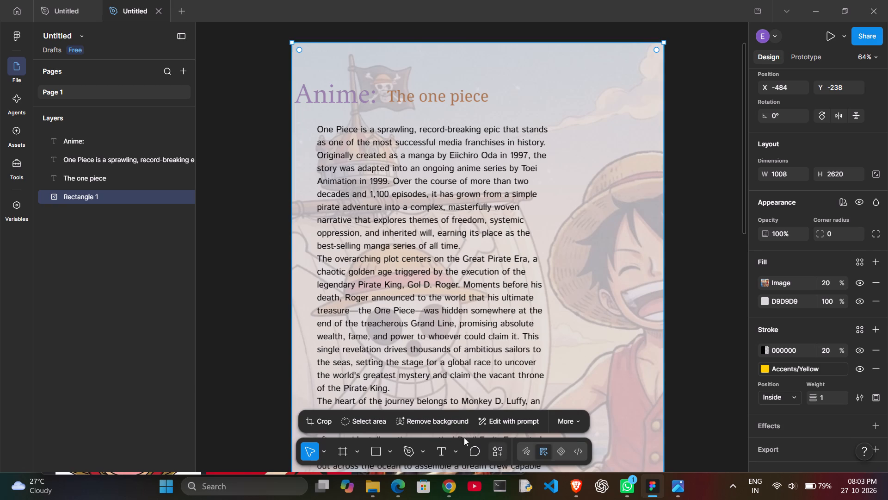
Place a 100 × 100 ellipse beside the heading and move it up to about X 269, Y -194.
click(388, 453)
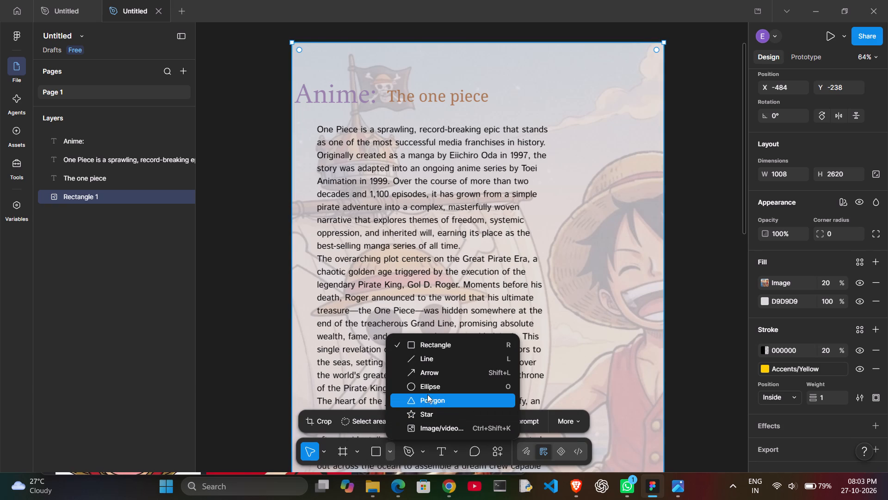
click(434, 388)
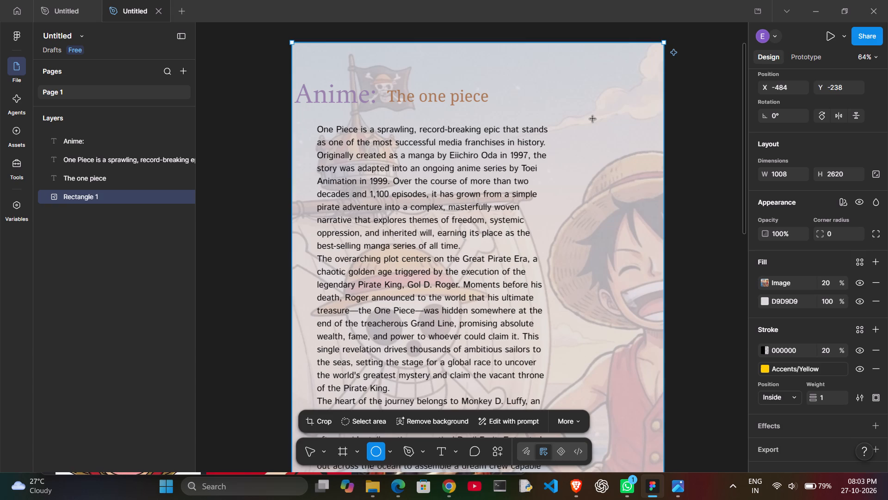
click(593, 119)
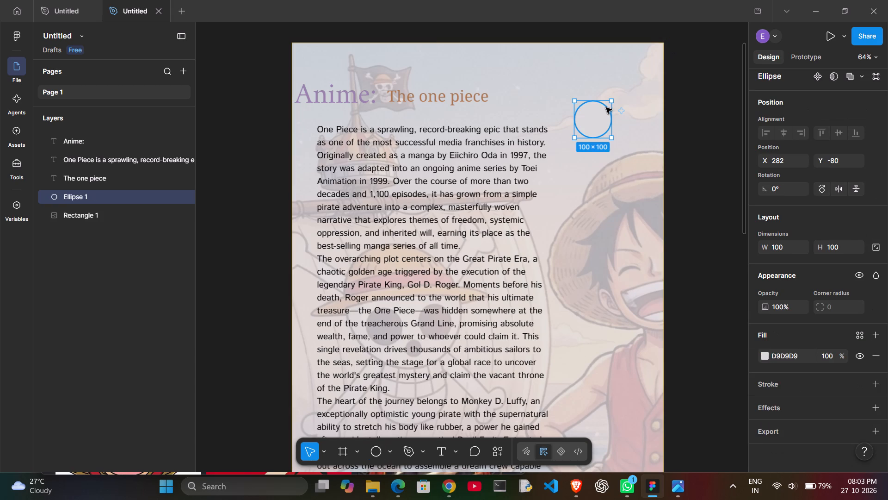
drag(599, 106, 597, 66)
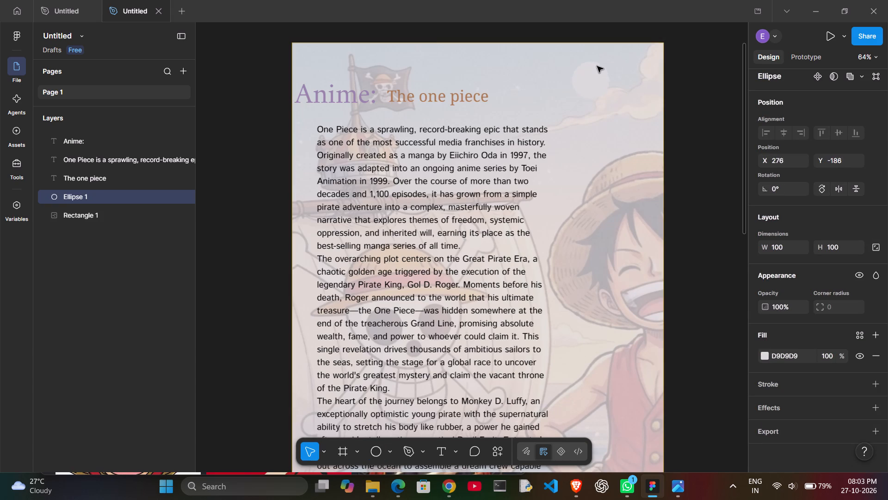
drag(597, 66, 595, 63)
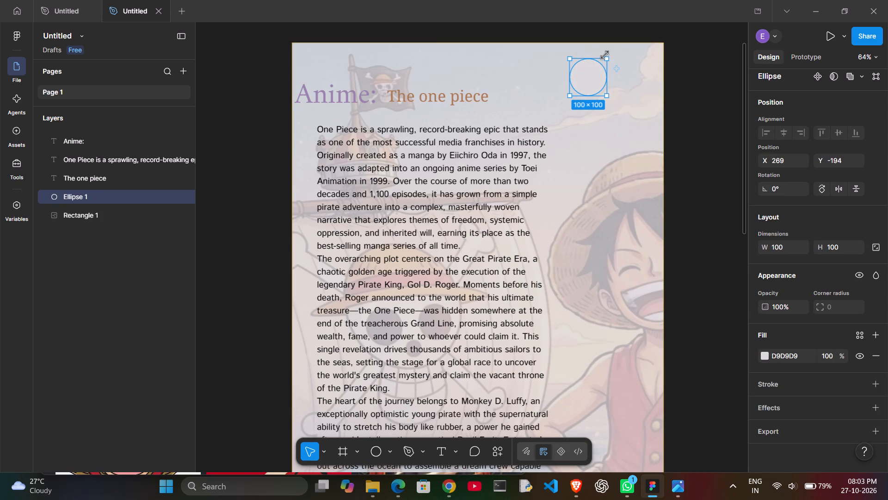
Stretch the ellipse to about 255 × 135 and position it at about X 230, Y -229, near the rectangle's upper edge.
drag(606, 57, 626, 59)
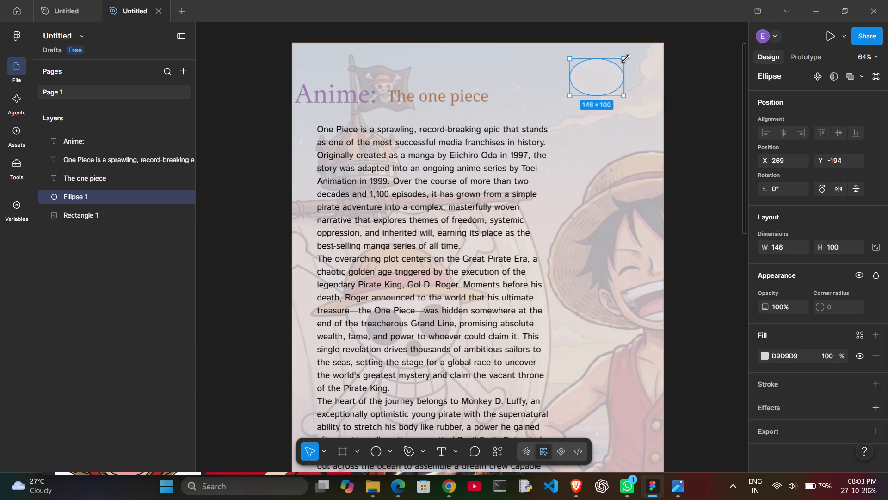
drag(626, 59, 645, 51)
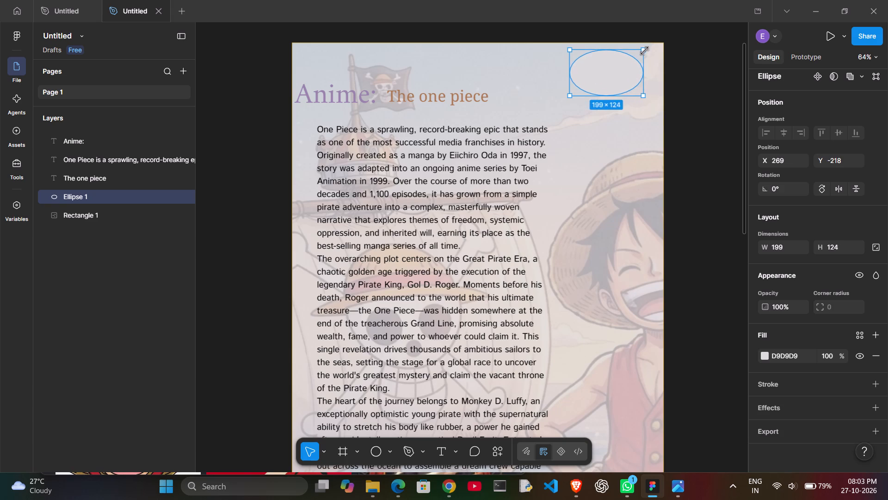
drag(645, 51, 651, 45)
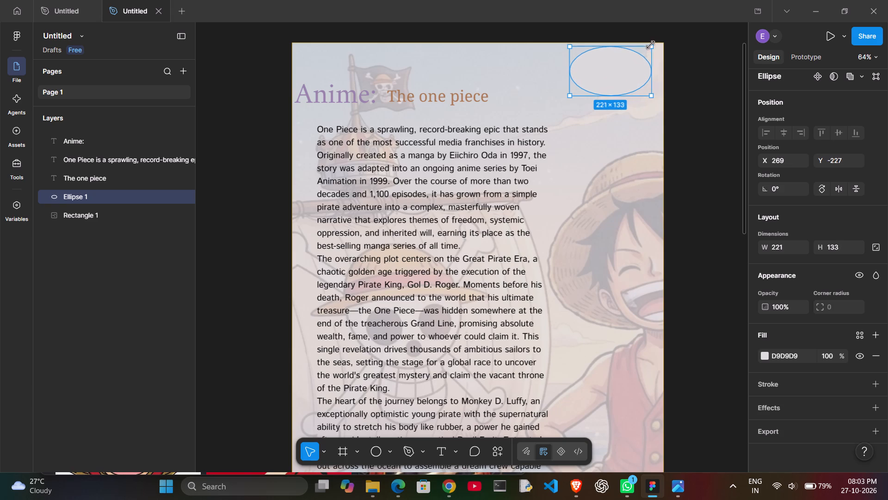
drag(651, 45, 664, 46)
drag(629, 59, 604, 62)
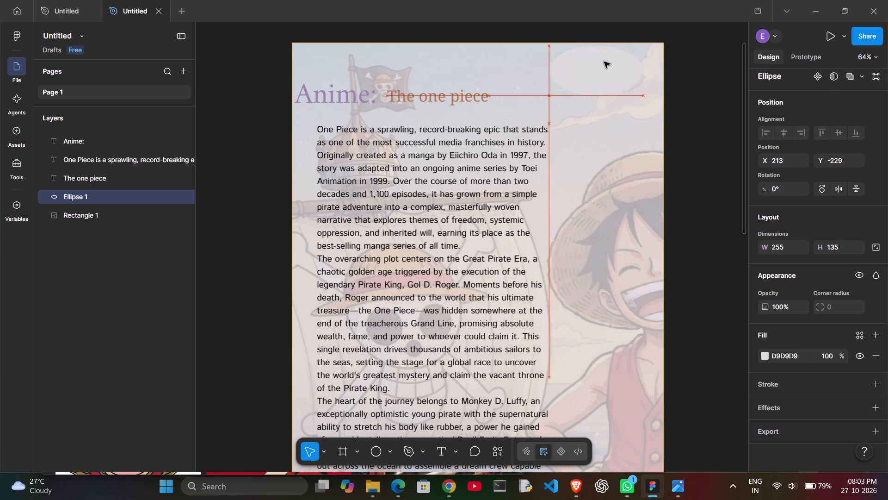
drag(604, 62, 594, 59)
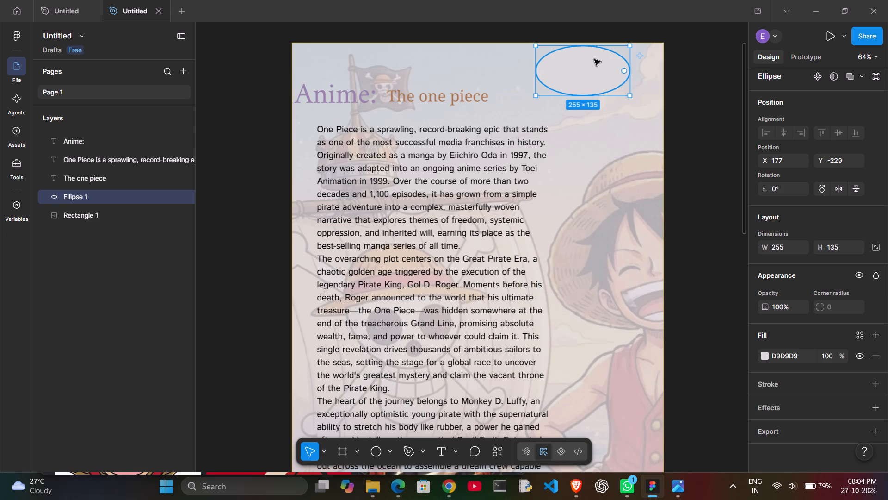
drag(594, 59, 614, 60)
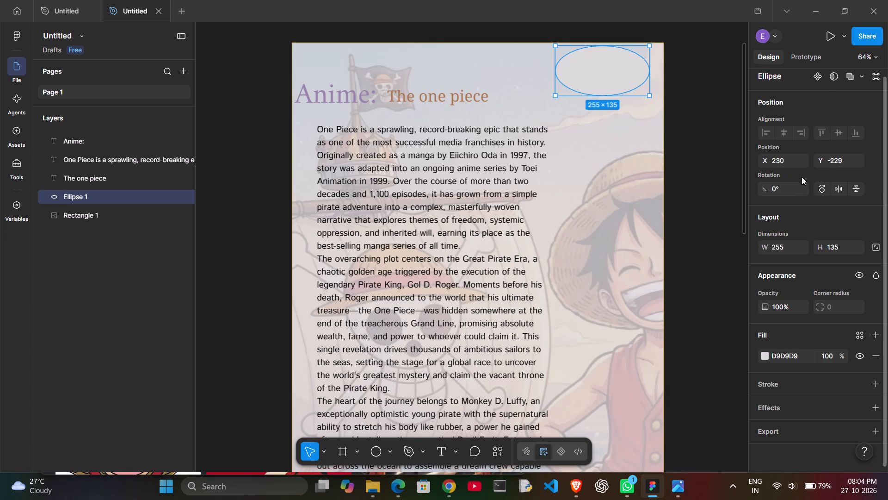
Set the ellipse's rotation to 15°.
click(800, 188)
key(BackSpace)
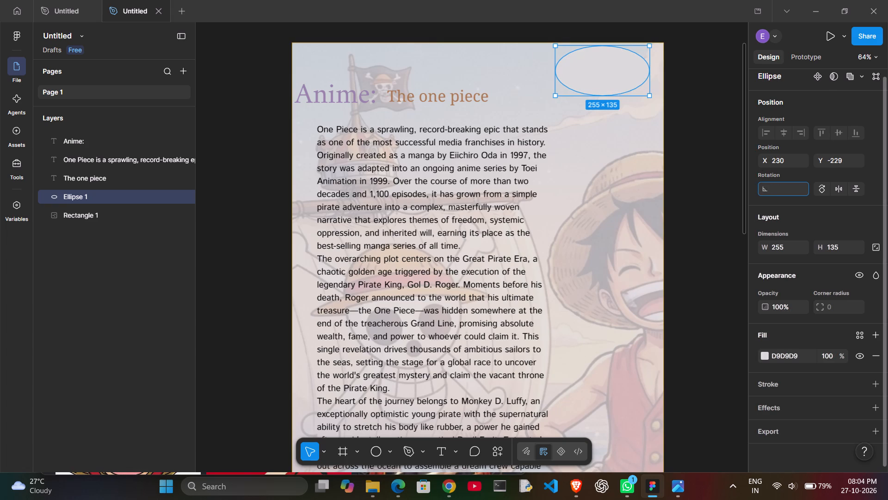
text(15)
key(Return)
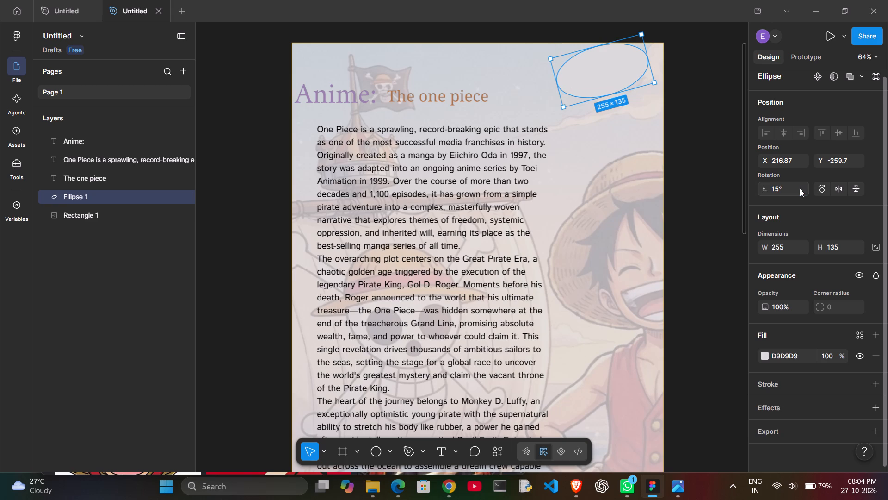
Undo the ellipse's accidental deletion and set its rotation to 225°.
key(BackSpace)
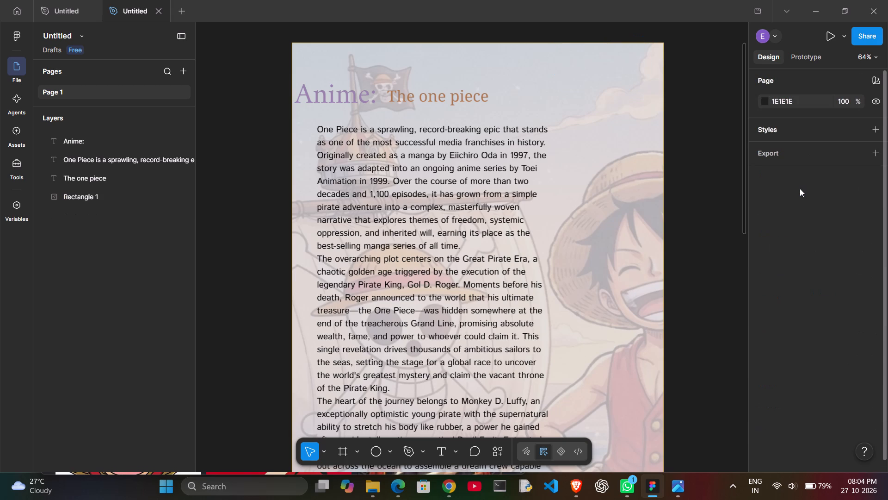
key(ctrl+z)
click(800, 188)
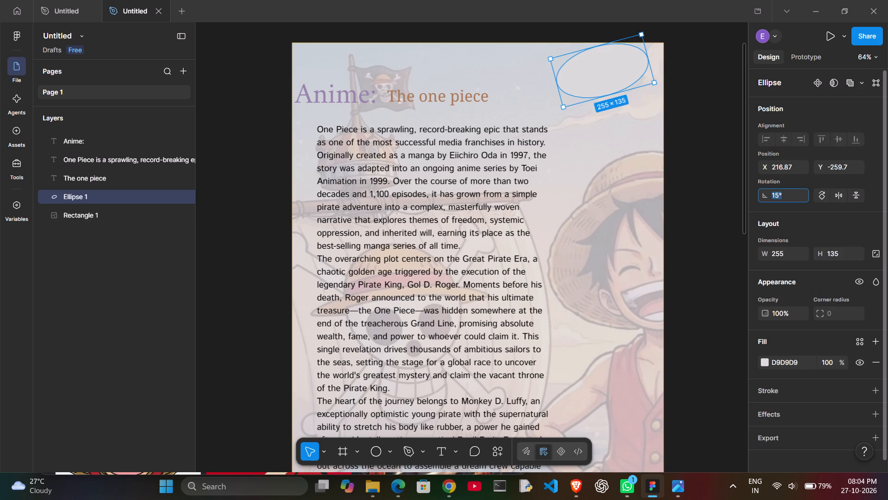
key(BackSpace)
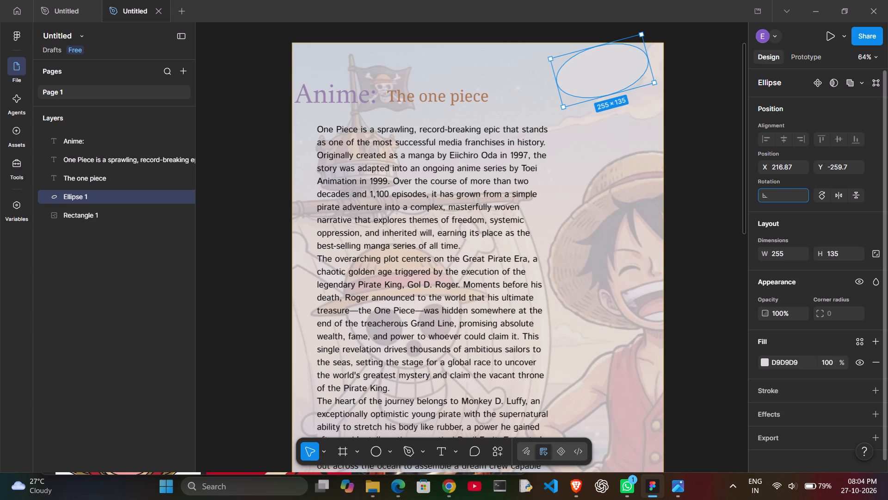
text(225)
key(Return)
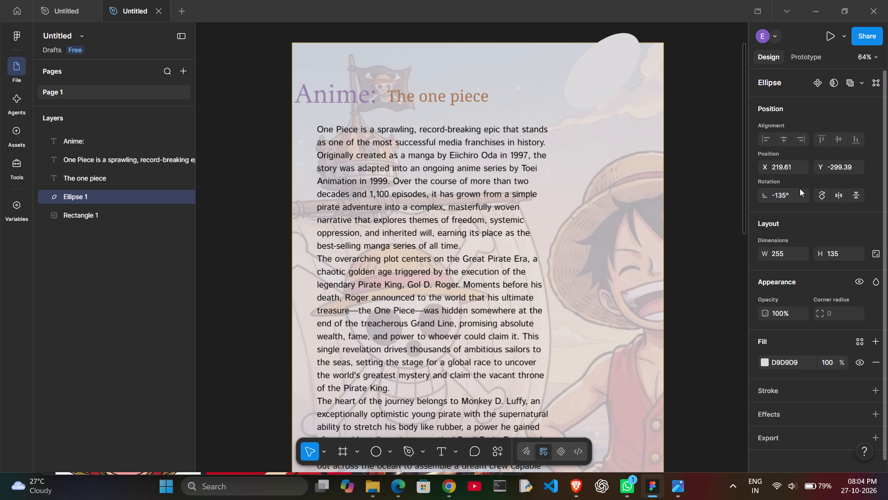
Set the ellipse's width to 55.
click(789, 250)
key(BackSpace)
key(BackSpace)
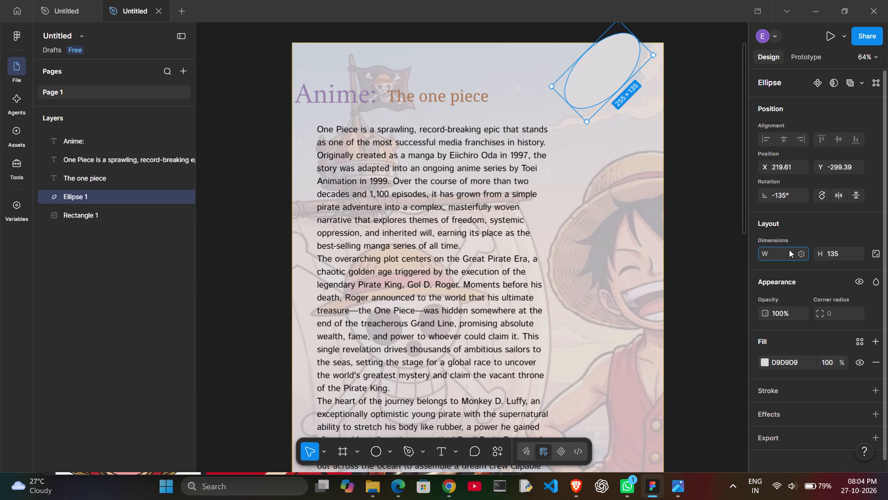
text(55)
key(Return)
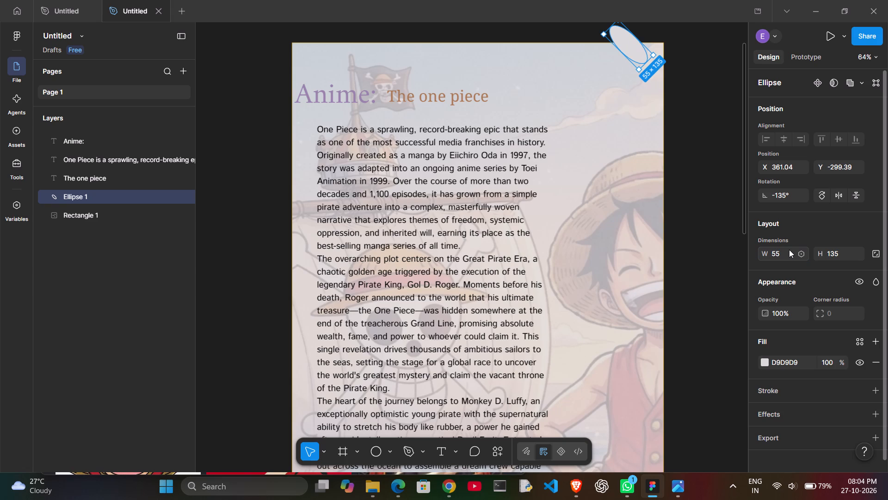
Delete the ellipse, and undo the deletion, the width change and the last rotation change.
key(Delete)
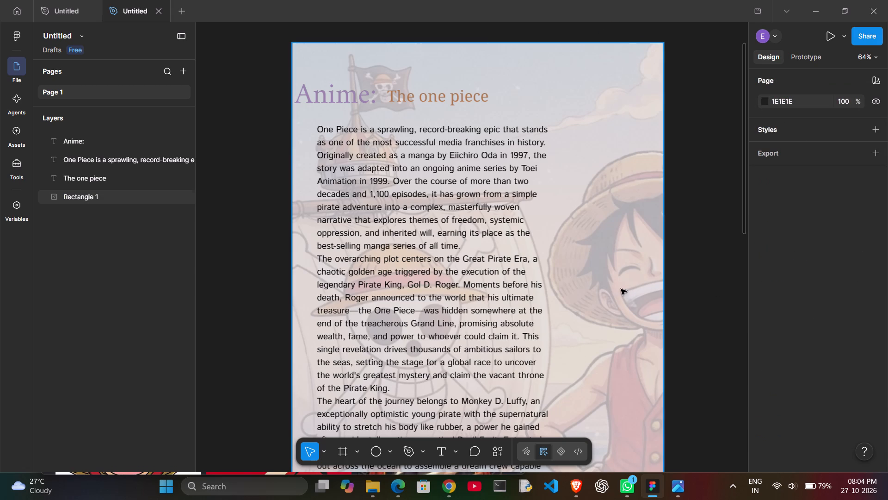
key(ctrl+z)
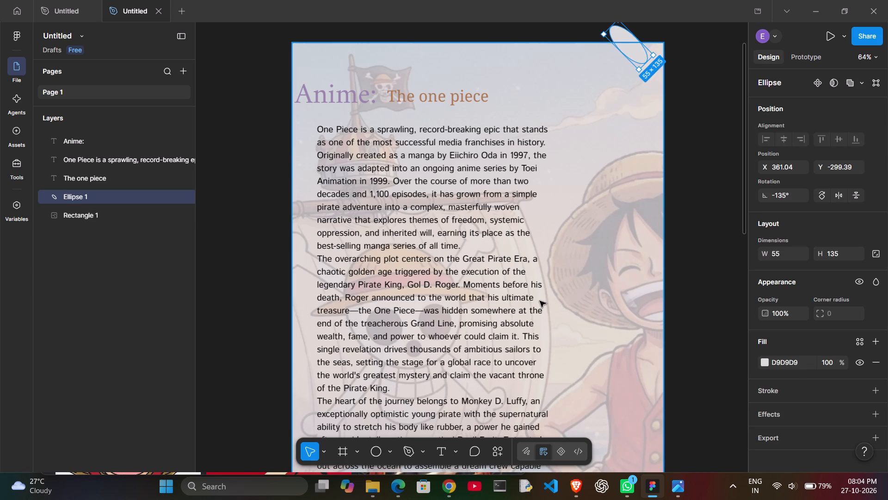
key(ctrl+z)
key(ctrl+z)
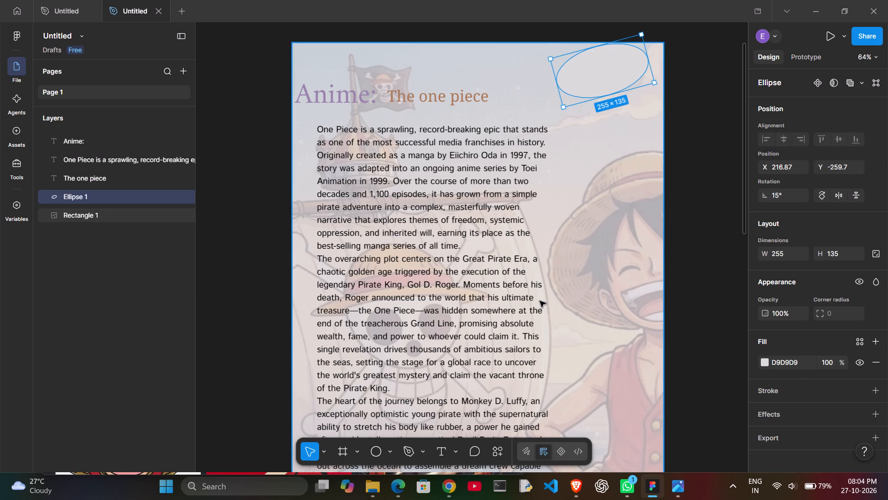
Set the ellipse's rotation to 55°.
click(785, 195)
key(BackSpace)
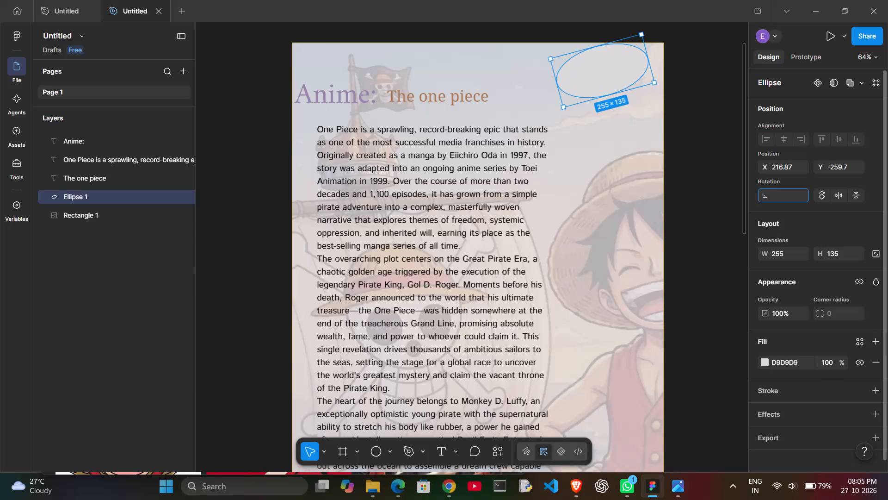
text(55)
key(Return)
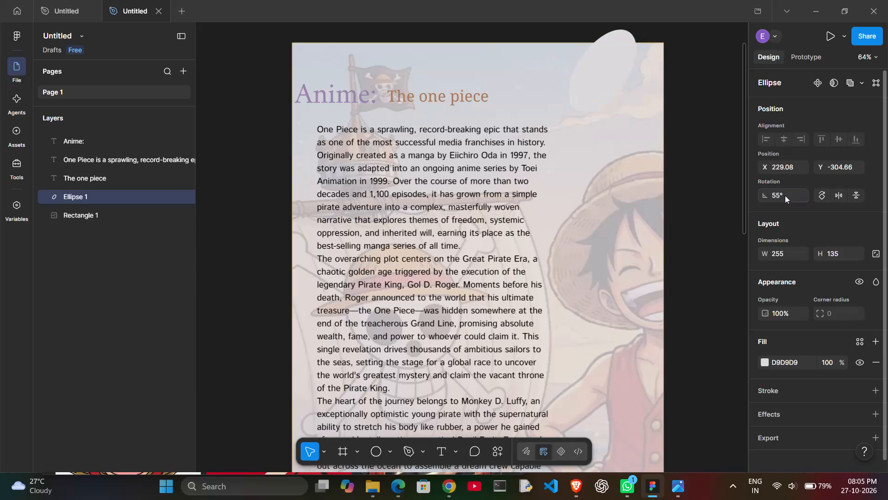
Resize the ellipse to about 255 × 160 and move it to about X 204, Y -261 near the rectangle's upper corner.
click(785, 195)
key(BackSpace)
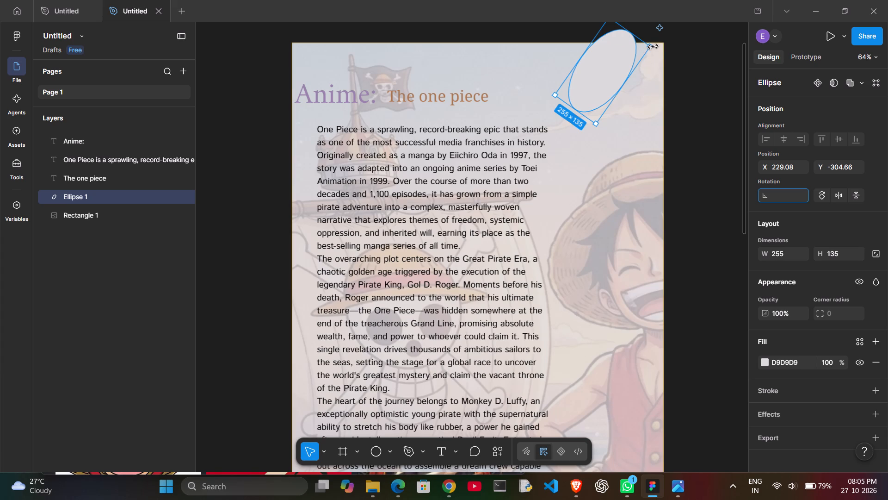
drag(653, 47, 658, 51)
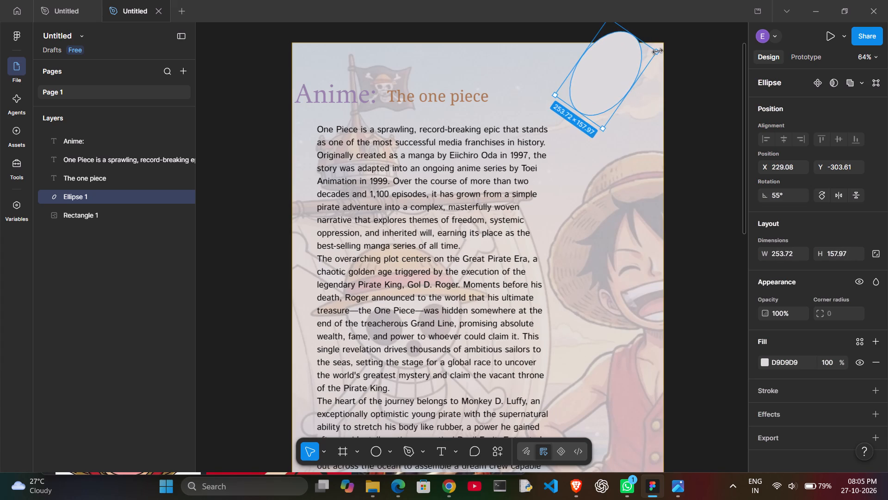
drag(658, 51, 658, 51)
drag(620, 62, 614, 72)
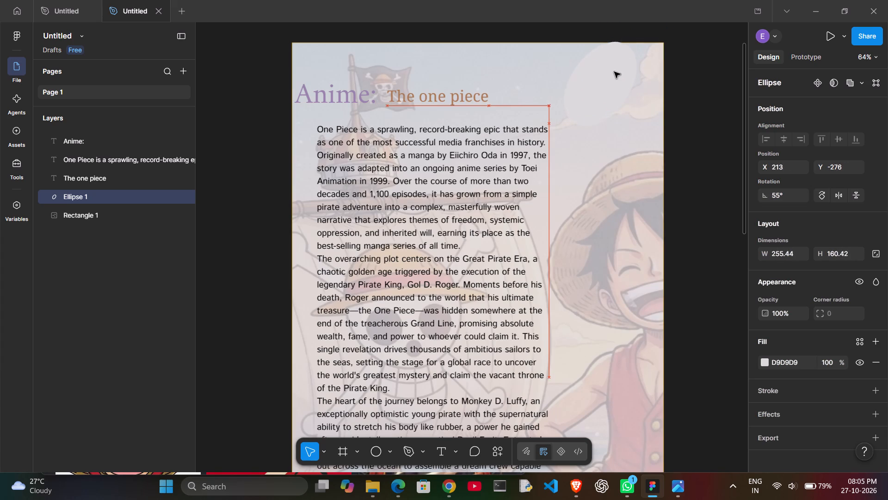
drag(614, 72, 610, 79)
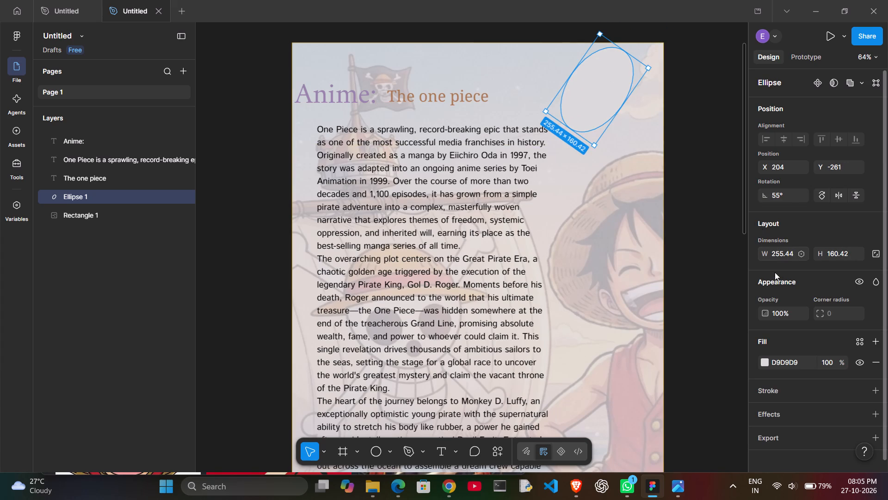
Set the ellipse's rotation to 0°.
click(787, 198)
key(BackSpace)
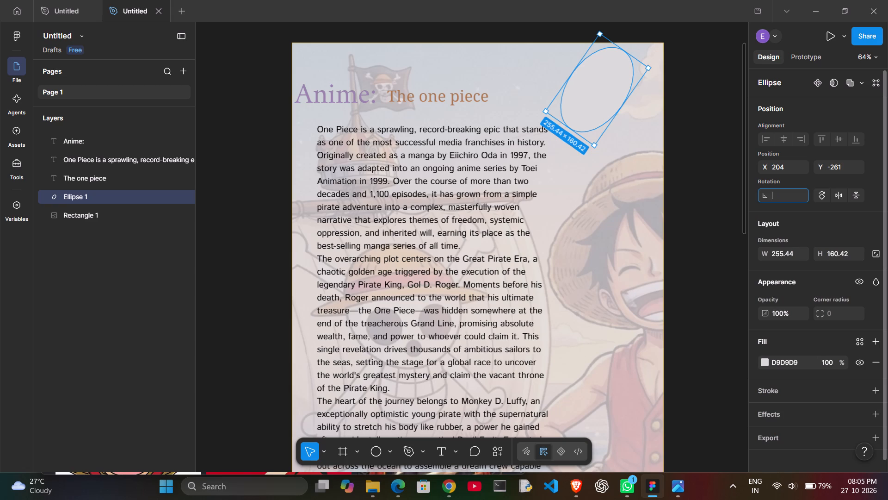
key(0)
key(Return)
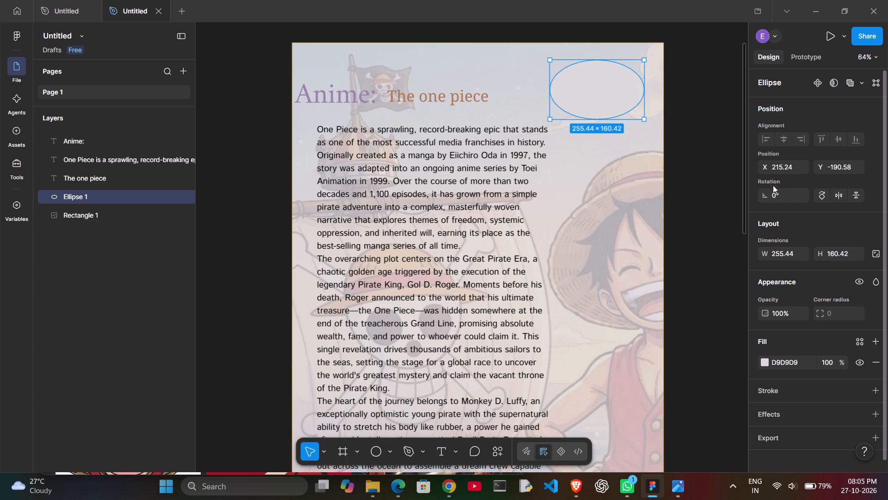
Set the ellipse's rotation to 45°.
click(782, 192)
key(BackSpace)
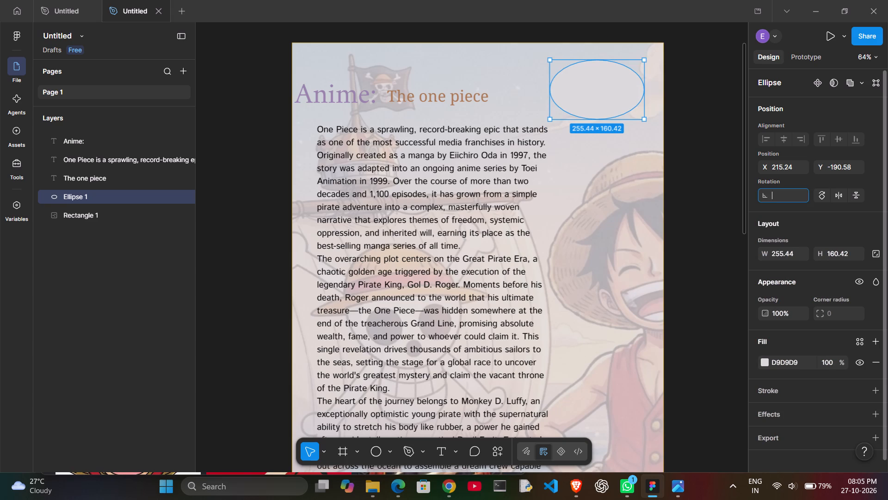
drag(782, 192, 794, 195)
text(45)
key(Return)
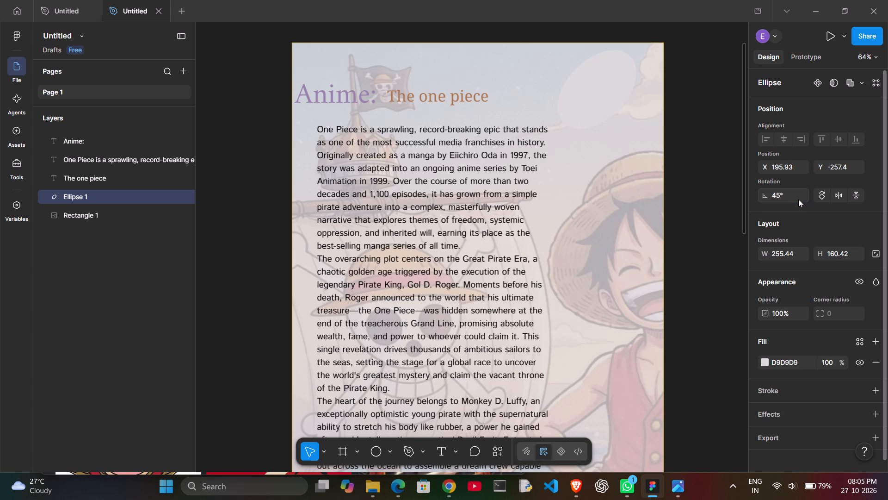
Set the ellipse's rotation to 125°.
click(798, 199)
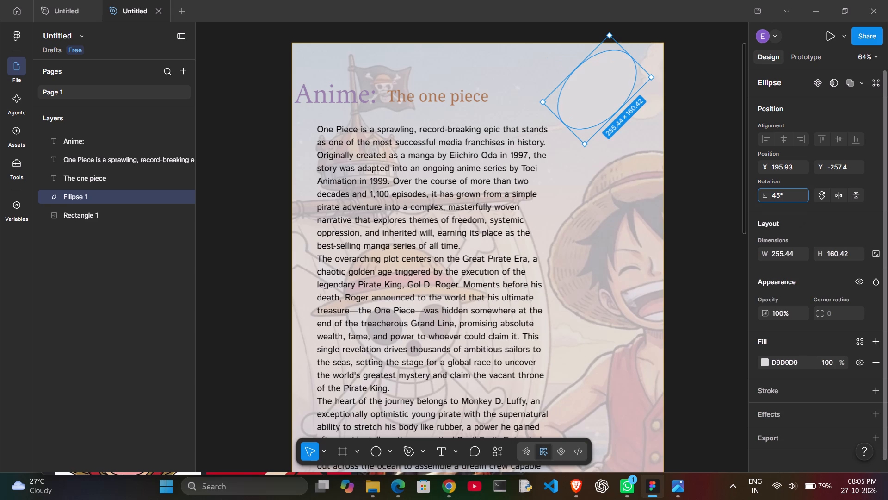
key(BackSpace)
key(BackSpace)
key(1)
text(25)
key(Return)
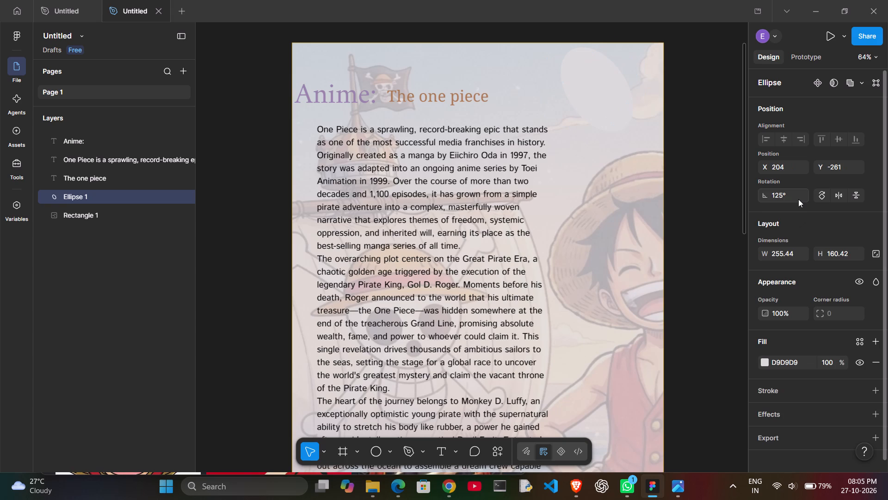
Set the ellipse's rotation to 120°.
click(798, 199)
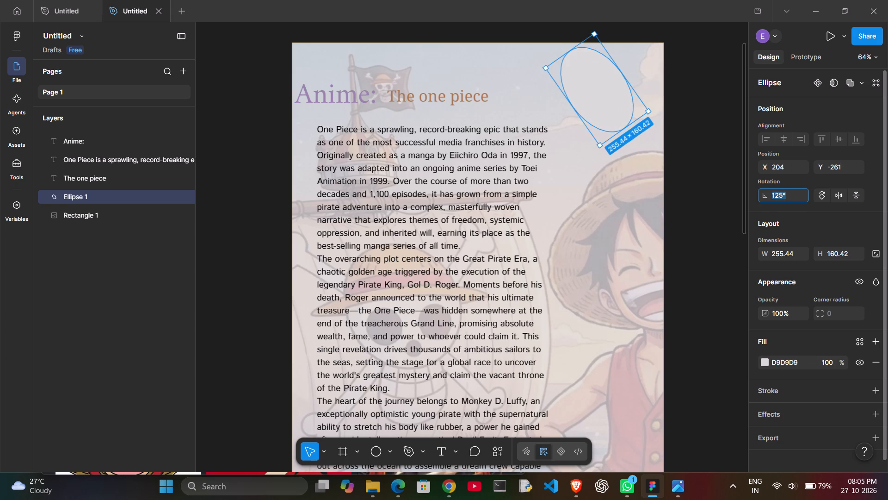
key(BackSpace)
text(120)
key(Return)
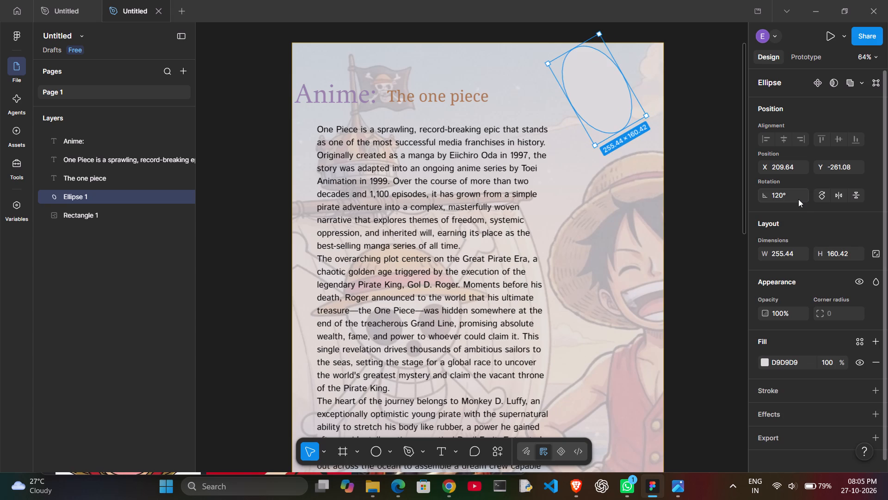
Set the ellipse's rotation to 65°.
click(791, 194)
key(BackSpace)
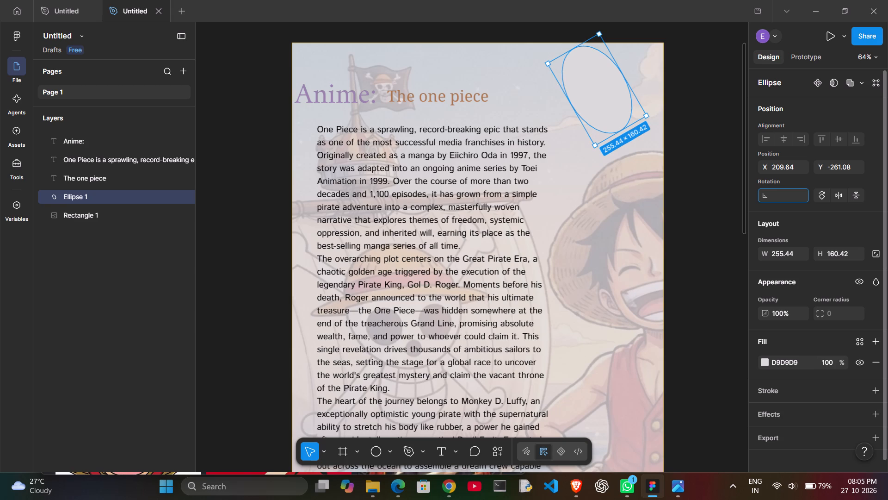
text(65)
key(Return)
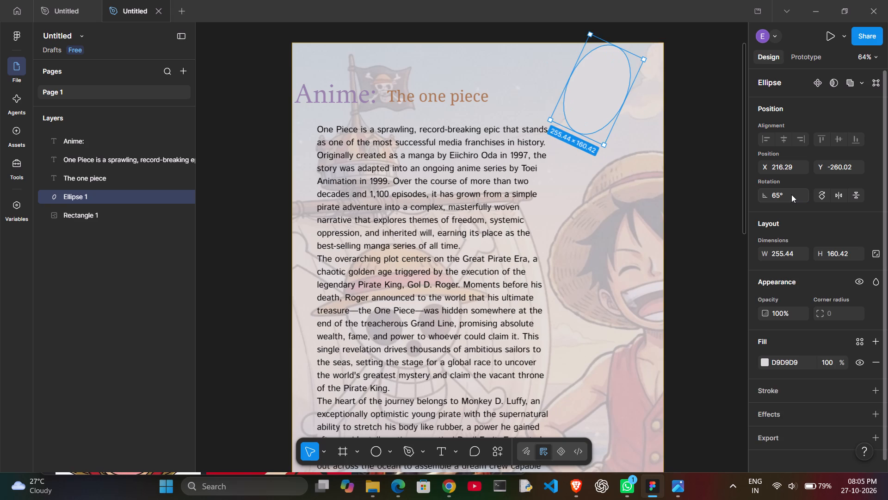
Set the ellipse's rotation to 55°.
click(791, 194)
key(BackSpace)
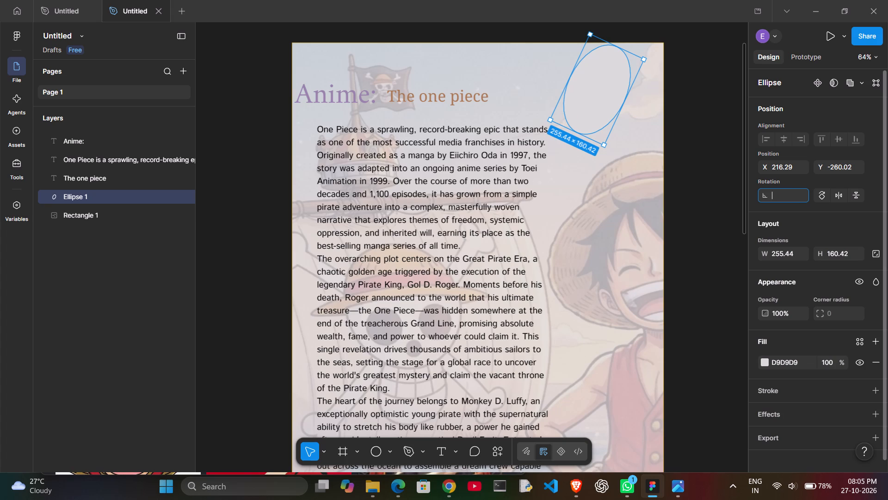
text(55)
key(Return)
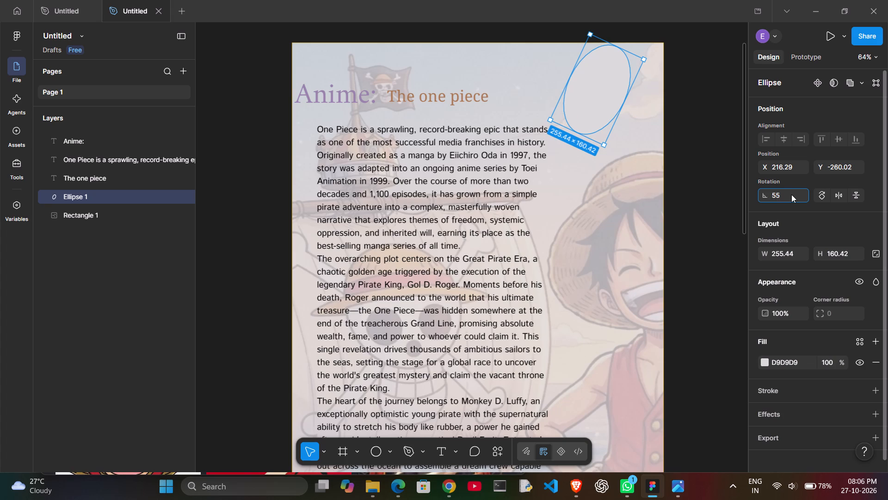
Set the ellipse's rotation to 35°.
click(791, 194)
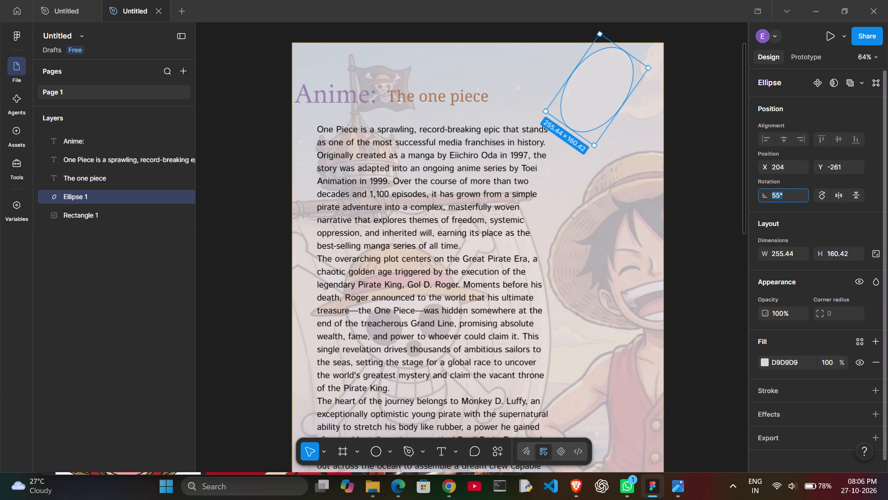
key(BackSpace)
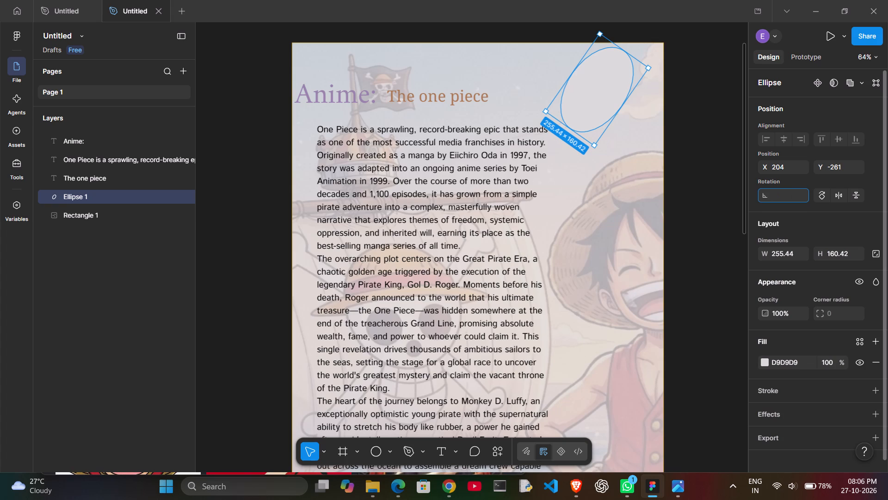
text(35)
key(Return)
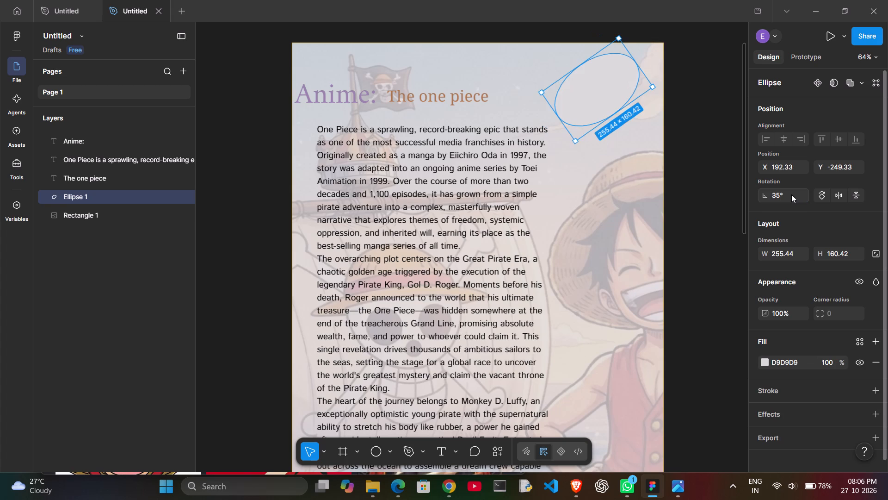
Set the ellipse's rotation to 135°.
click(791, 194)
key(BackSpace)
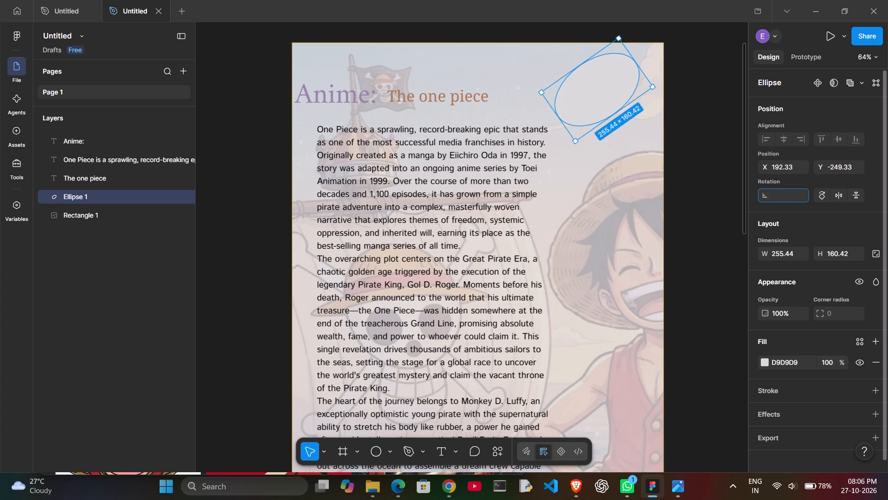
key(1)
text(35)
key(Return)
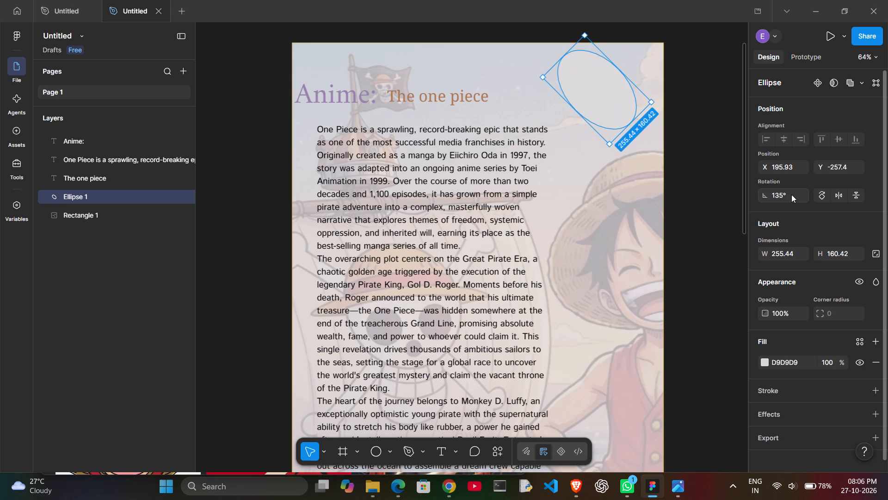
Set the ellipse's rotation to 155°.
click(791, 194)
key(BackSpace)
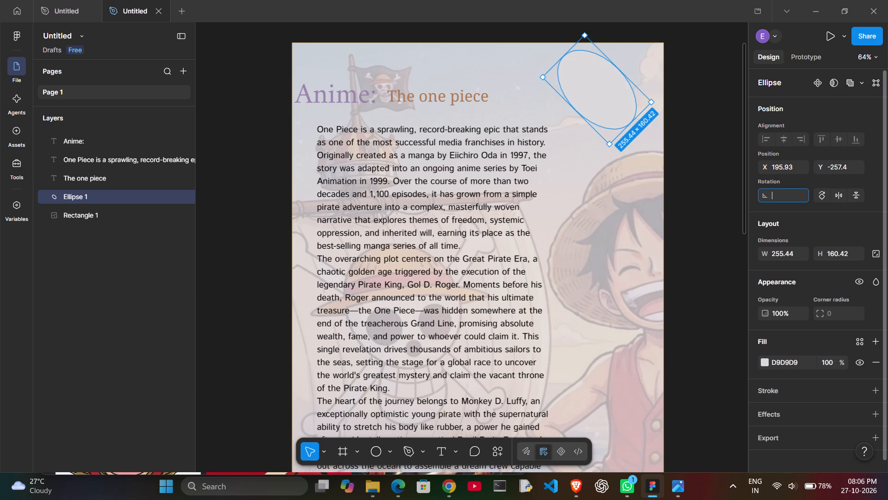
text(155)
key(Return)
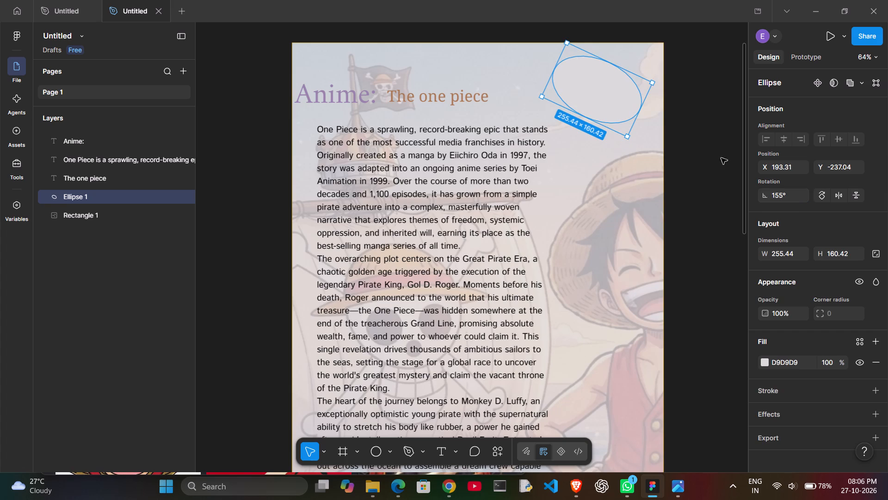
Widen the ellipse to about 266 and move it to about X 178, Y -238.
click(641, 114)
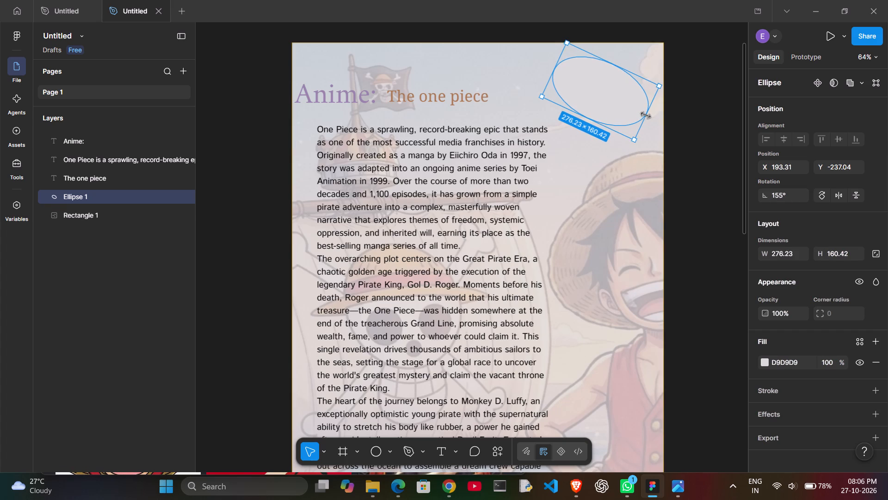
drag(573, 75, 571, 79)
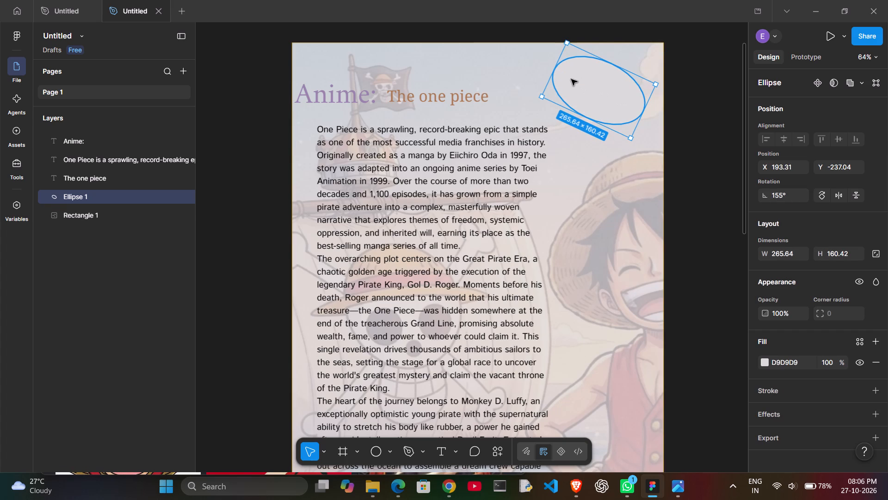
drag(571, 79, 567, 75)
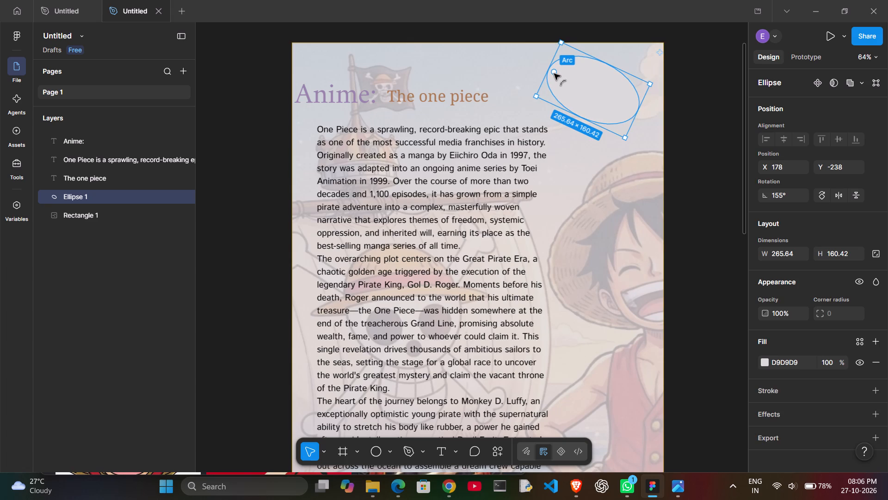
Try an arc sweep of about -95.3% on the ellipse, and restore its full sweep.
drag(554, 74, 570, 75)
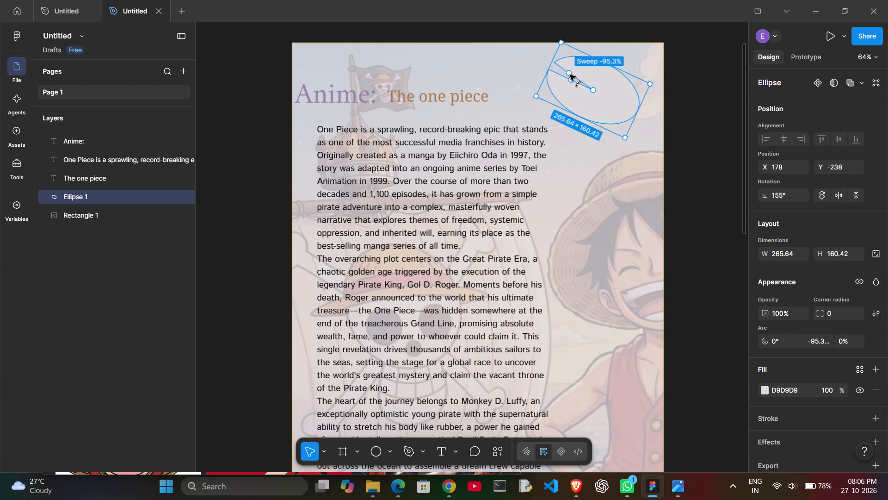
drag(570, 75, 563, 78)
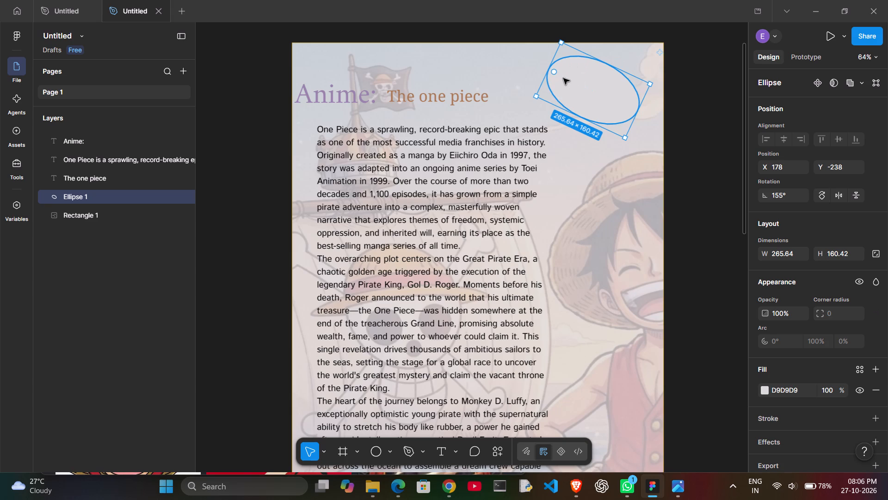
Set the ellipse's rotation to 175°.
click(793, 194)
key(BackSpace)
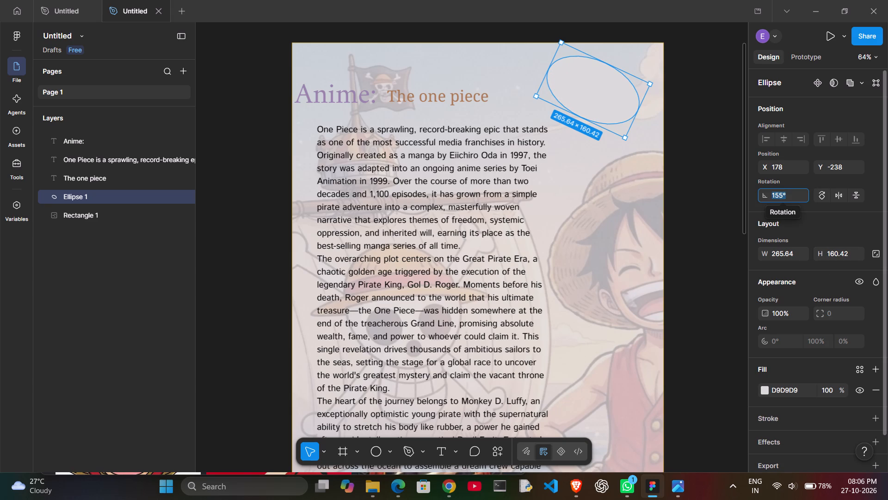
text(175)
key(Return)
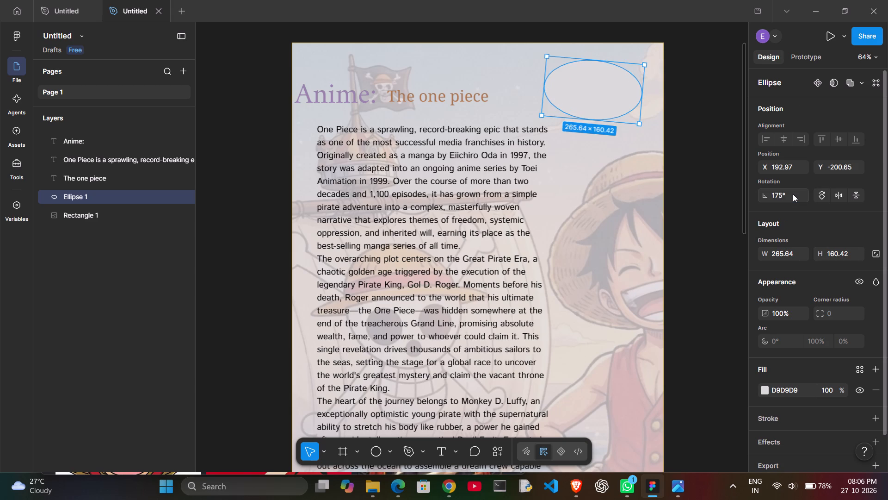
Move the ellipse slightly up to about X 191, Y -227.
drag(618, 95, 617, 93)
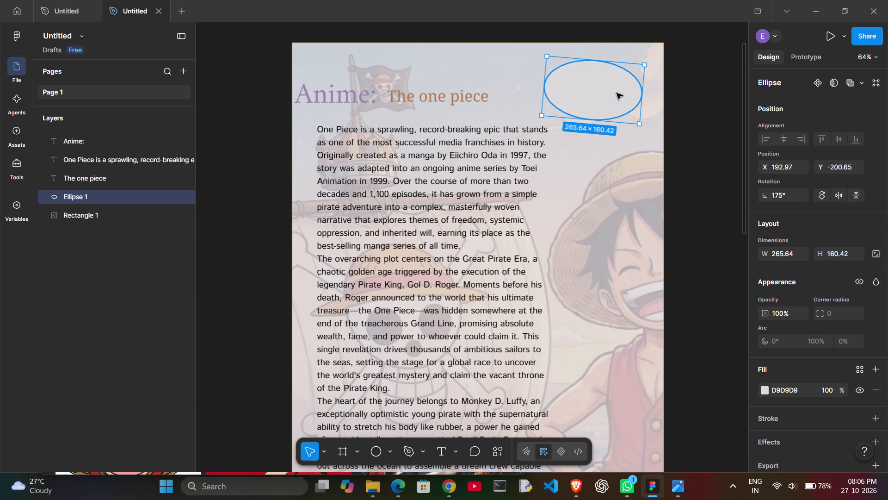
drag(617, 93, 617, 84)
click(617, 84)
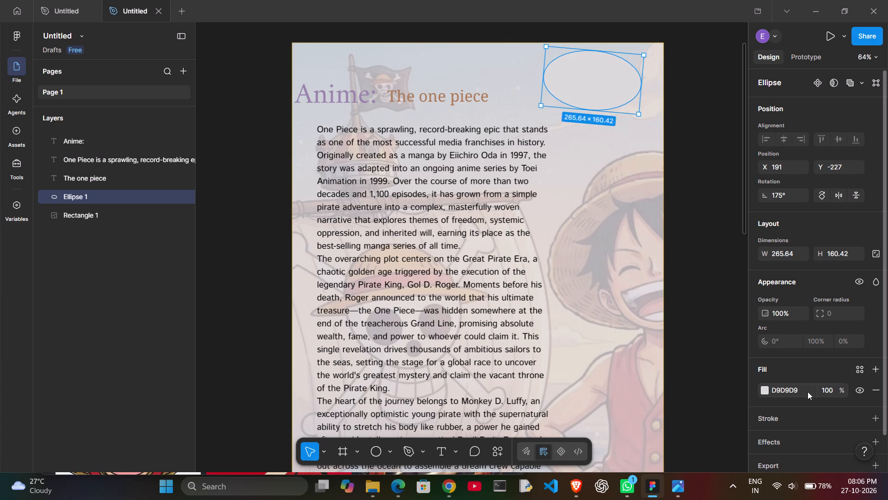
Add an image fill to the ellipse, generated from the prompt "the writer of the one piece anime".
scroll(809, 437, down, 2)
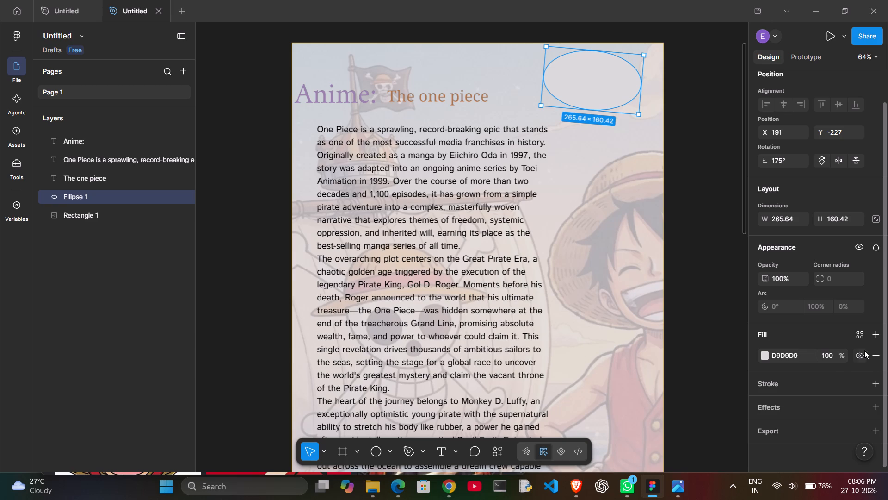
click(873, 338)
click(667, 204)
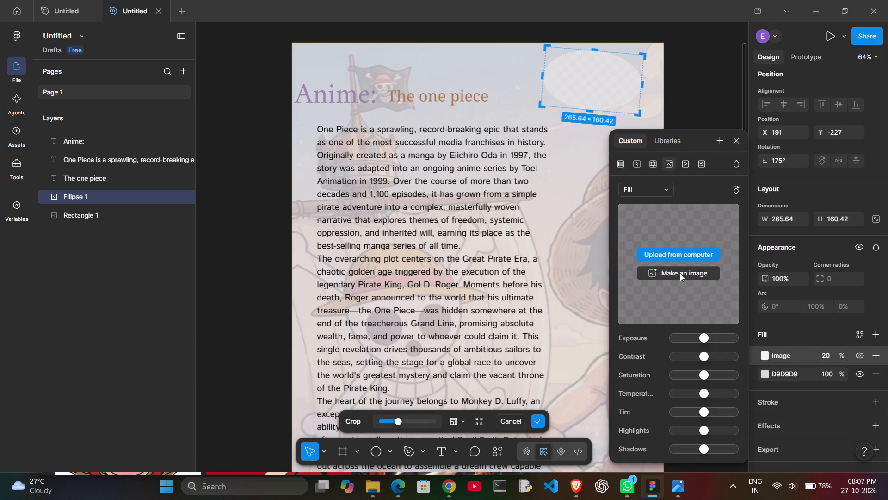
click(680, 273)
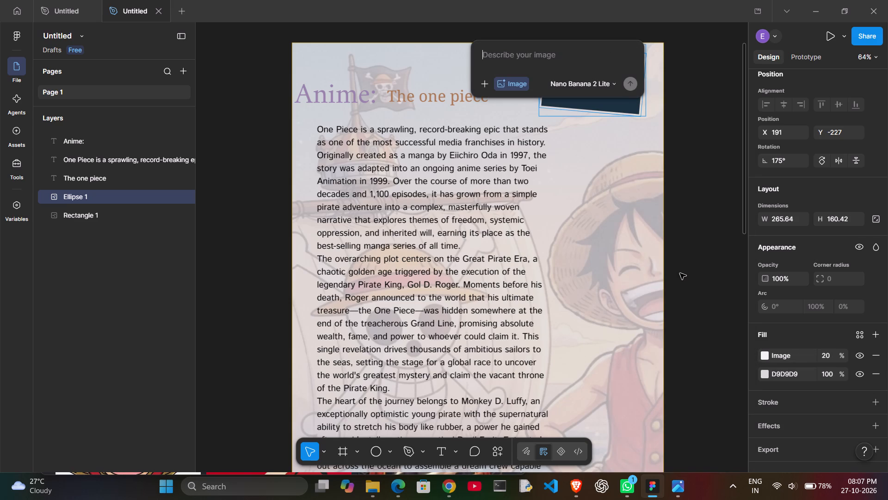
text(the wri)
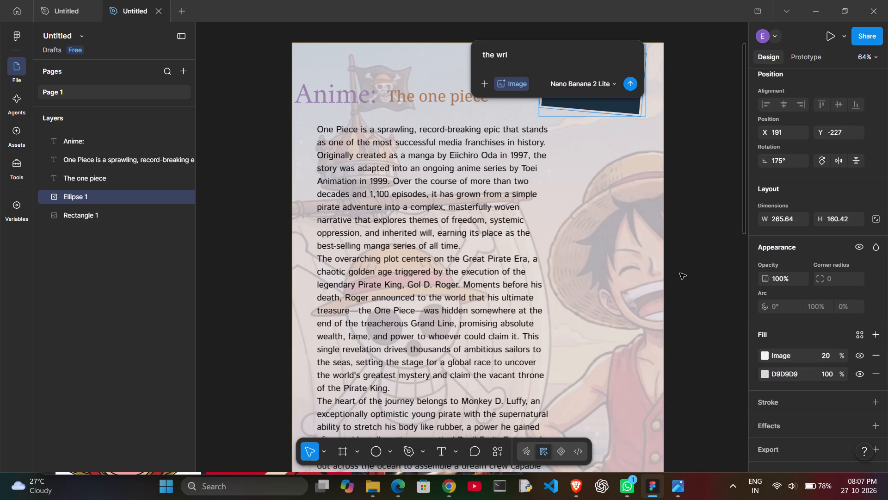
text(ter of the one piece anime)
key(Return)
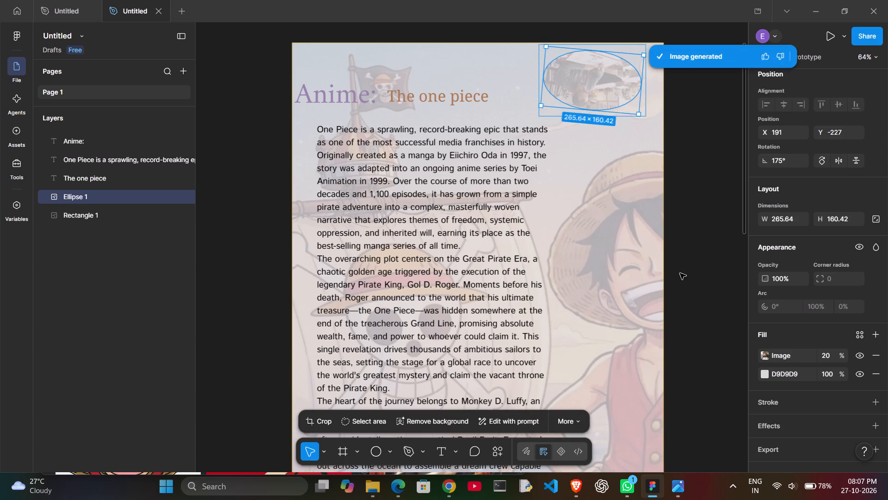
Rotate the ellipse's image fill by two quarter turns so the writer sits upright.
click(588, 90)
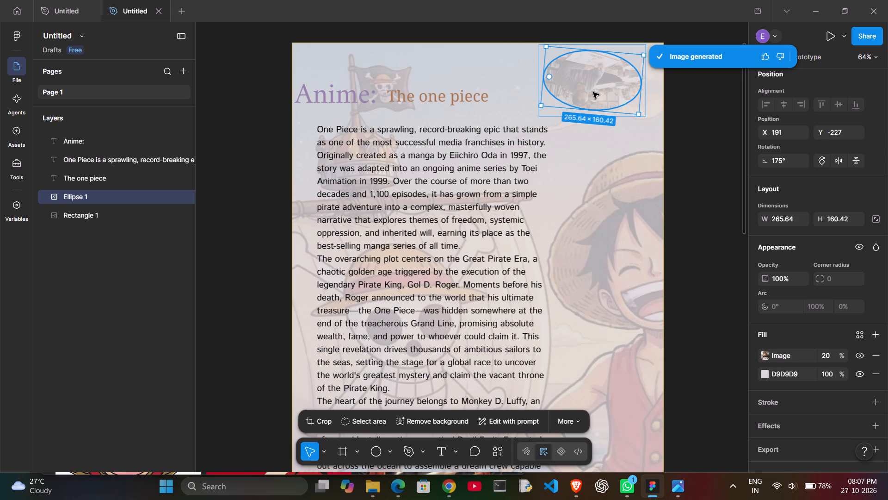
click(813, 353)
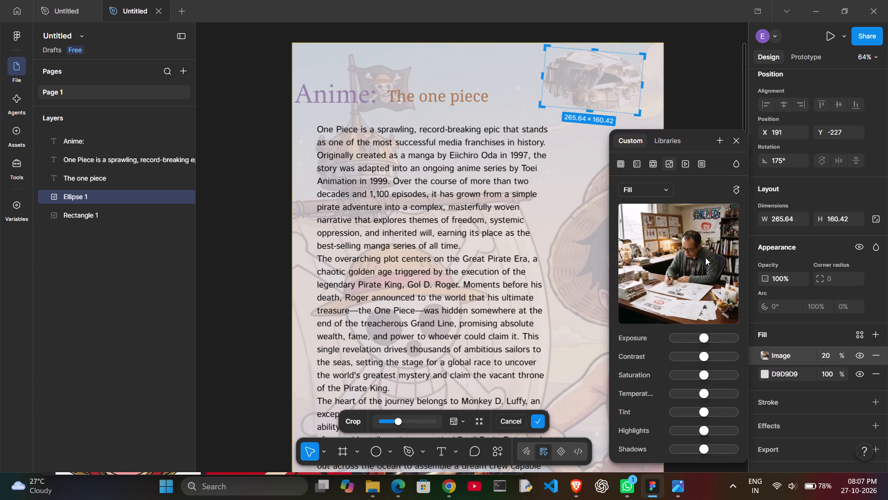
click(736, 191)
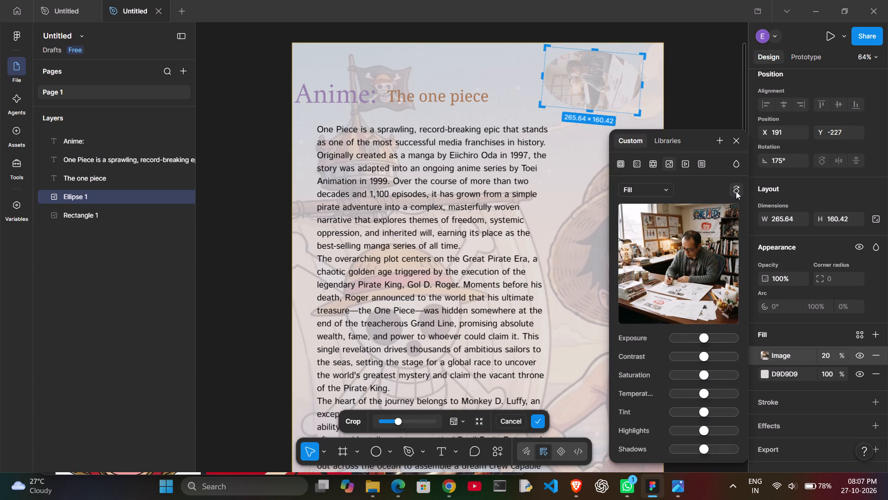
click(736, 191)
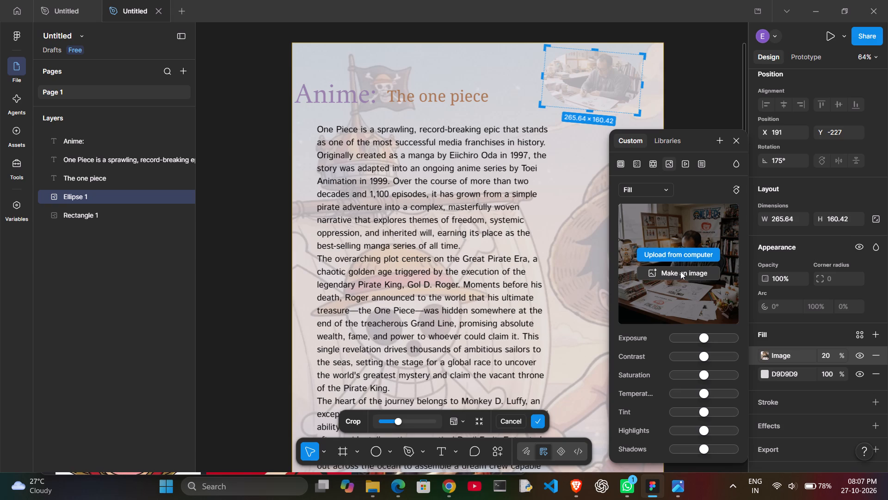
click(708, 222)
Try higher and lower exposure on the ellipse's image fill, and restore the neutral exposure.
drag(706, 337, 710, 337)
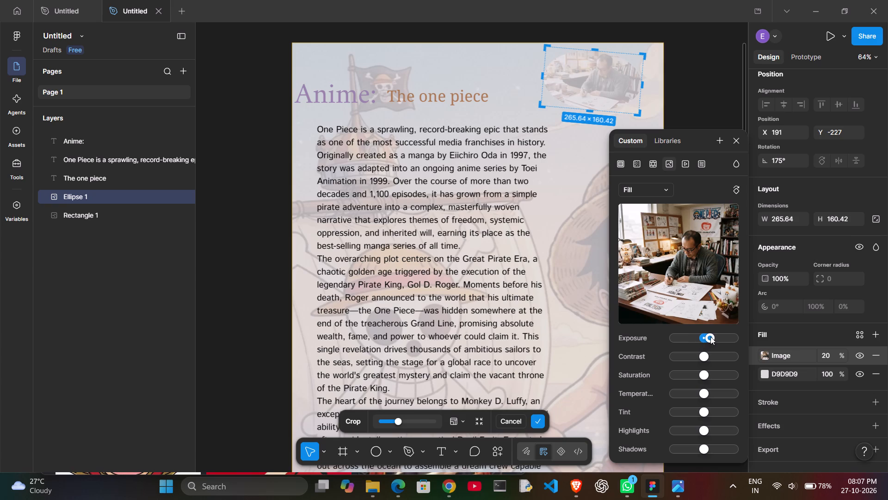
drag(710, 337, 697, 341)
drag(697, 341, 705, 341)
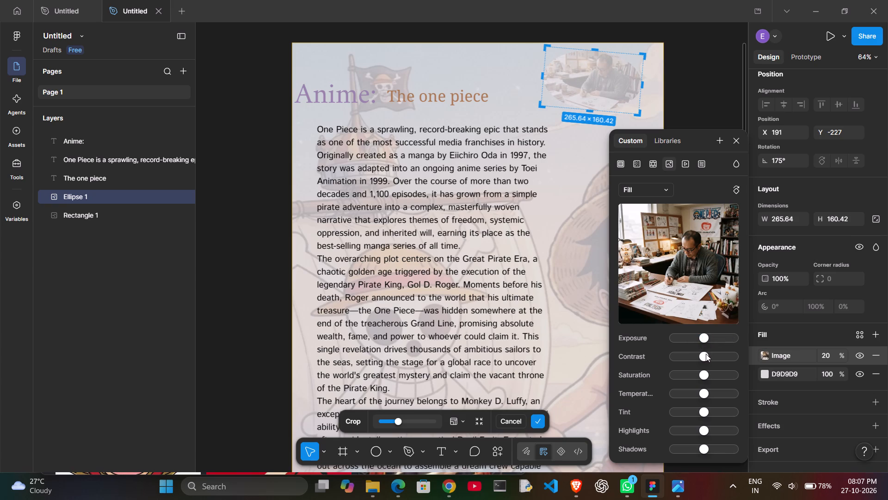
Raise the contrast of the ellipse's image fill slightly above neutral.
drag(706, 354, 723, 355)
drag(723, 355, 707, 359)
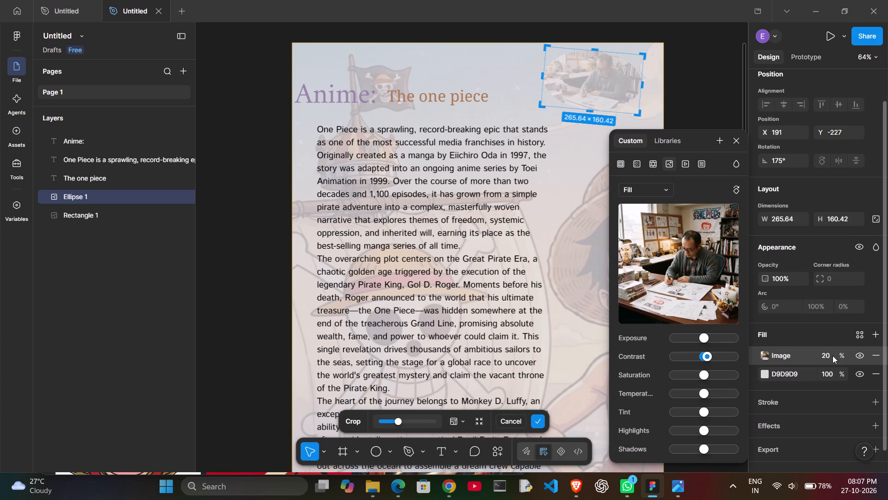
Set the opacity of the ellipse's image fill to 40%.
click(832, 356)
key(BackSpace)
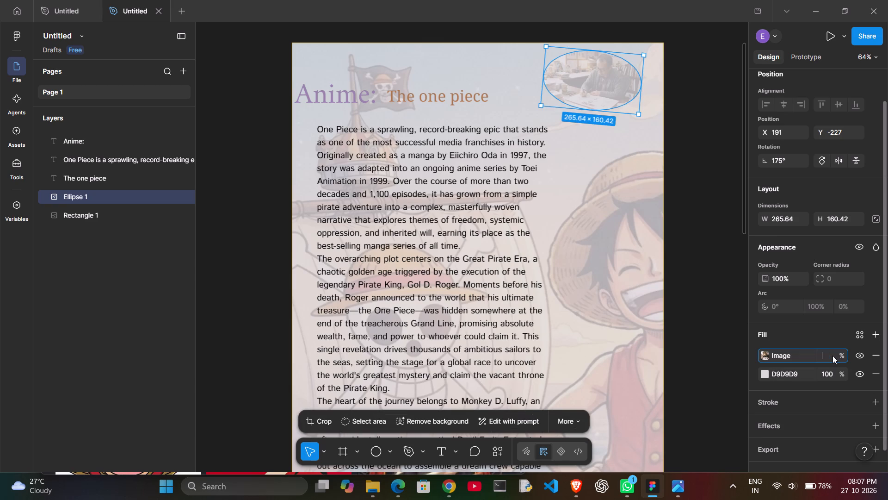
text(40)
key(Return)
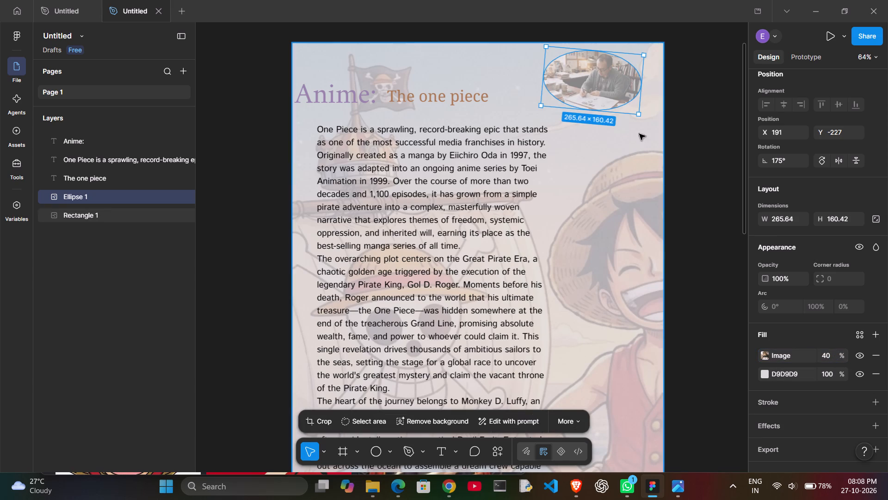
Submit feedback on the image generated for the ellipse.
click(624, 89)
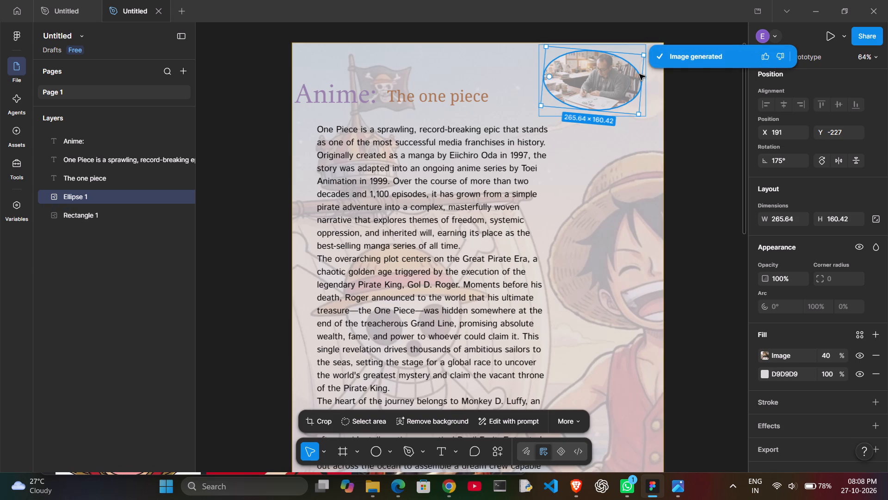
click(776, 57)
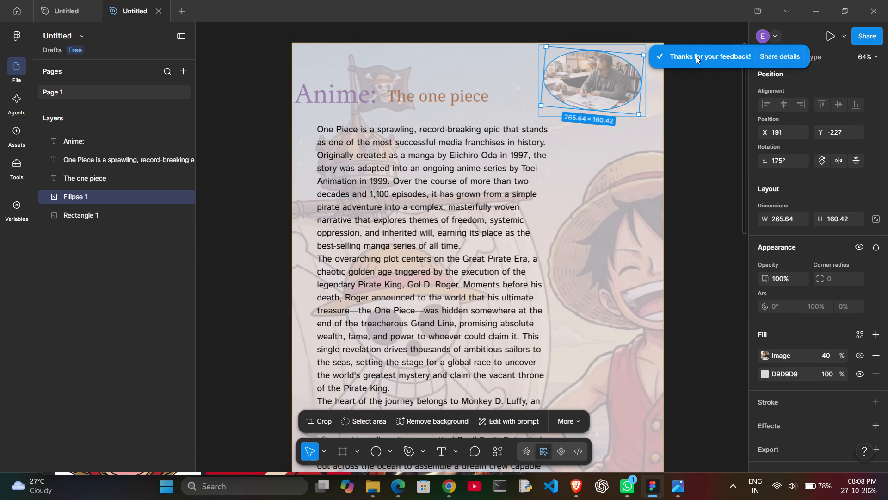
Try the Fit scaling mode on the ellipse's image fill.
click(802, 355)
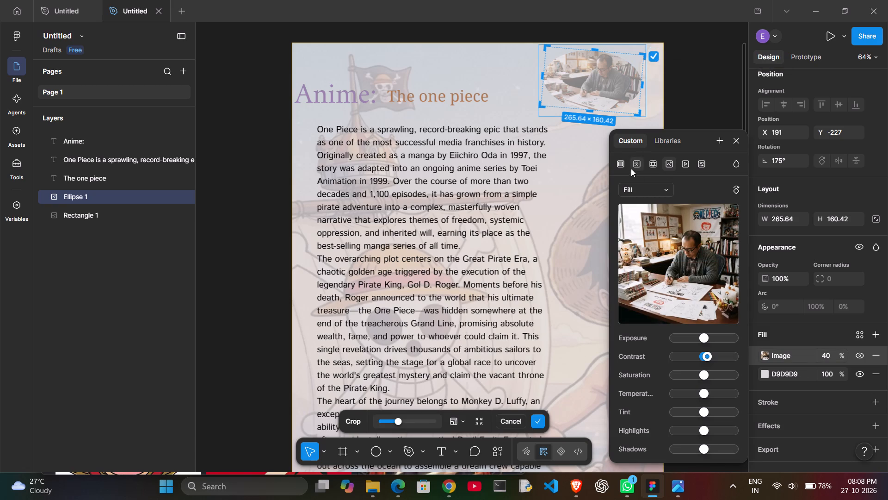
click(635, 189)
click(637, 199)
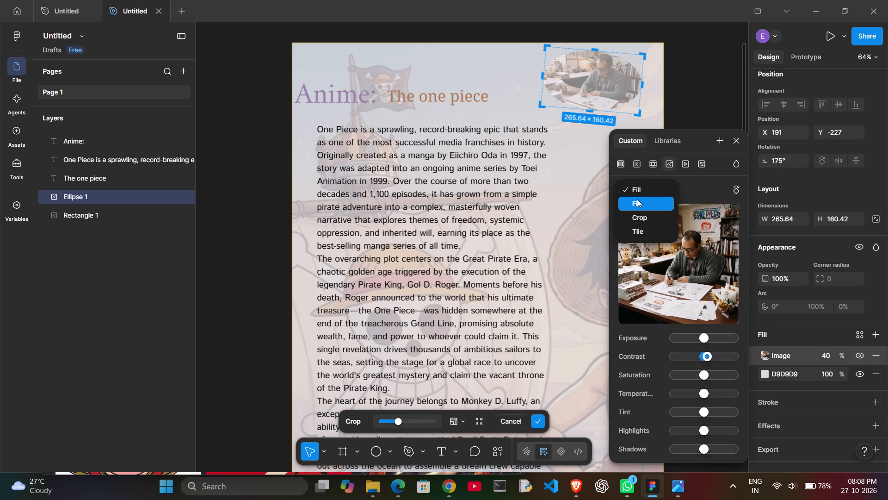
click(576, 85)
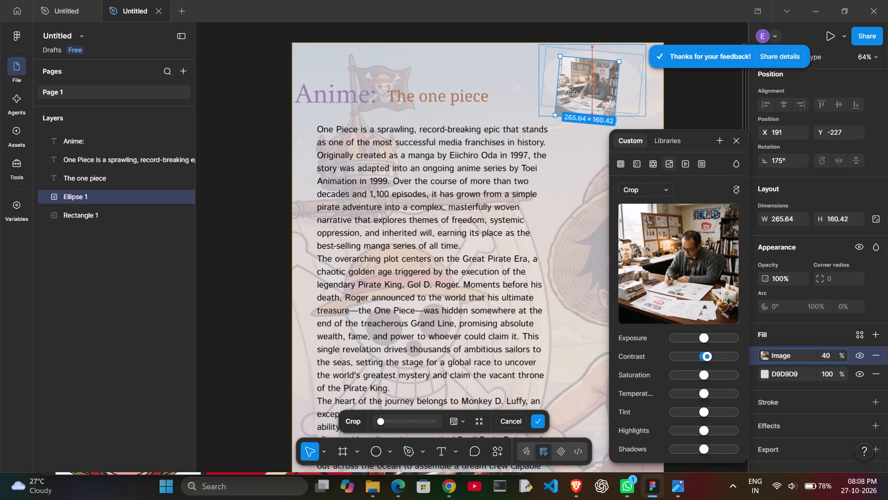
Set the image scaling back to Fill and reposition the picture in Crop mode so the writer sits within the ellipse.
click(629, 184)
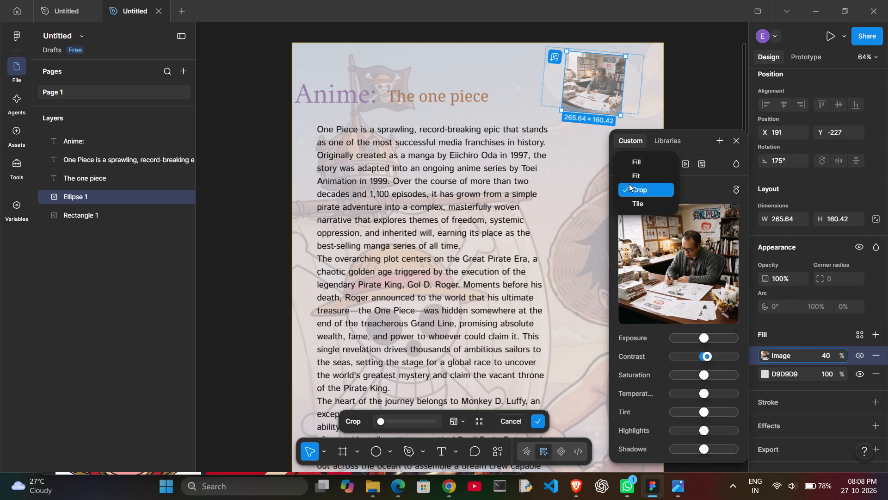
click(637, 155)
drag(598, 88, 595, 98)
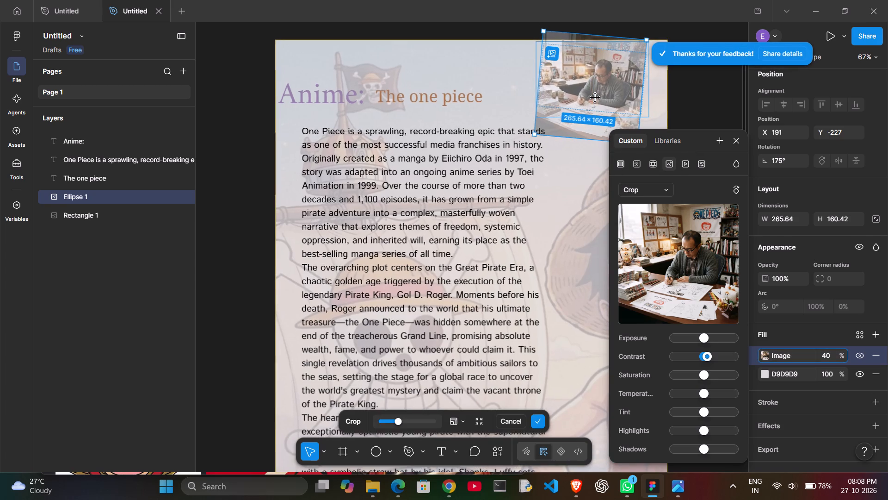
double_click(595, 98)
drag(595, 98, 592, 100)
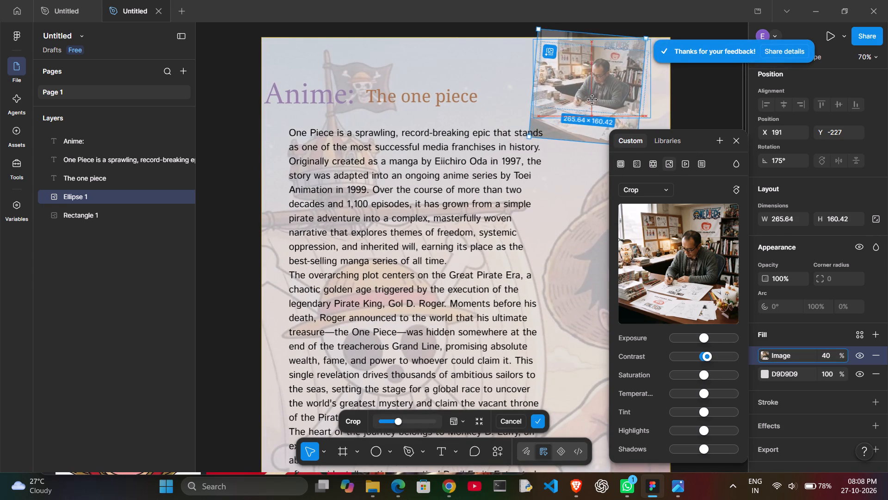
drag(592, 100, 581, 105)
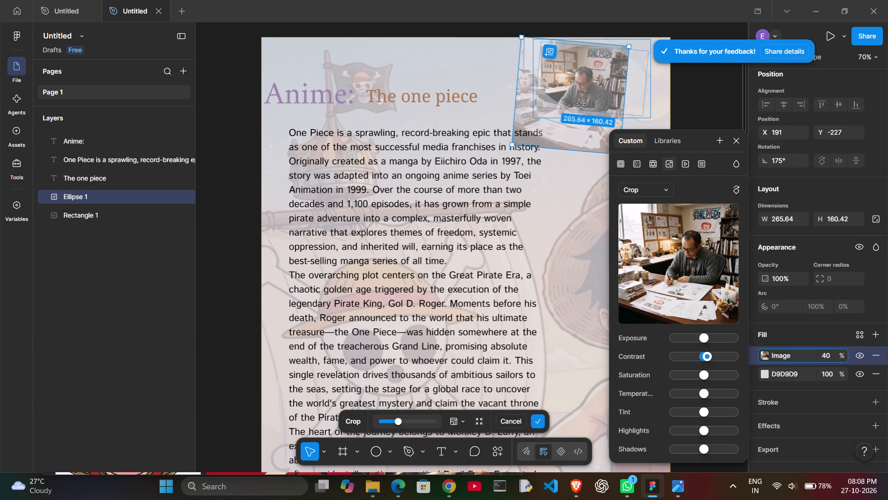
drag(581, 105, 603, 103)
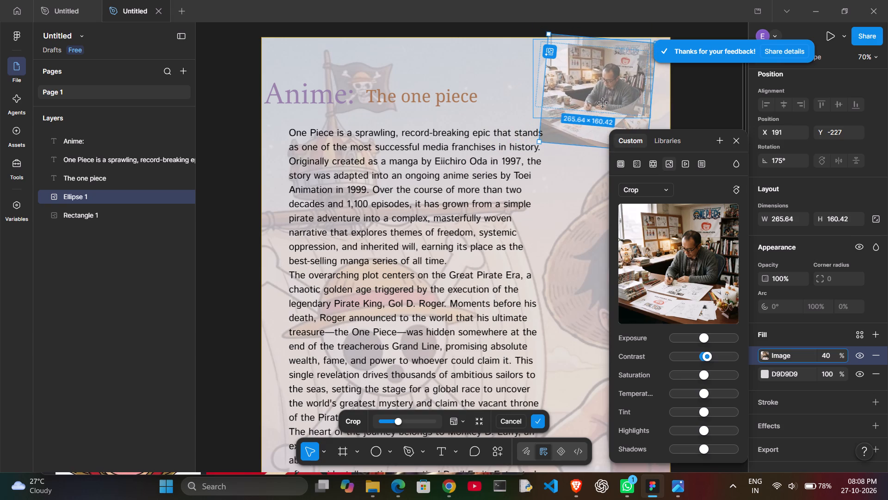
drag(611, 100, 608, 95)
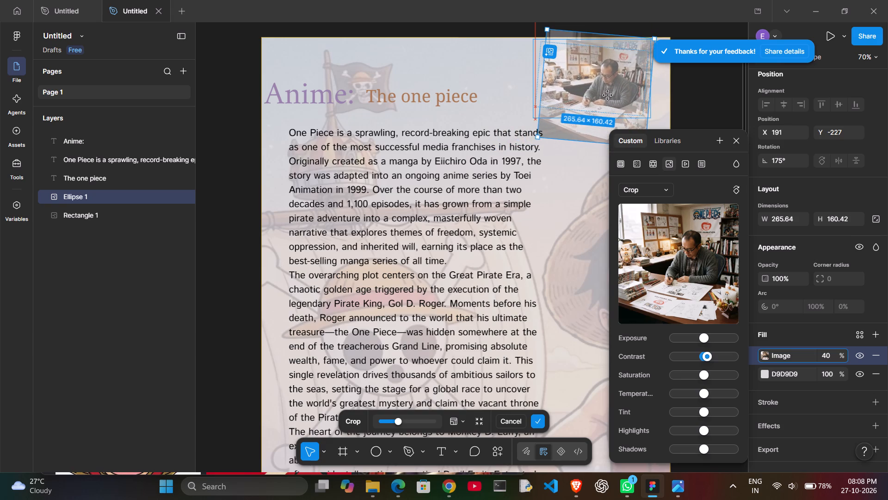
drag(608, 95, 607, 94)
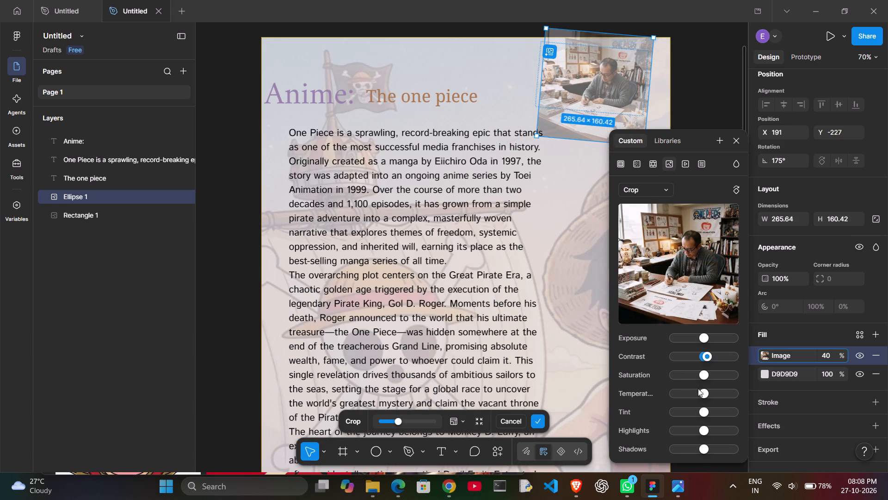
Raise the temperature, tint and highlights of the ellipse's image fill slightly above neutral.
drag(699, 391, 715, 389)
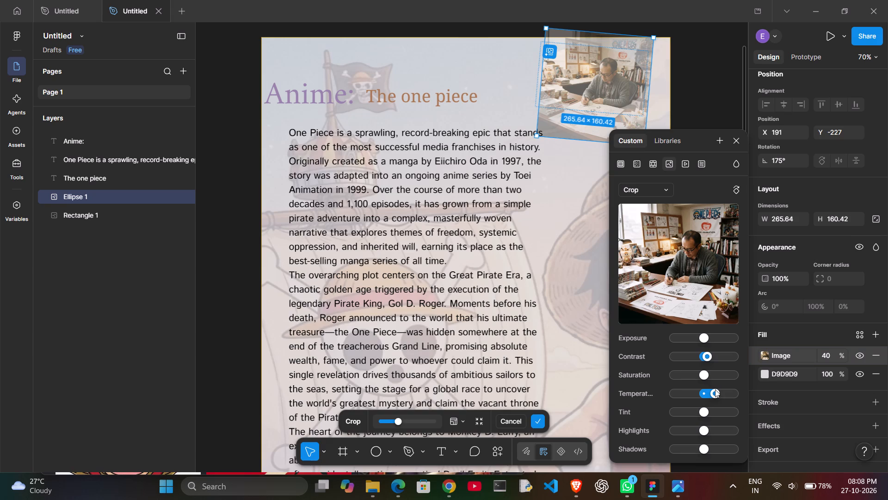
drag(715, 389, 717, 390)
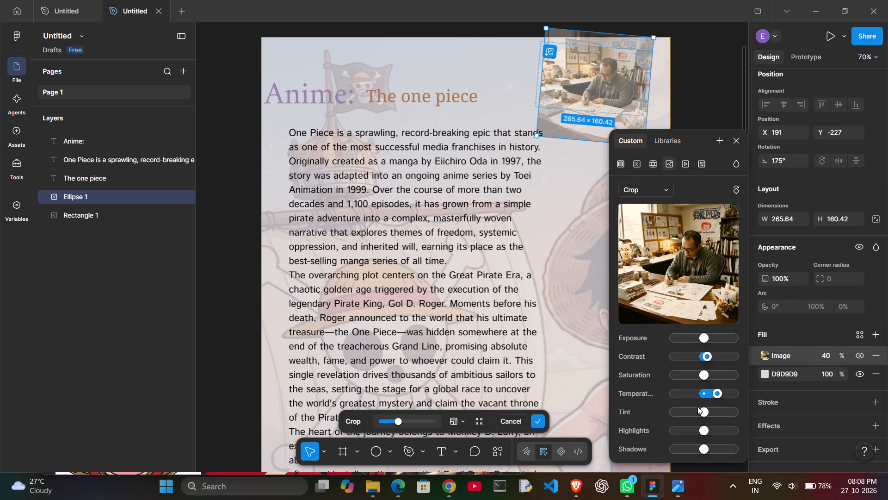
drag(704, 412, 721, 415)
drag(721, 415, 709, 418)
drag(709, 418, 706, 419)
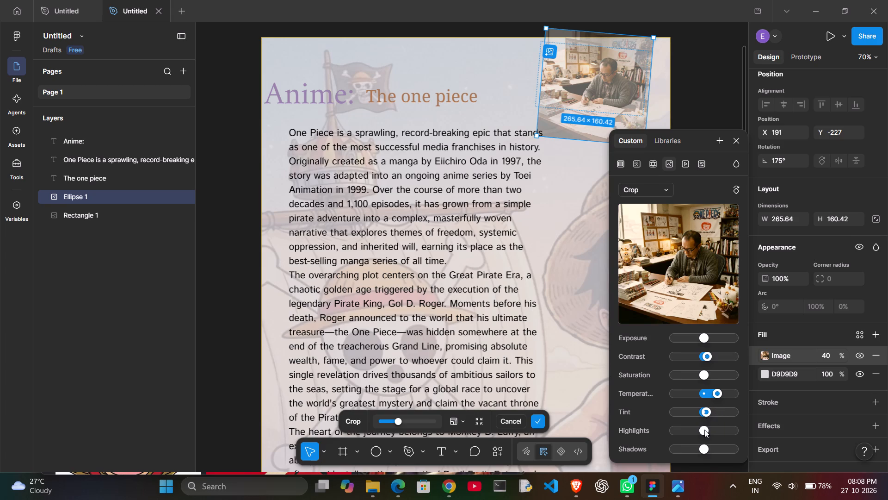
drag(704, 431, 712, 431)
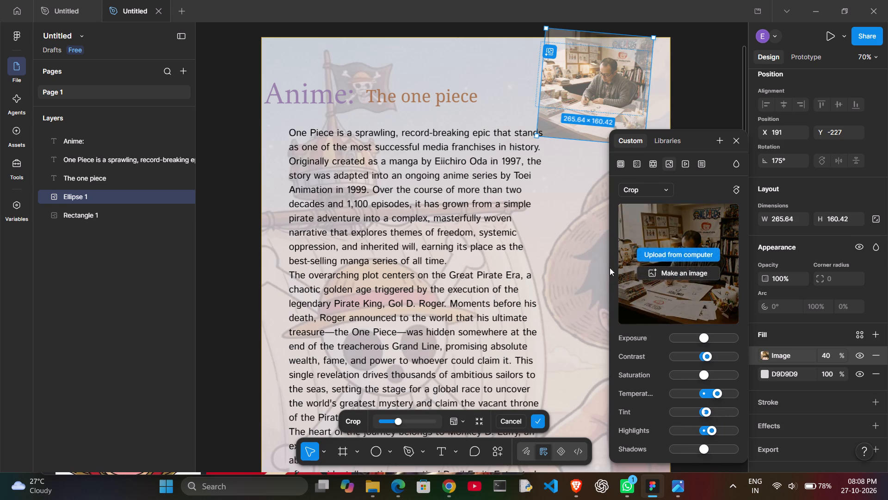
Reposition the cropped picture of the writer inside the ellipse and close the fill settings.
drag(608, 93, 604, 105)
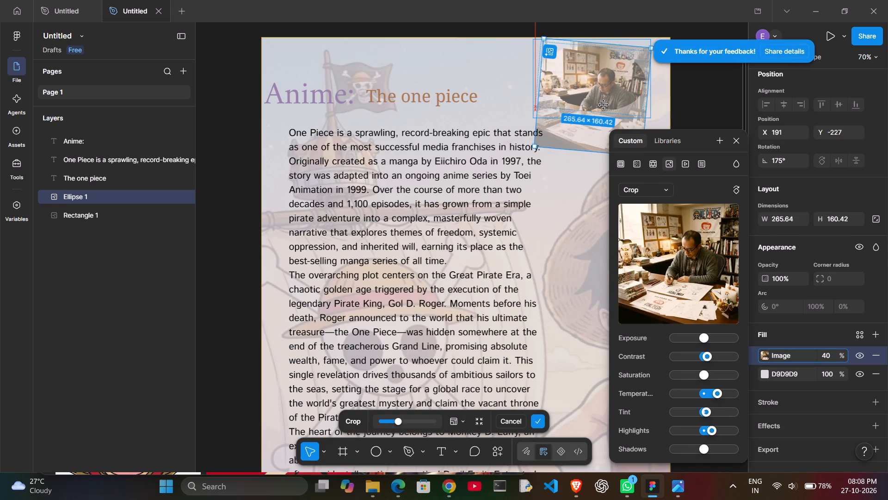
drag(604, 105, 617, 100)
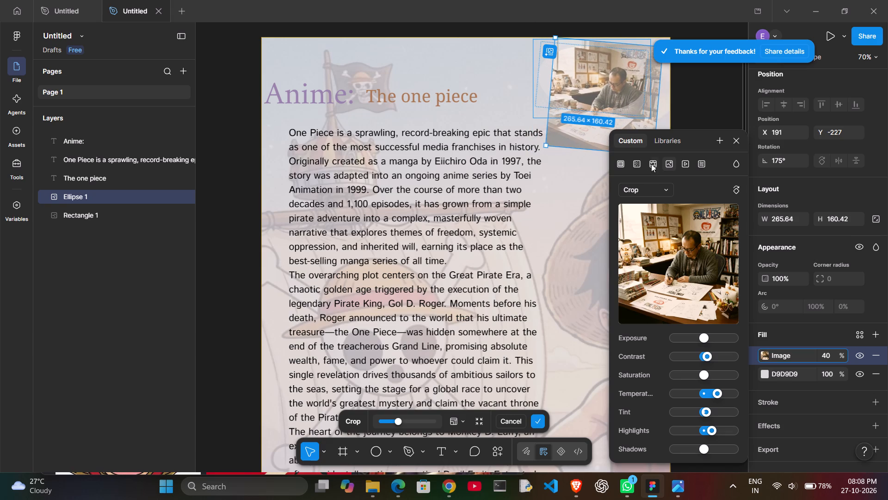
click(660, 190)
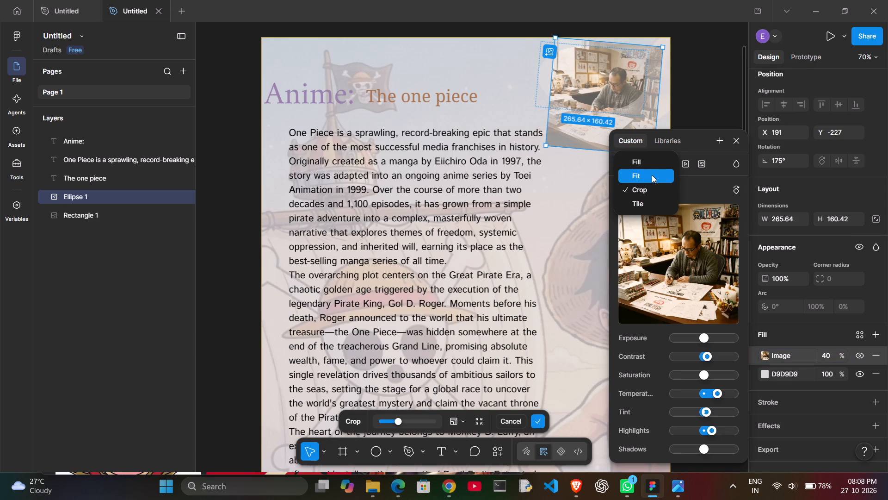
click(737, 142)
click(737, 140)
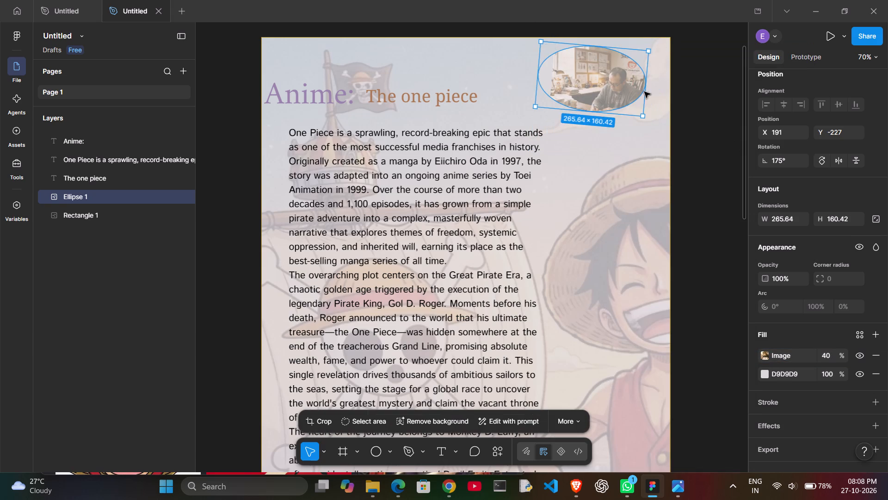
Remove the ellipse's image fill and add a new, empty image fill in its place.
click(597, 75)
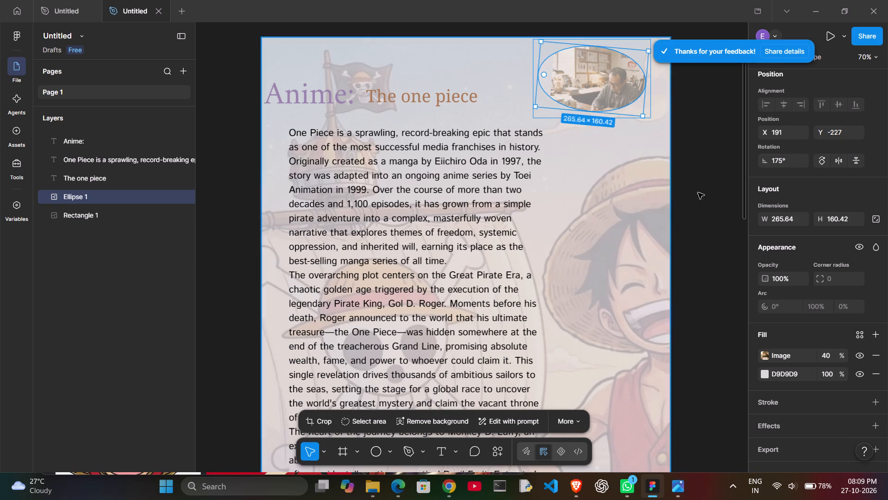
click(876, 355)
click(875, 335)
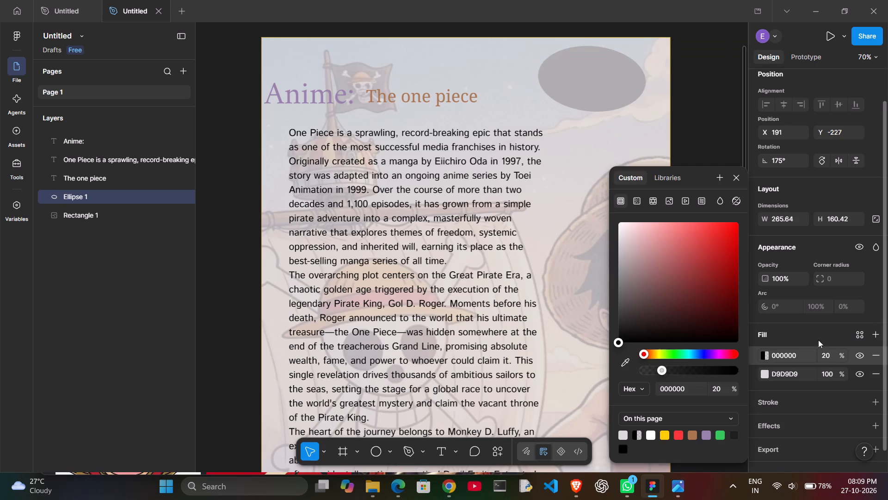
click(668, 202)
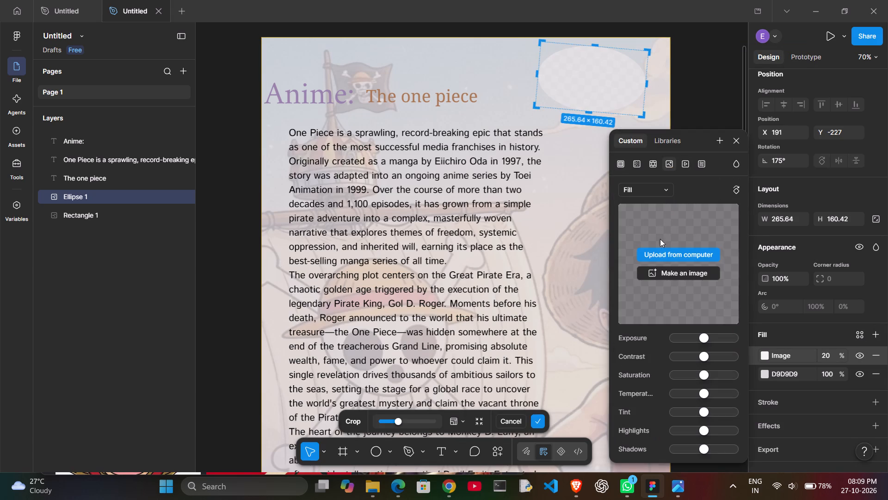
Generate the image from "the creater of the one piece anime which the image can fit in the ellipse and the with the realistic and the 4k quality".
click(683, 272)
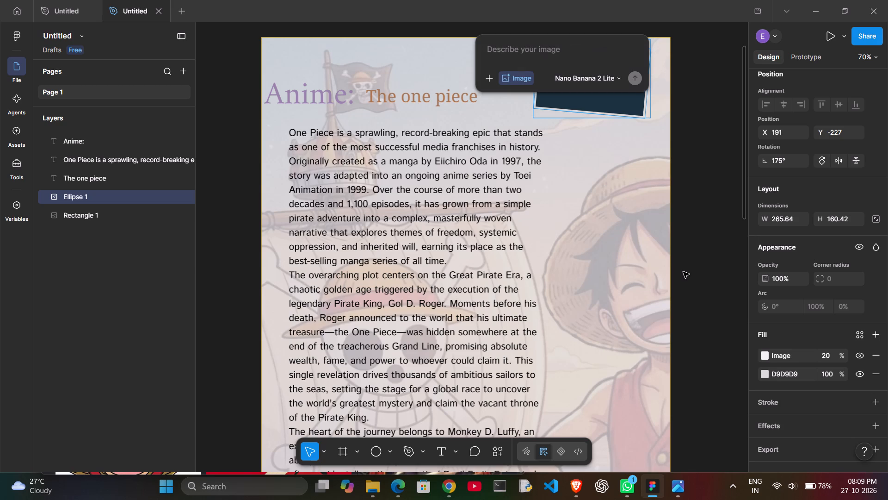
text(the)
key(space)
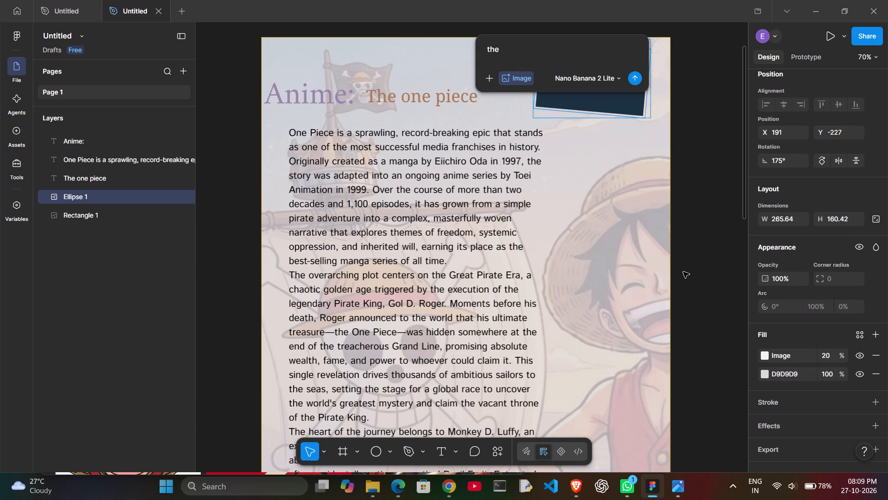
text(wr)
key(BackSpace)
key(BackSpace)
key(BackSpace)
key(space)
text(creater of the one pie)
key(BackSpace)
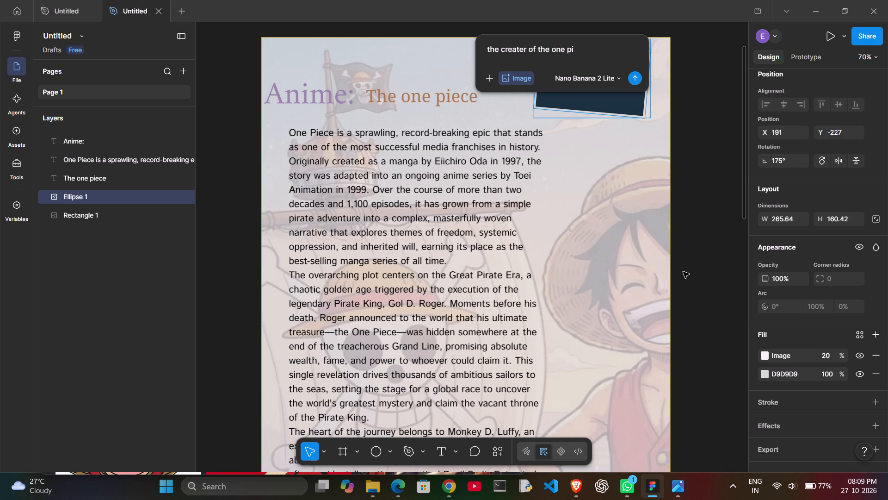
text(ece anime)
key(space)
text(which)
key(space)
text(the ima)
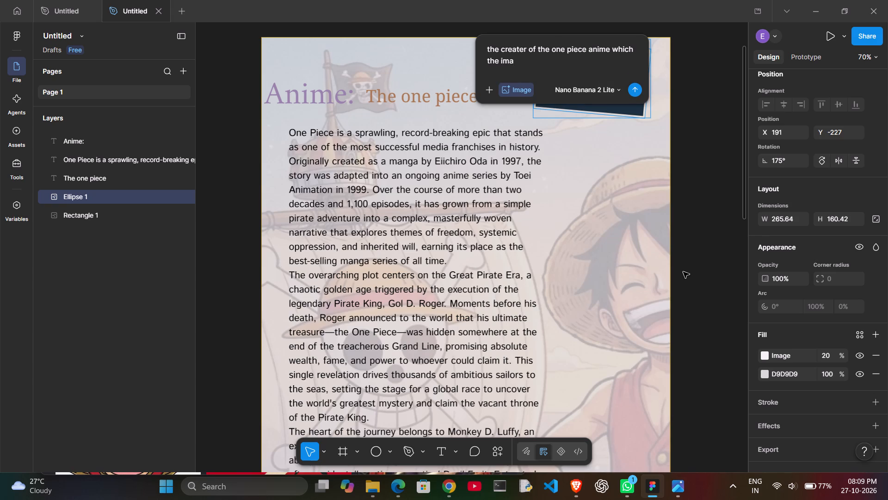
text(ge can fit in the)
key(space)
text(co)
key(BackSpace)
key(BackSpace)
text(ellipse and the with the)
key(space)
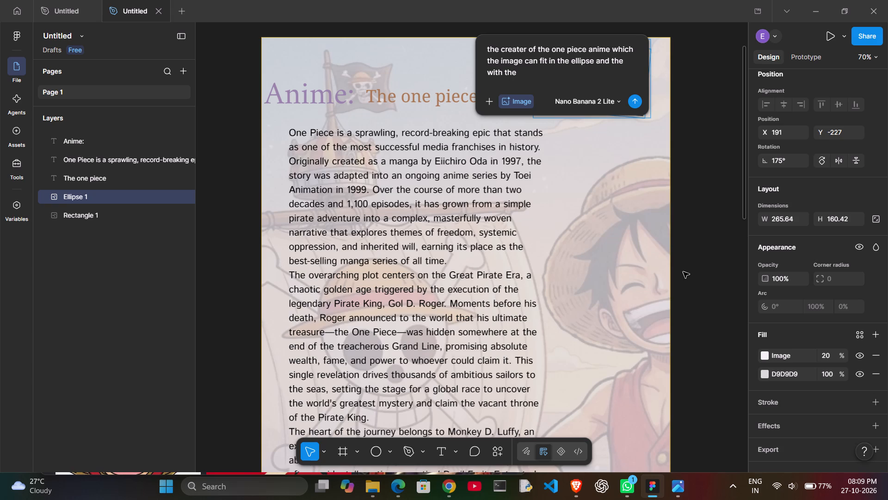
text(real)
text(istic and the)
key(space)
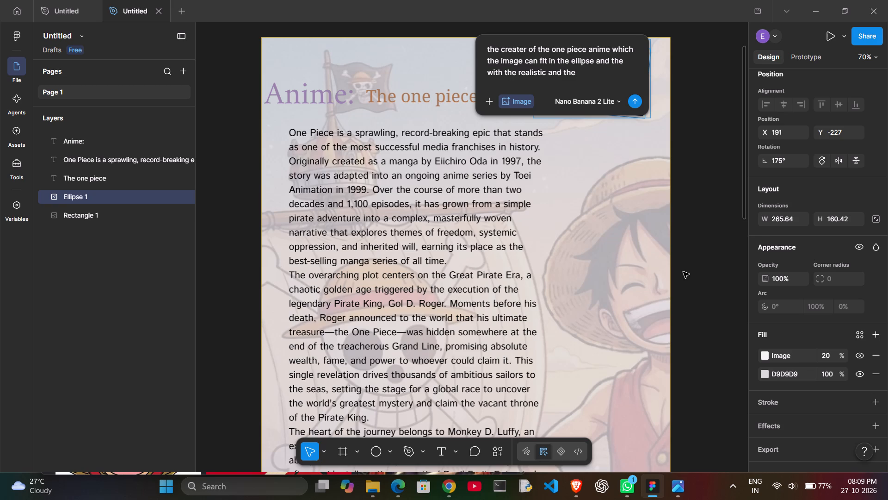
text(4k)
key(space)
text(quality)
key(Return)
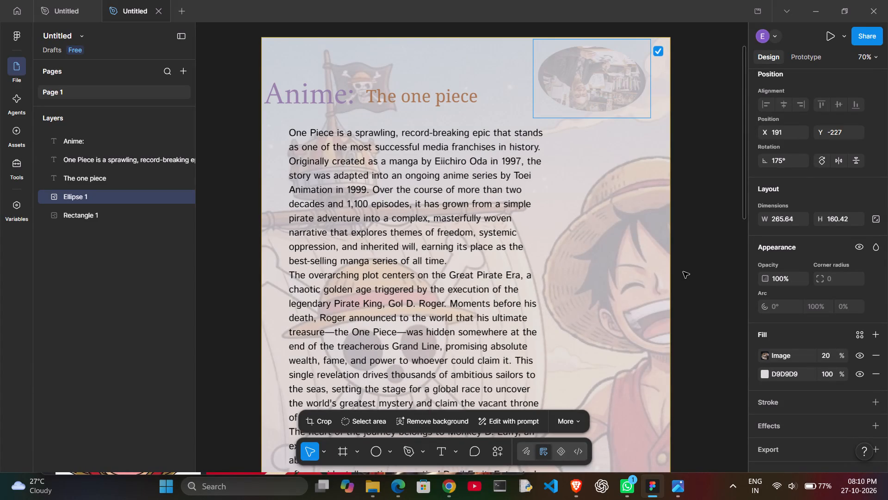
Rotate the ellipse's new image fill by 180° so the creator sits upright.
click(780, 355)
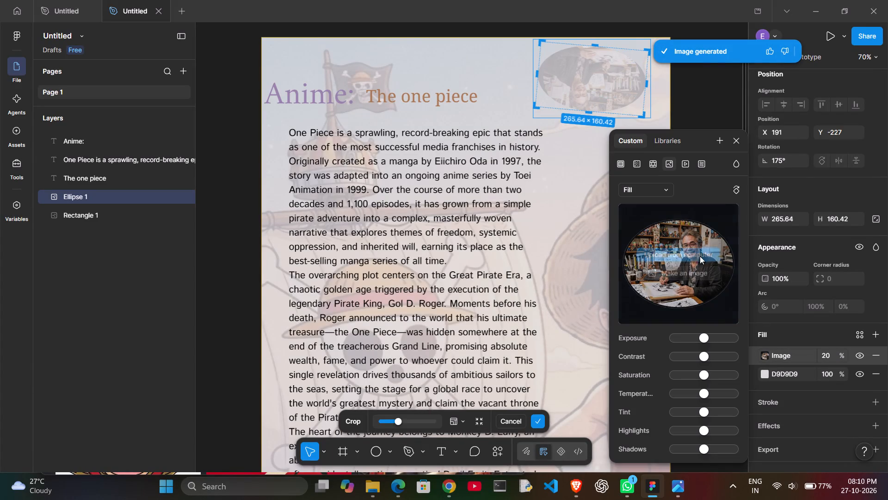
click(739, 187)
click(739, 187)
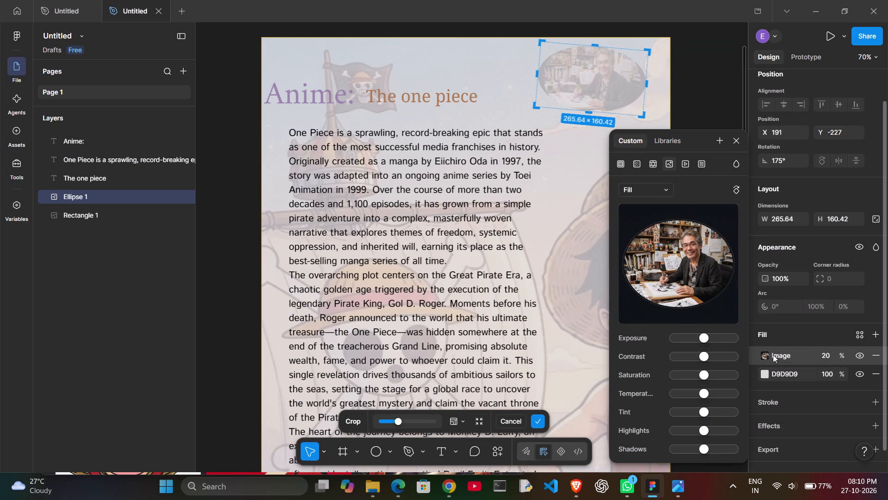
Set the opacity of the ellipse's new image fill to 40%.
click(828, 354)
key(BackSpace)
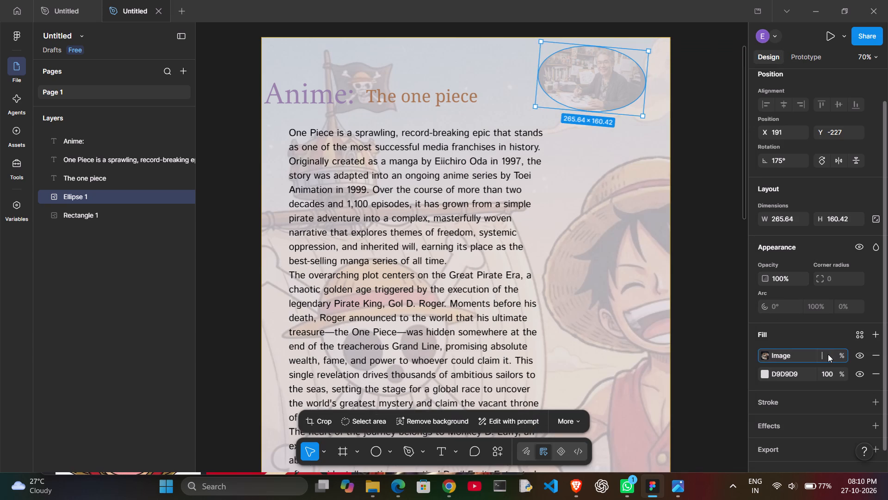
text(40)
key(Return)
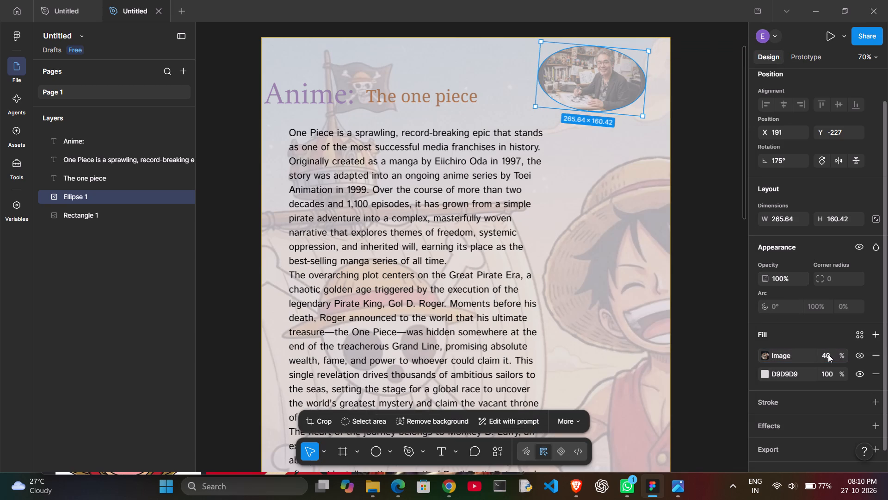
Set the opacity of the ellipse's new image fill to 55%.
click(828, 354)
key(BackSpace)
text(55)
key(Return)
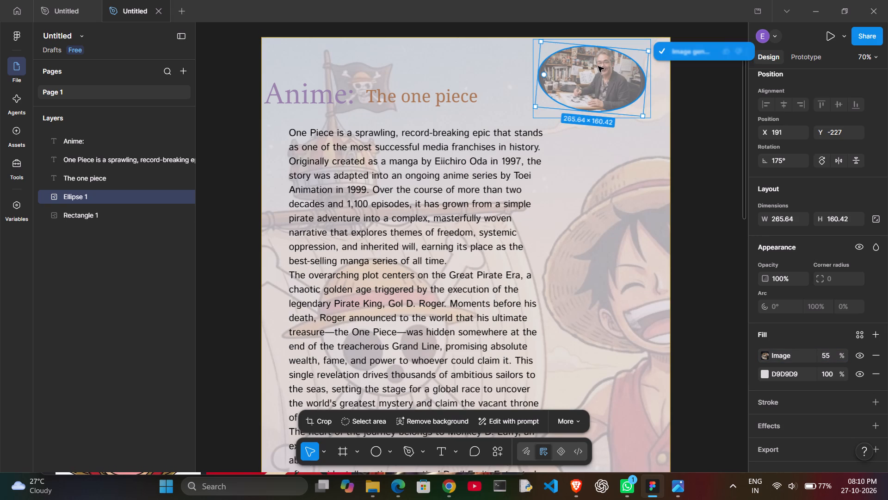
click(605, 86)
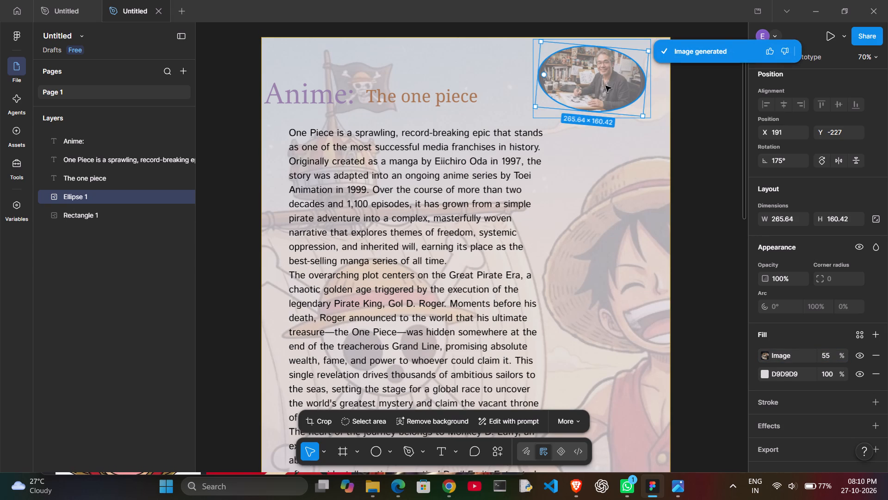
Set the opacity of the ellipse's image fill to 65%.
click(605, 86)
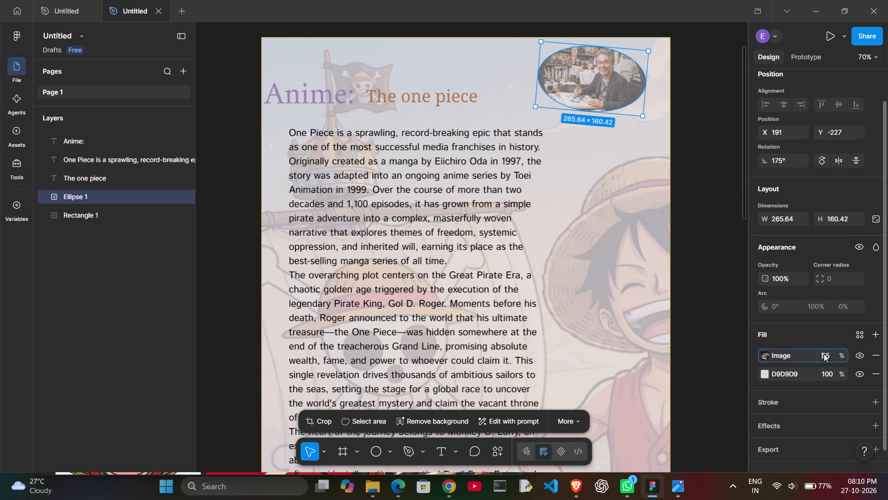
click(824, 354)
key(BackSpace)
text(65)
key(Return)
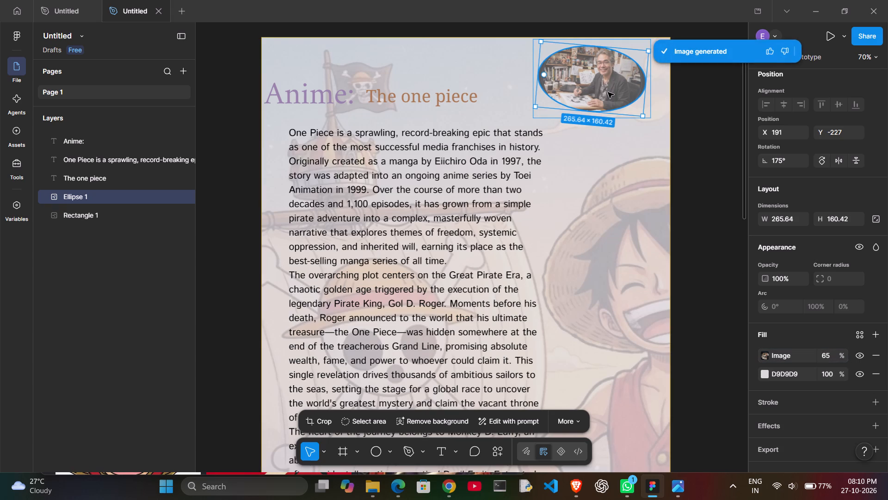
Add a stroke to the ellipse using the Grays/Black colour from the iOS and iPadOS 27 library.
click(872, 402)
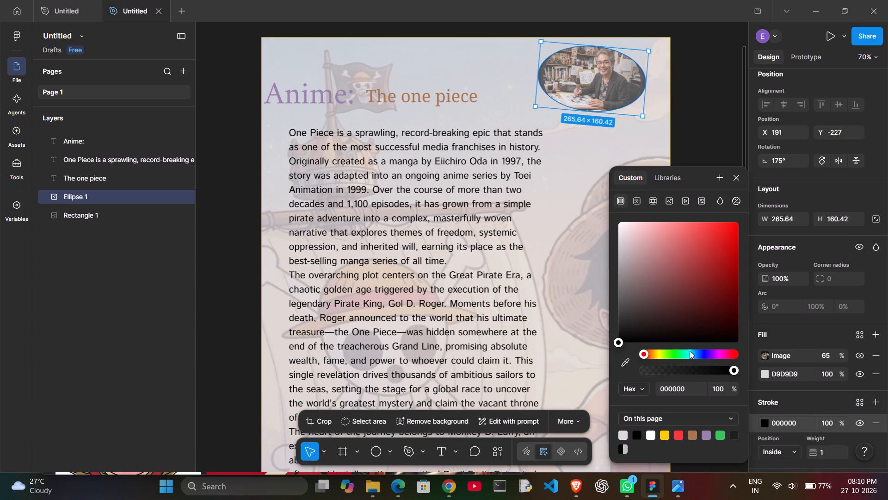
click(641, 434)
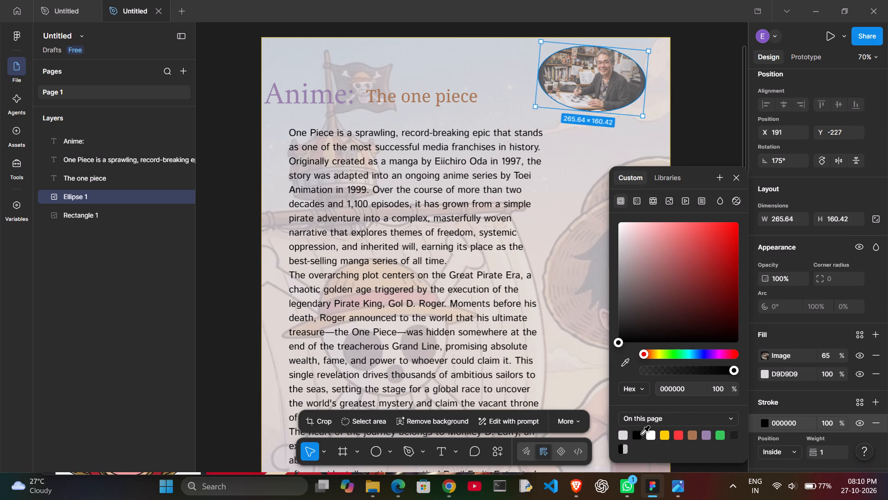
click(641, 434)
click(636, 439)
click(668, 182)
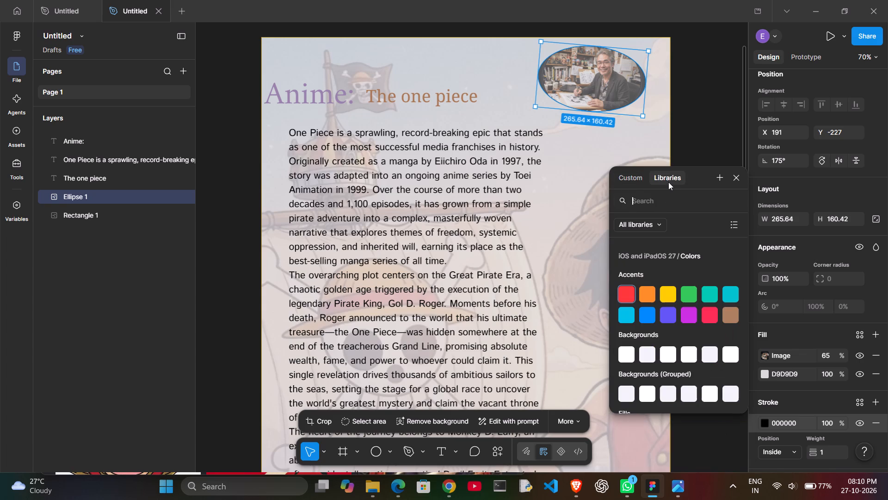
click(633, 177)
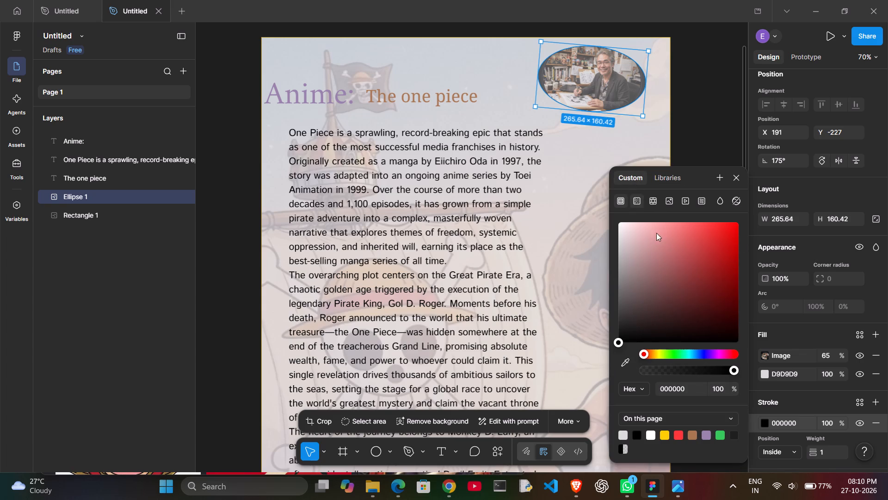
click(661, 177)
scroll(666, 306, down, 2)
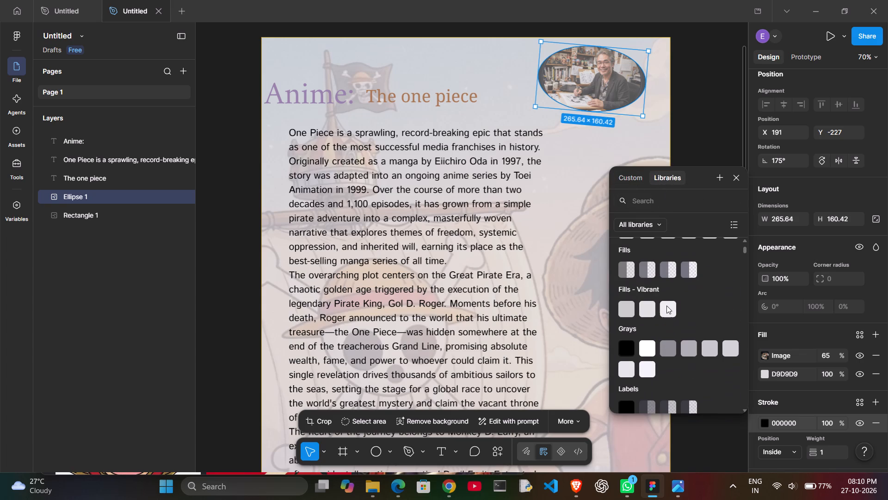
click(625, 350)
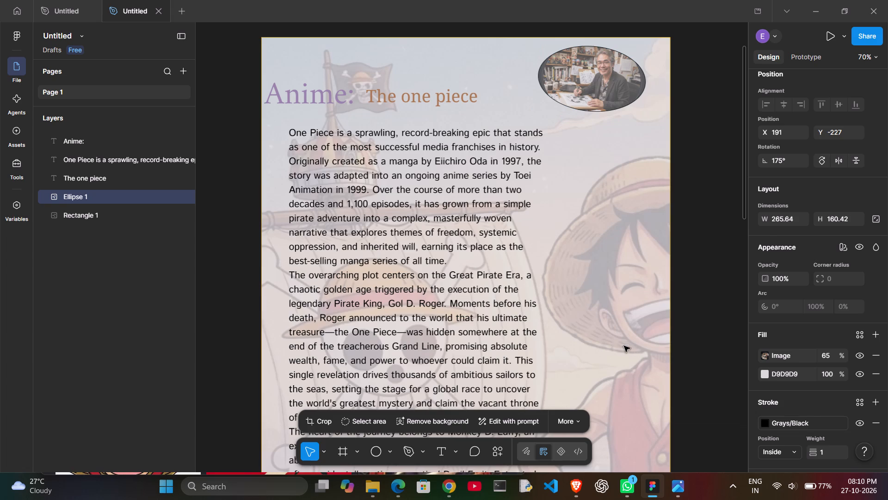
Enlarge the creator ellipse slightly to about 269 × 168.
click(603, 94)
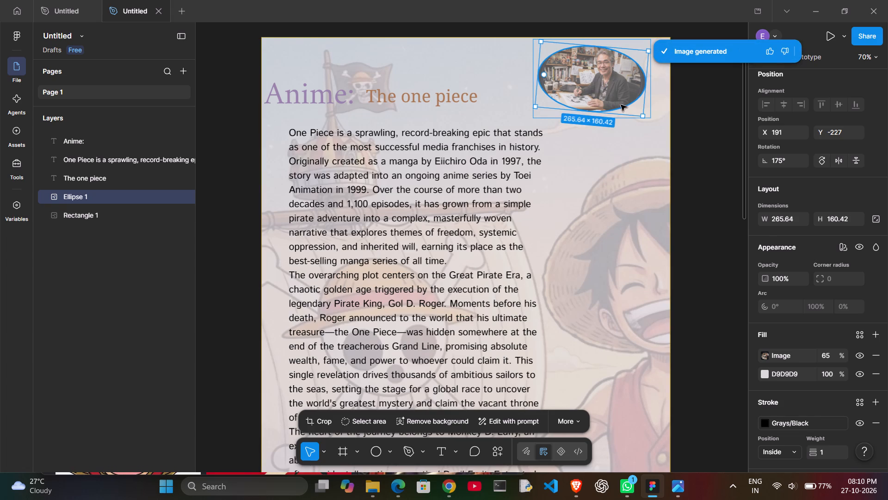
click(642, 116)
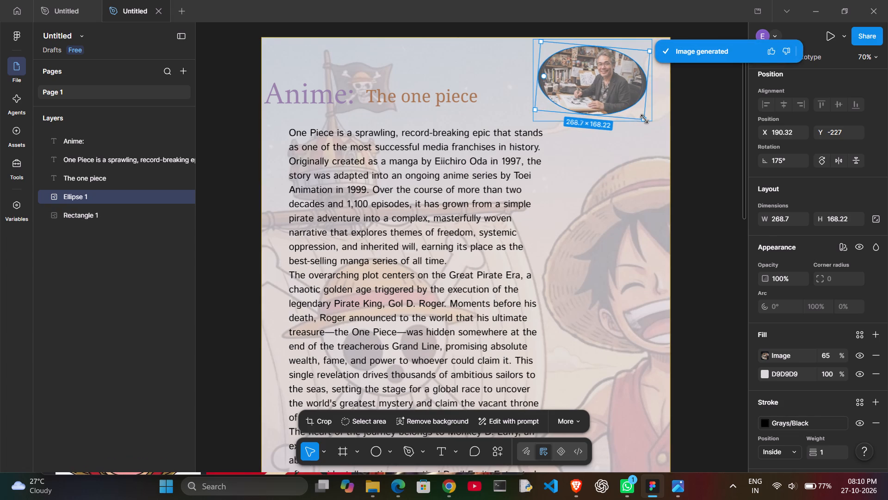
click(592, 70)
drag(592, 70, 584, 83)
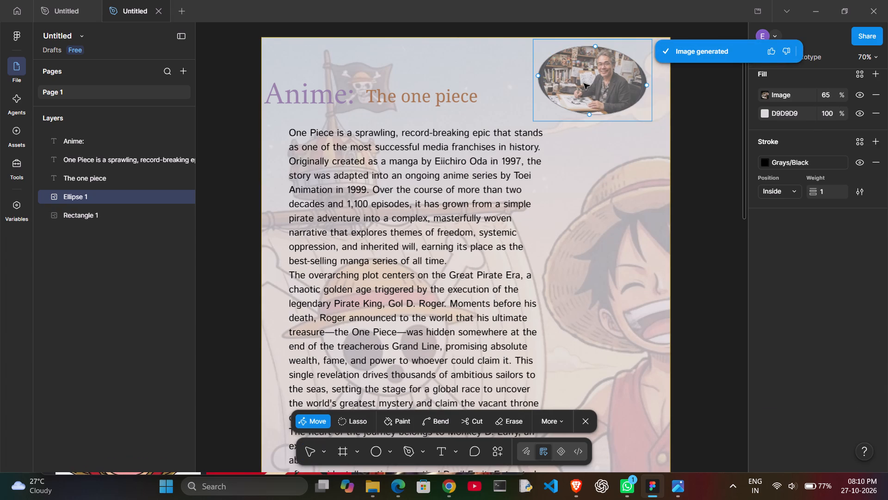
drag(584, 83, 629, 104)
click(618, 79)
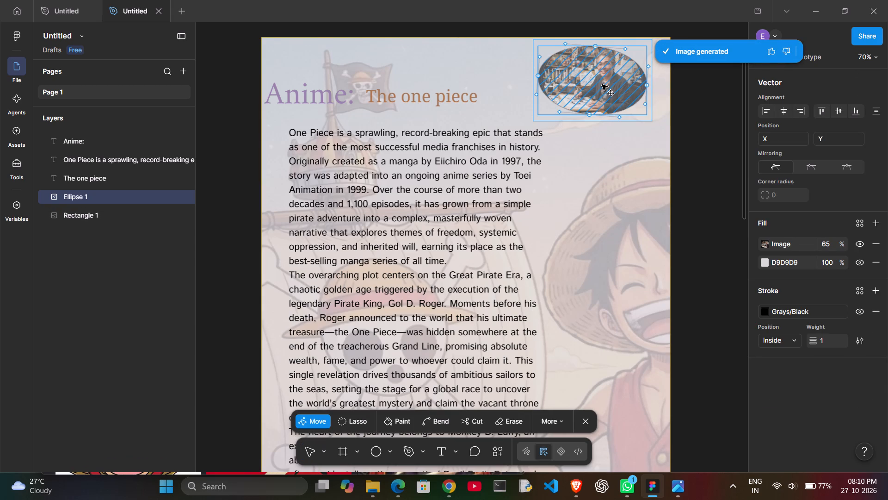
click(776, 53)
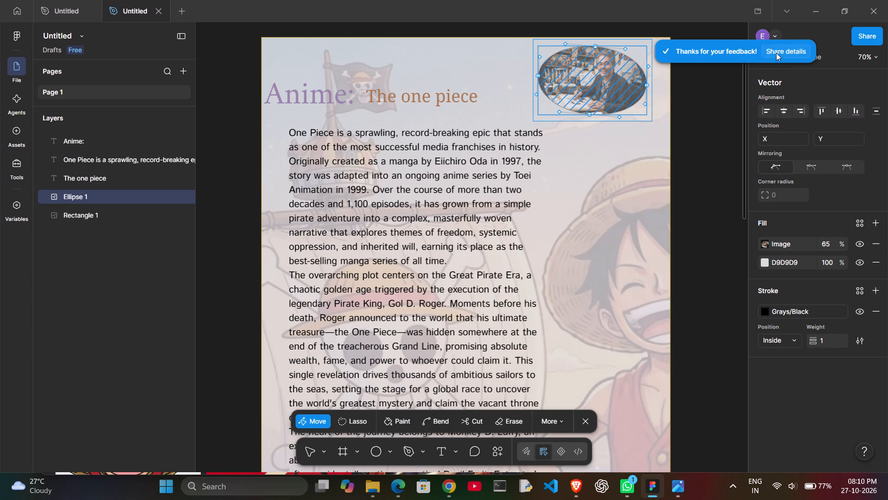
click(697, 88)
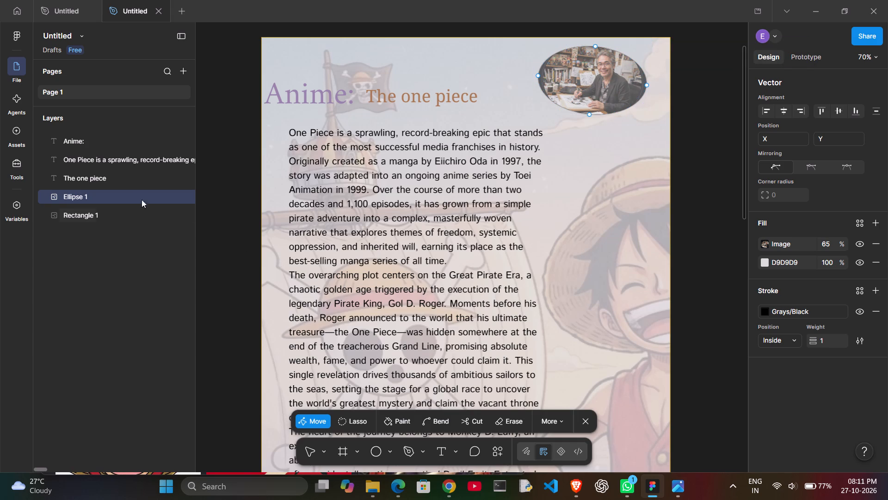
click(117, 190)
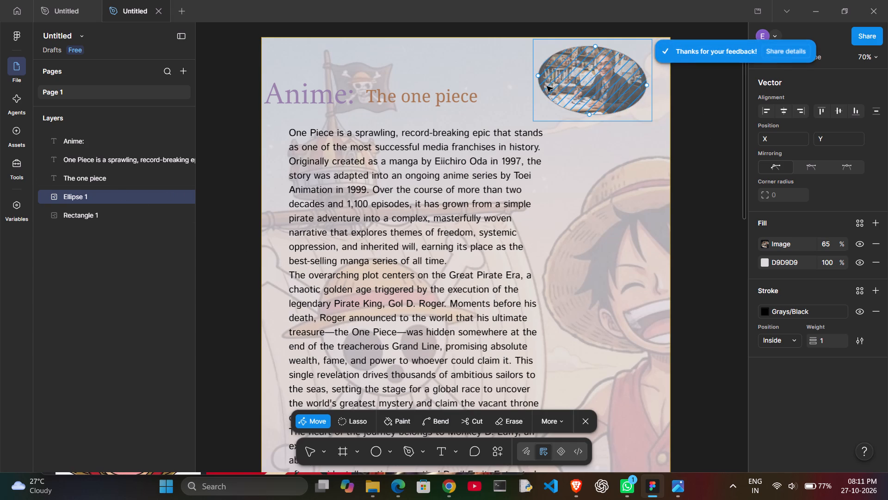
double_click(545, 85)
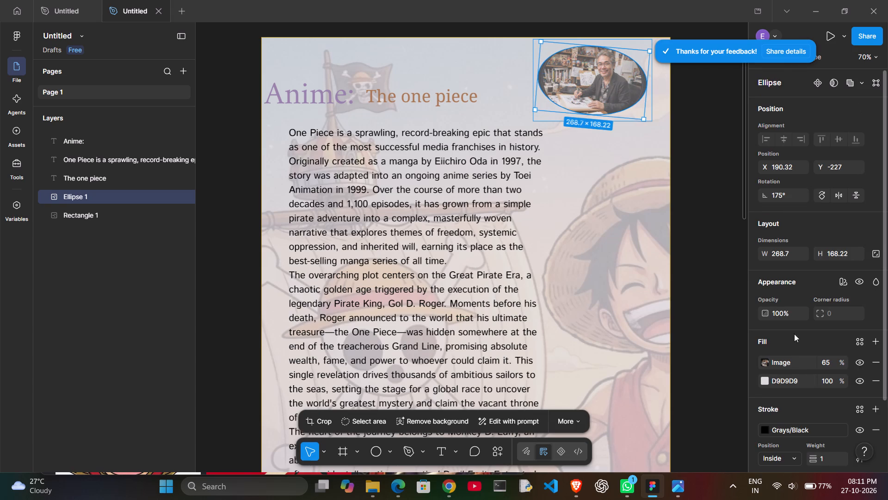
Crop the ellipse's image fill, adjusting the crop frame's side and upper edges to about 254 × 182.
click(788, 358)
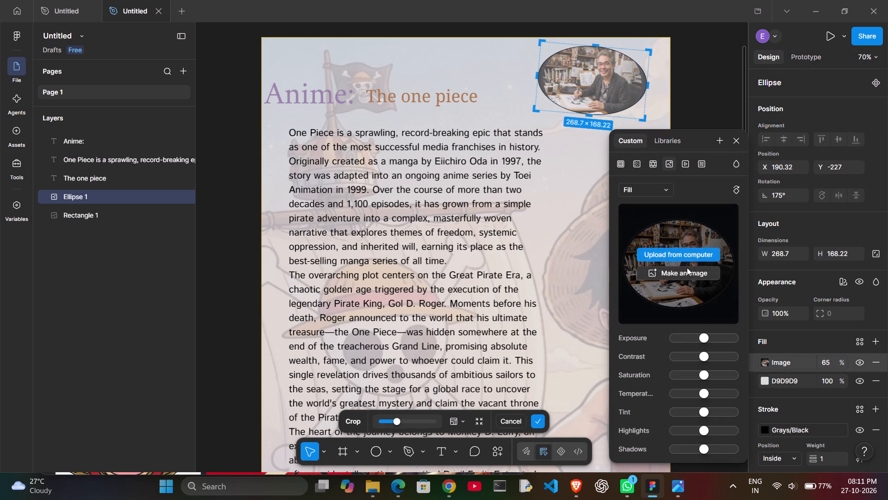
click(583, 81)
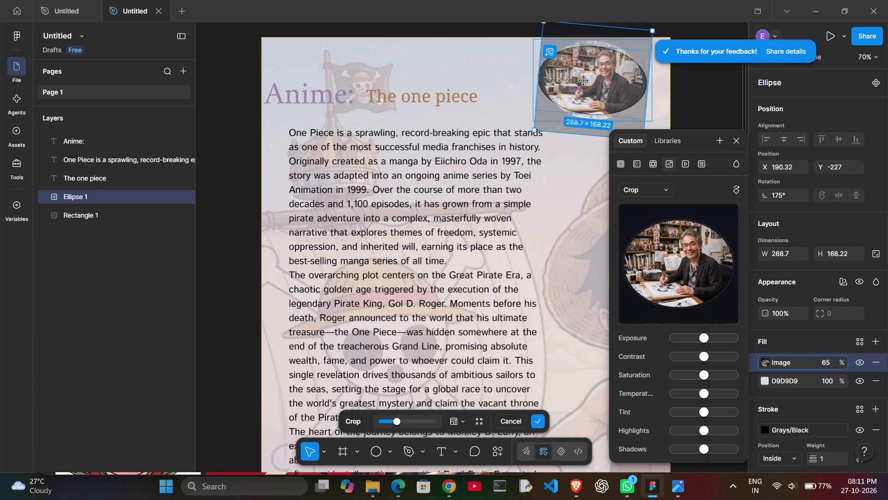
click(542, 74)
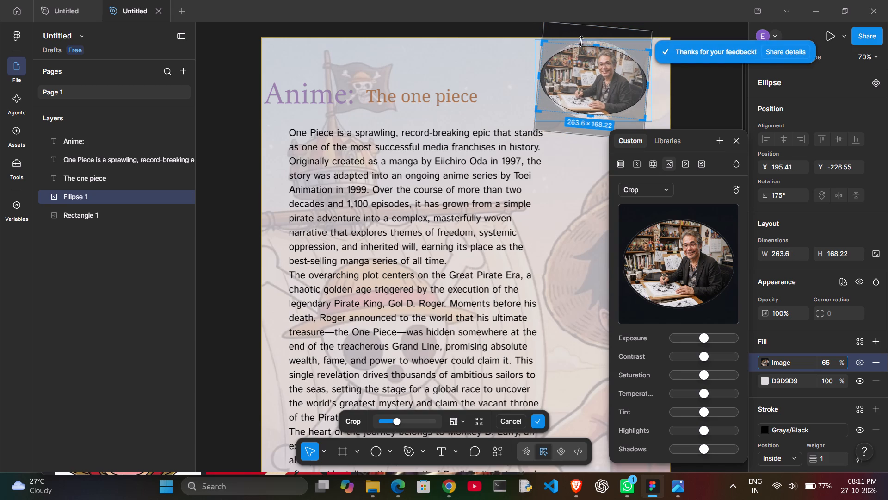
drag(594, 45, 594, 41)
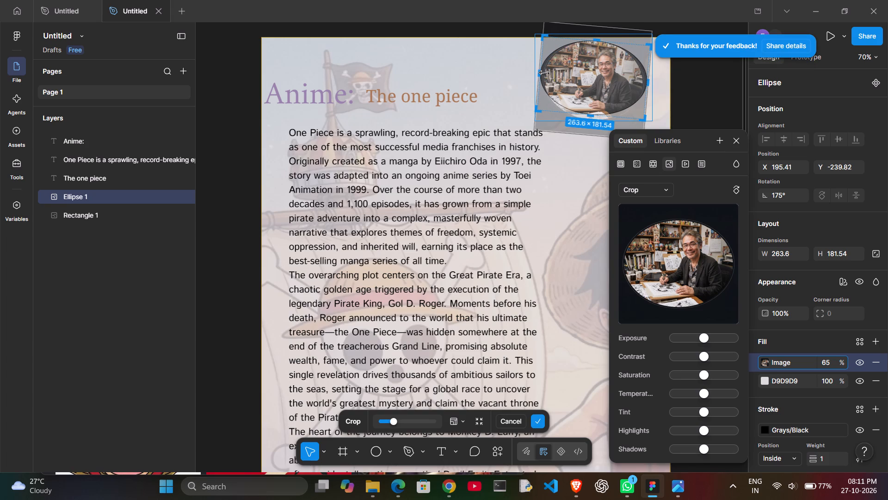
click(544, 73)
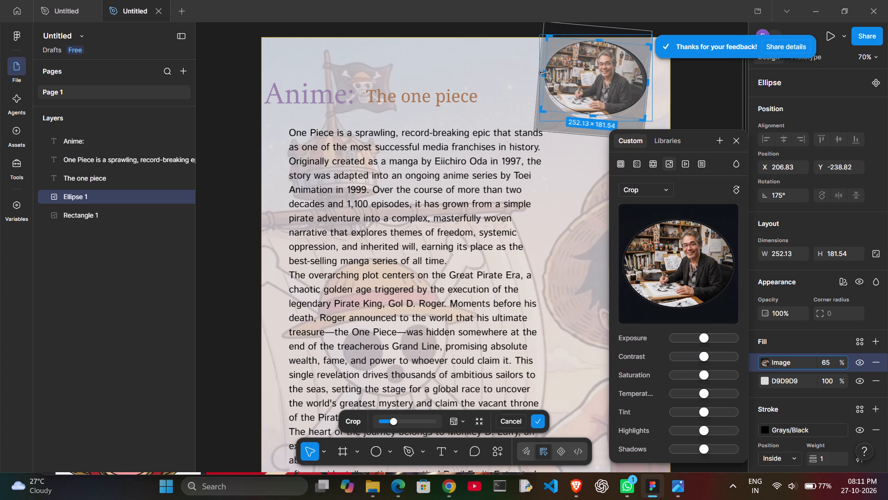
click(560, 102)
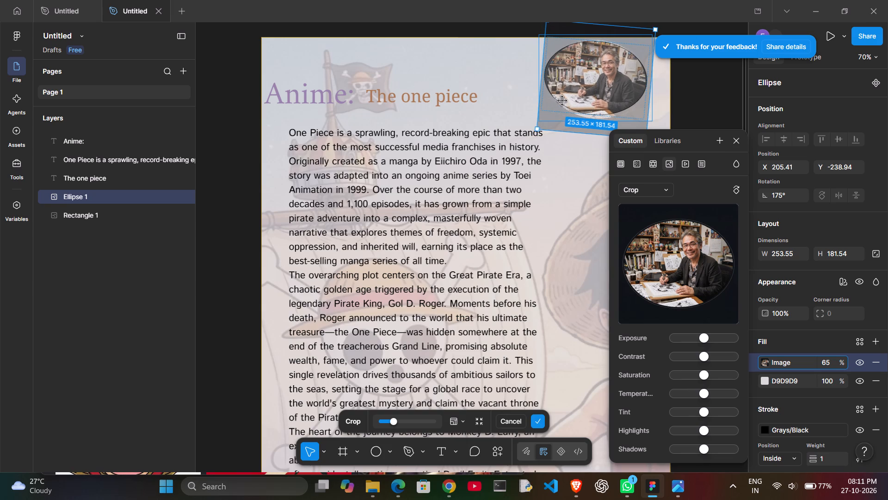
key(Return)
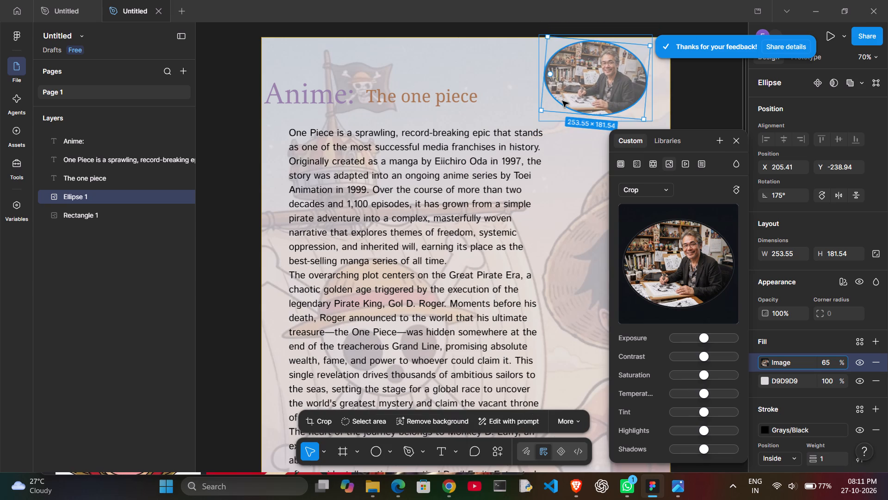
Raise the contrast of the ellipse's image fill moderately and its exposure slightly.
drag(706, 354, 717, 357)
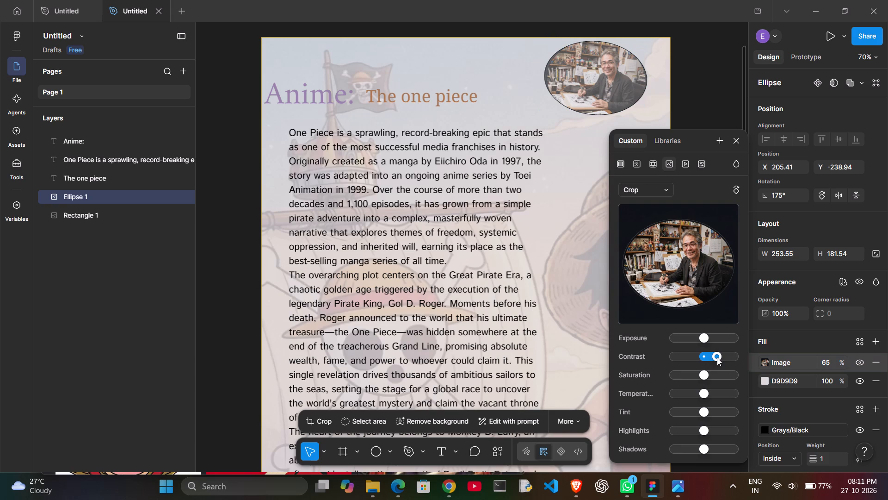
drag(713, 340, 710, 341)
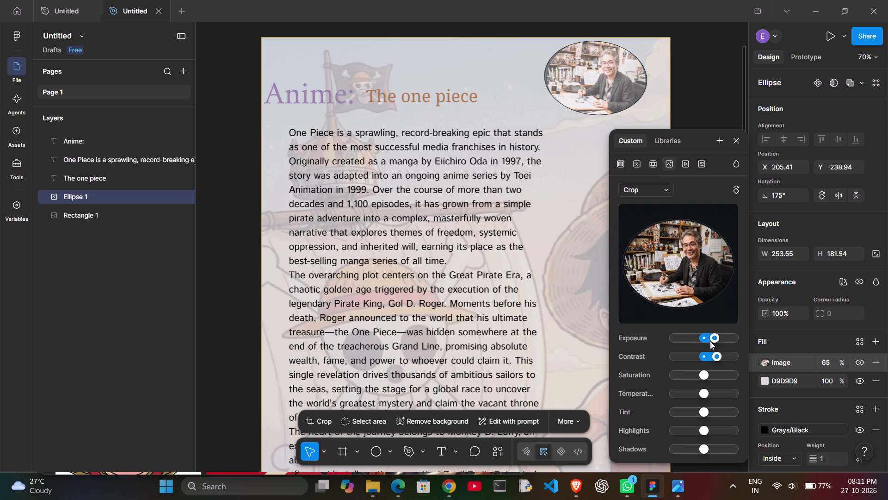
drag(710, 341, 709, 344)
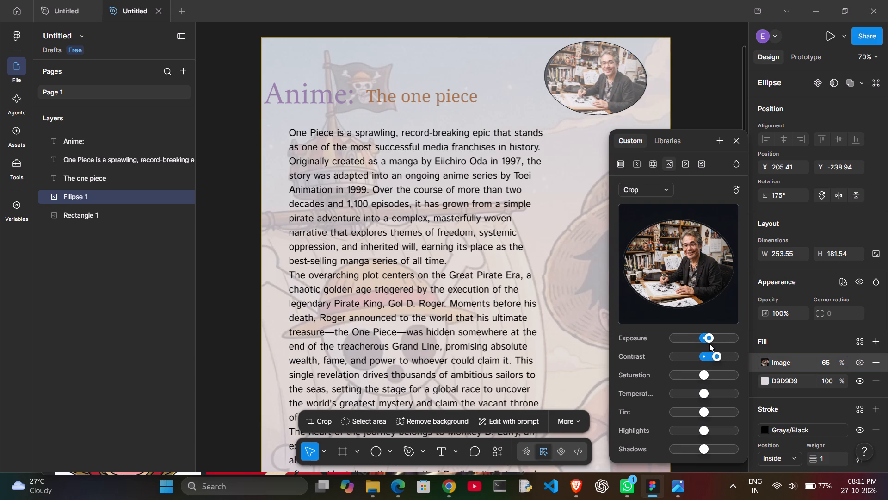
drag(709, 344, 707, 344)
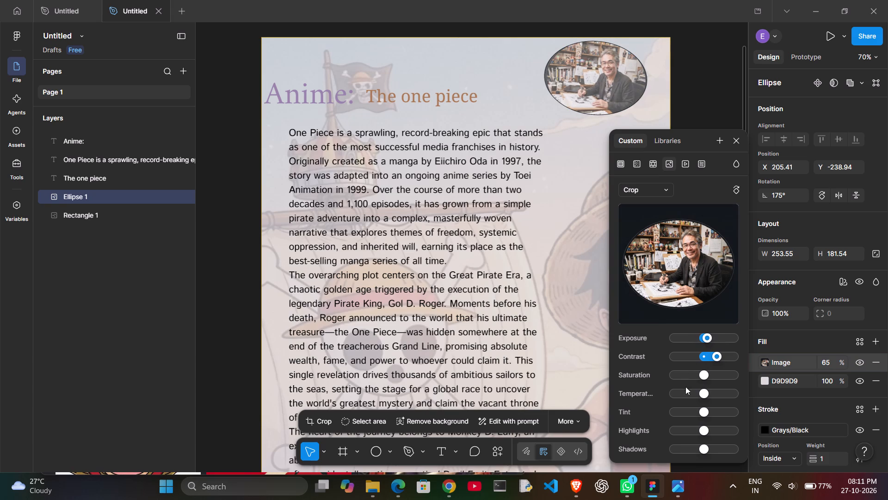
Warm the ellipse's image fill by raising its temperature moderately, and close the image settings.
drag(700, 392, 712, 391)
drag(712, 391, 714, 391)
key(Return)
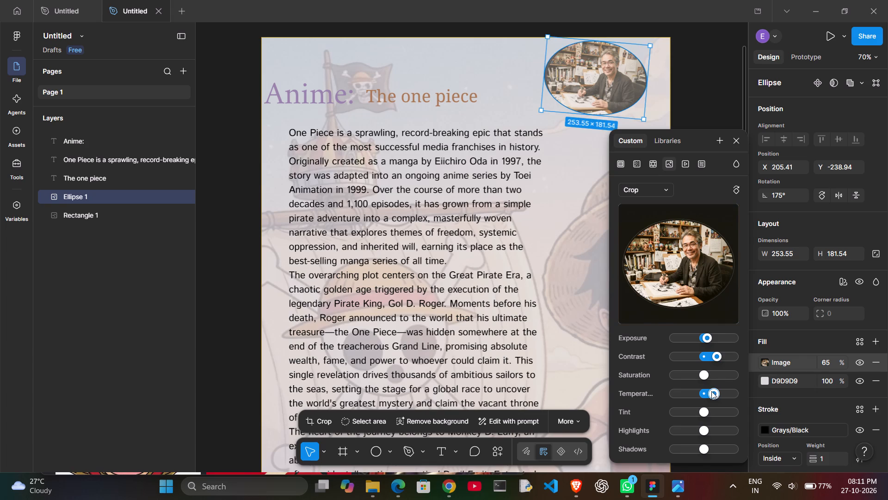
click(733, 132)
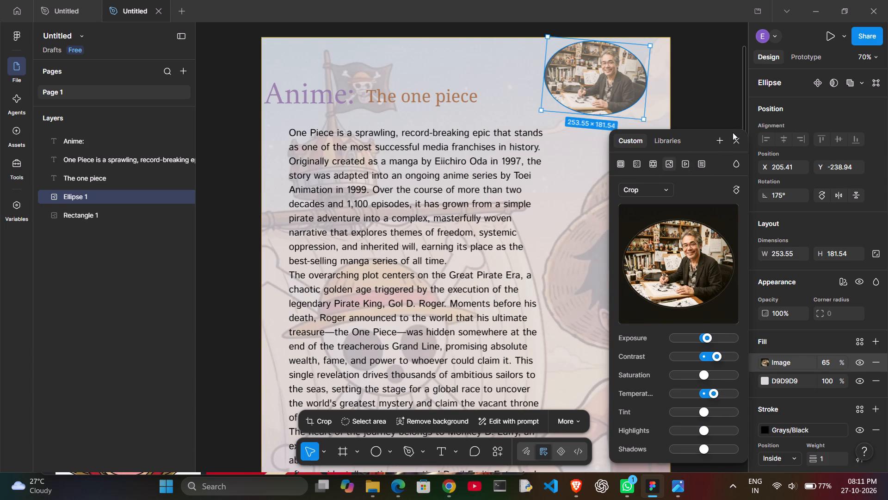
click(734, 134)
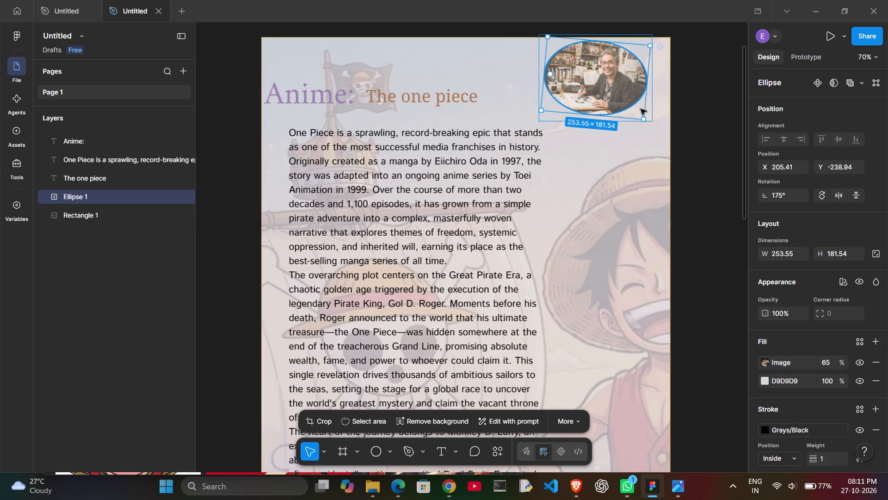
Enlarge the cropped creator ellipse slightly to about 257 × 189.
click(645, 121)
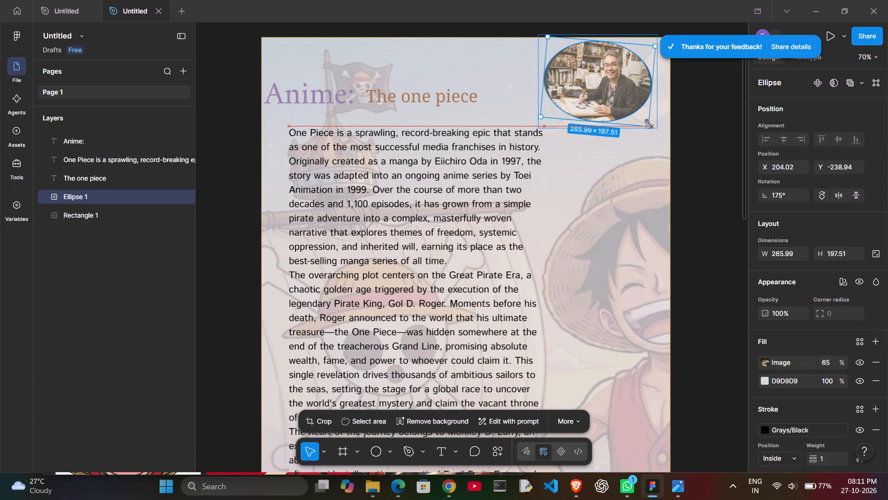
click(748, 189)
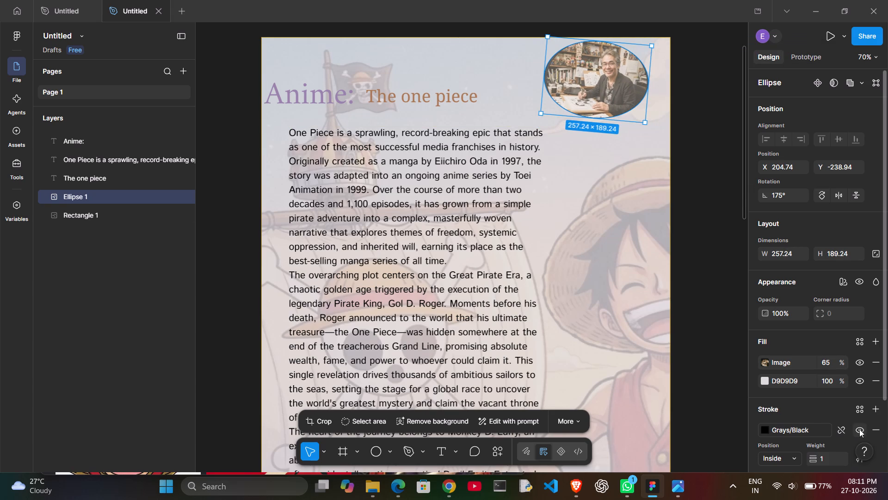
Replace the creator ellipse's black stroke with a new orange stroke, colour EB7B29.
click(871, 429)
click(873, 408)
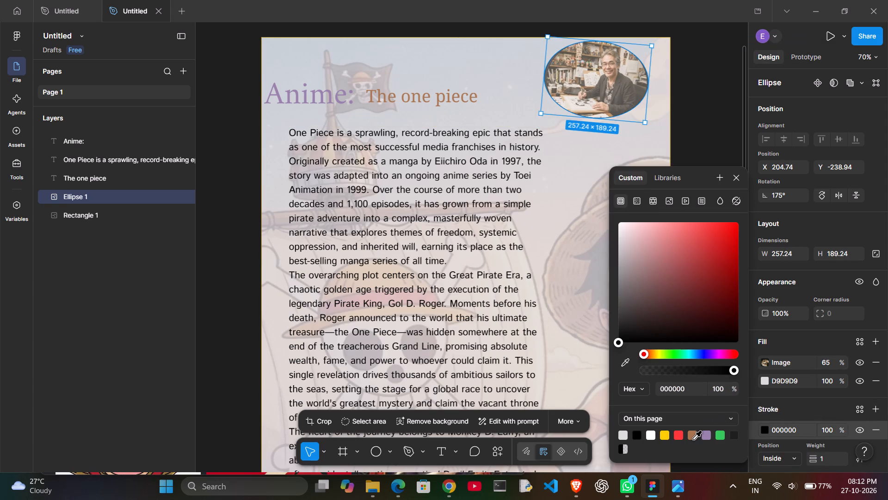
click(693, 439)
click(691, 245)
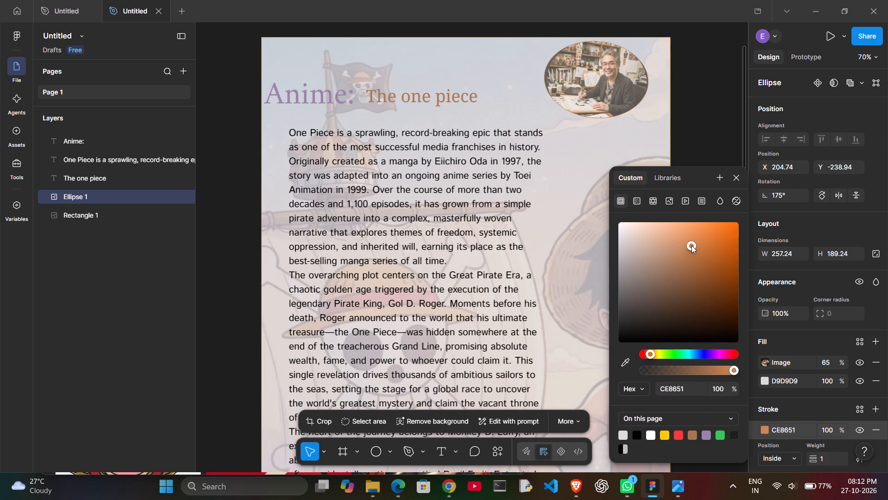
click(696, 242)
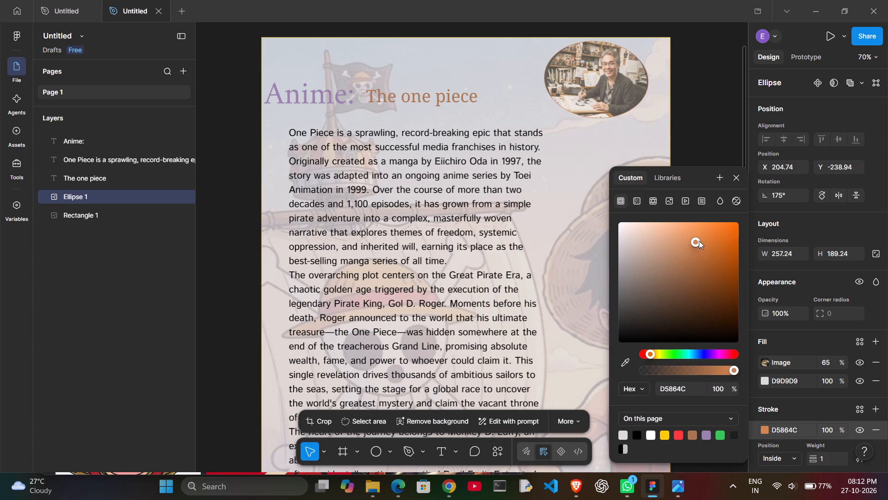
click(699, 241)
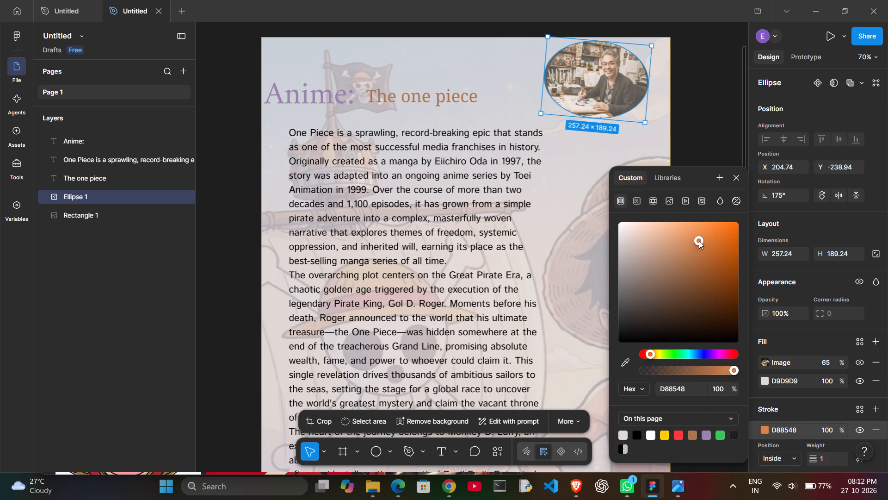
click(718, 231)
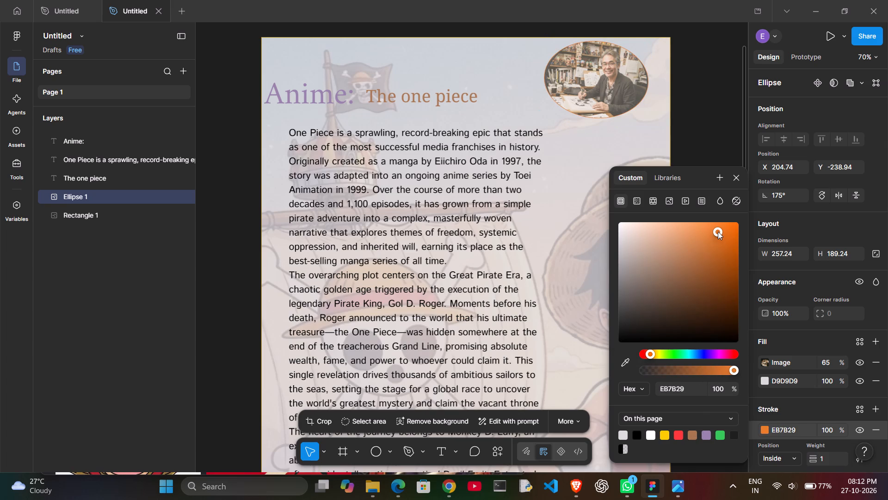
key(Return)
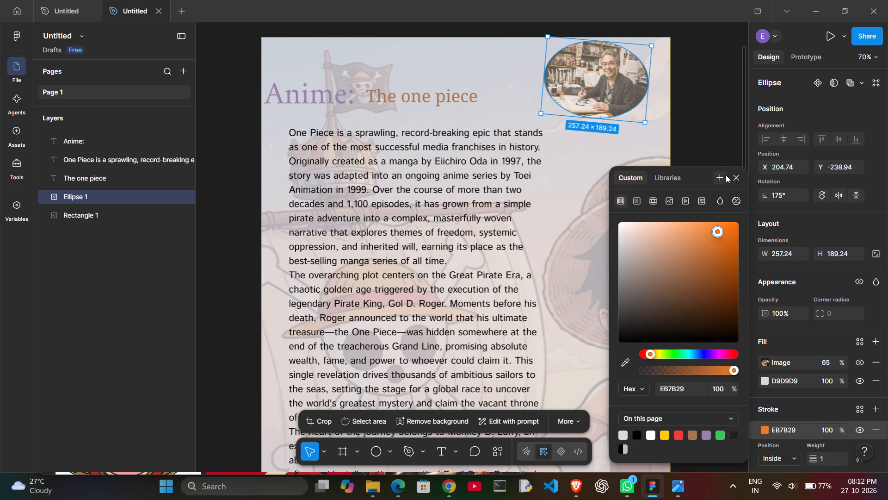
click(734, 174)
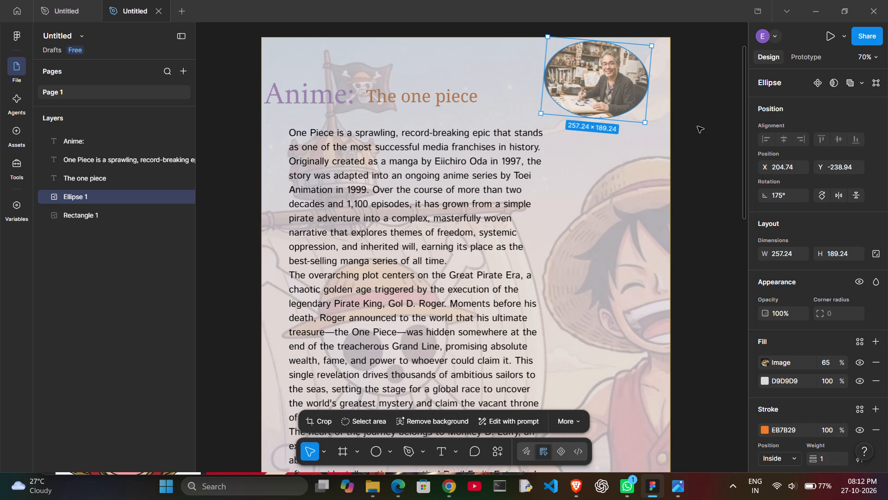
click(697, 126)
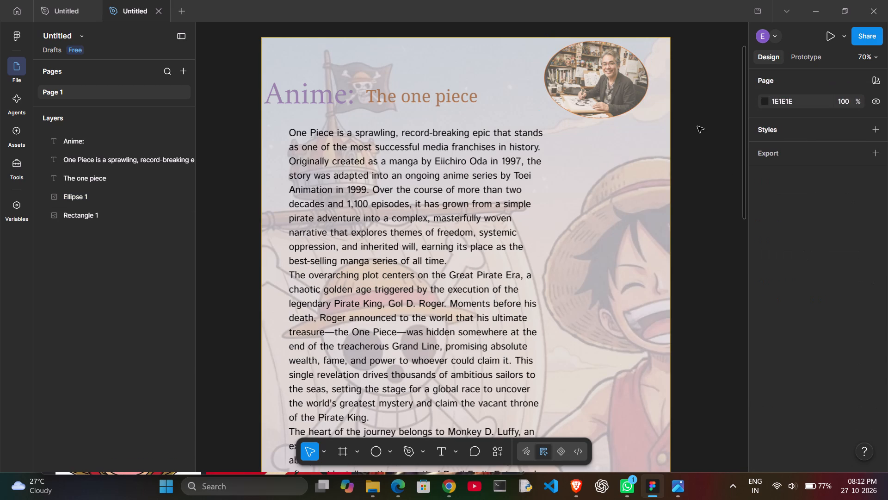
Remove the creator ellipse's existing stroke and add a new light orange one, colour F2AB77.
click(629, 89)
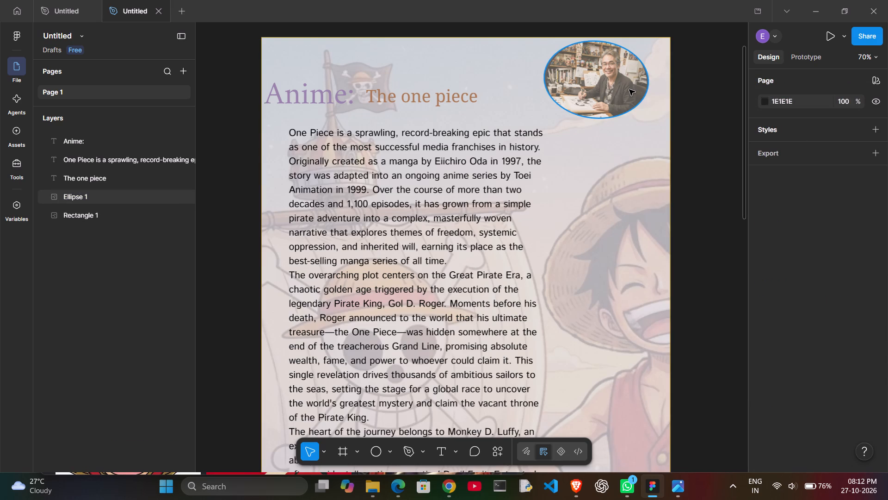
click(785, 429)
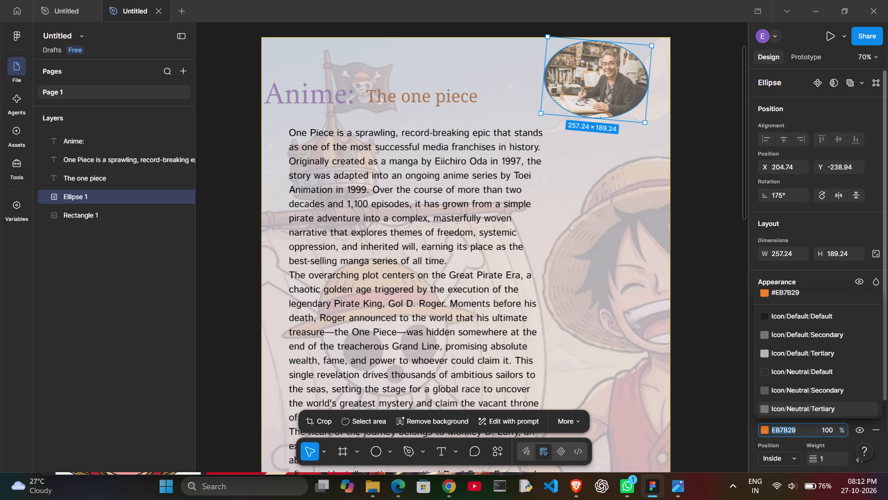
click(876, 431)
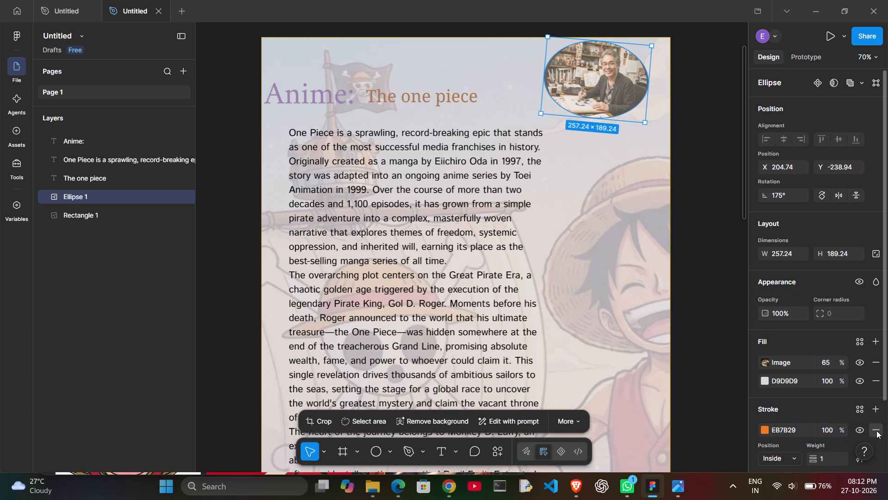
click(875, 414)
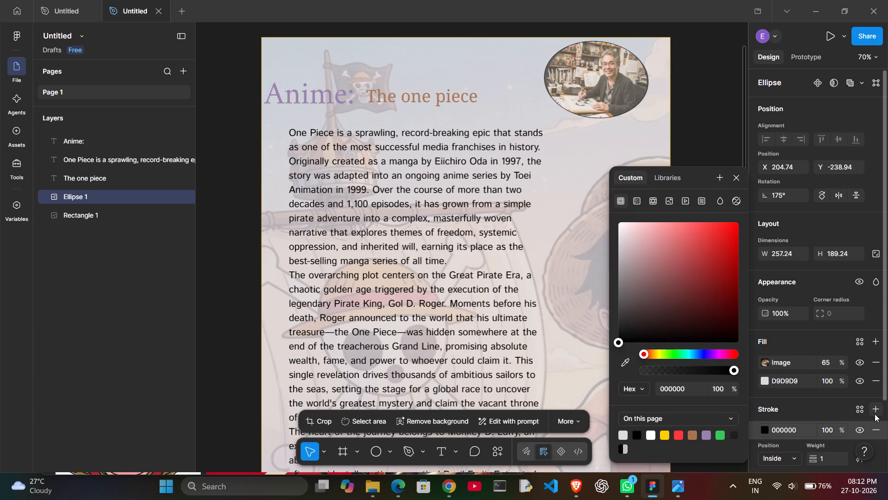
click(696, 433)
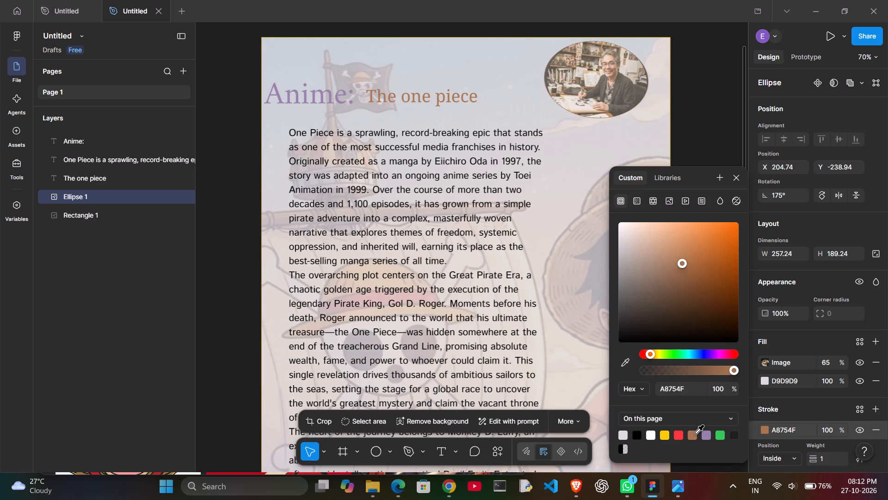
click(695, 241)
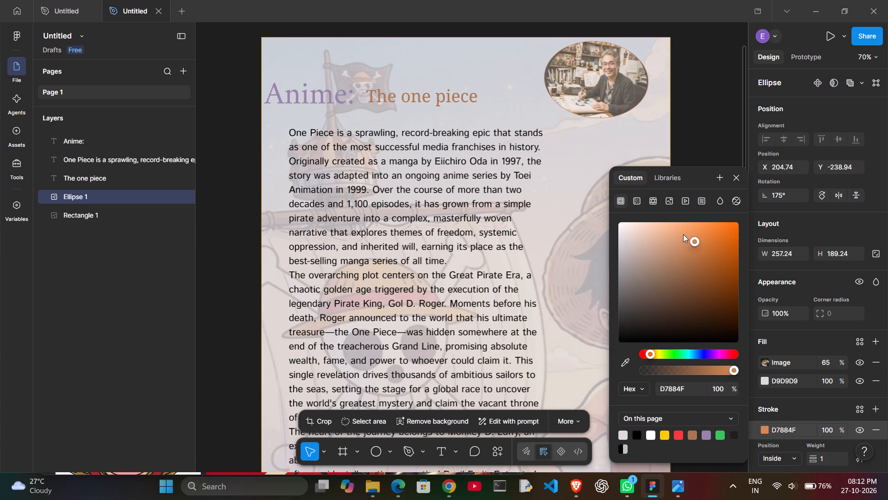
click(686, 231)
key(Up)
key(Up)
key(Up)
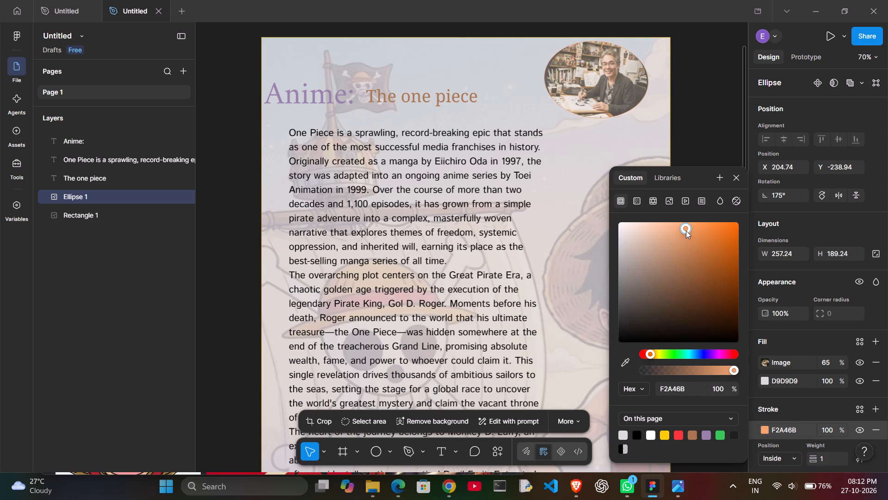
key(Up)
key(Left)
key(Left)
key(Left)
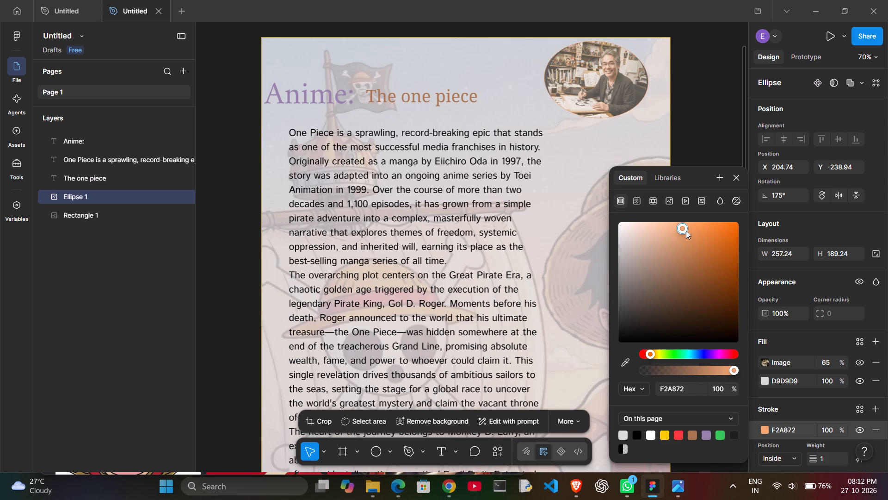
key(Left)
key(Left)
key(Return)
click(739, 176)
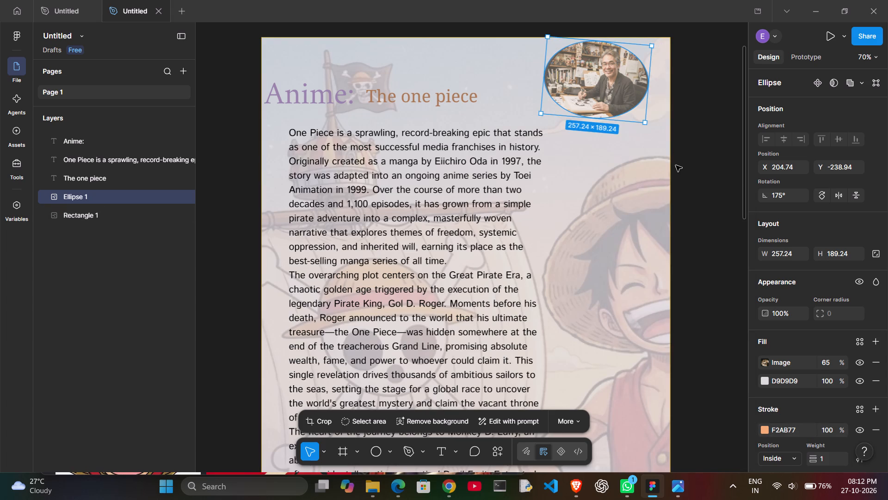
click(676, 165)
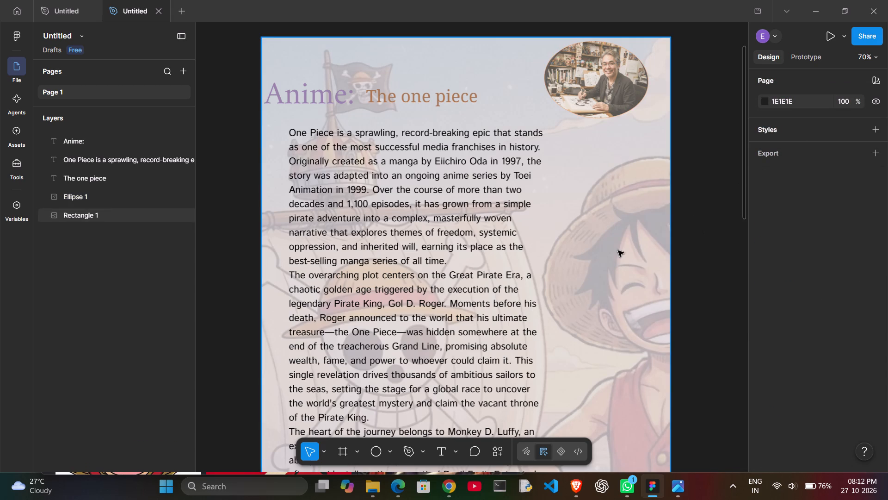
Resize the One Piece paragraphs' text box to about 641 × 672, making it slightly wider.
scroll(618, 250, up, 2)
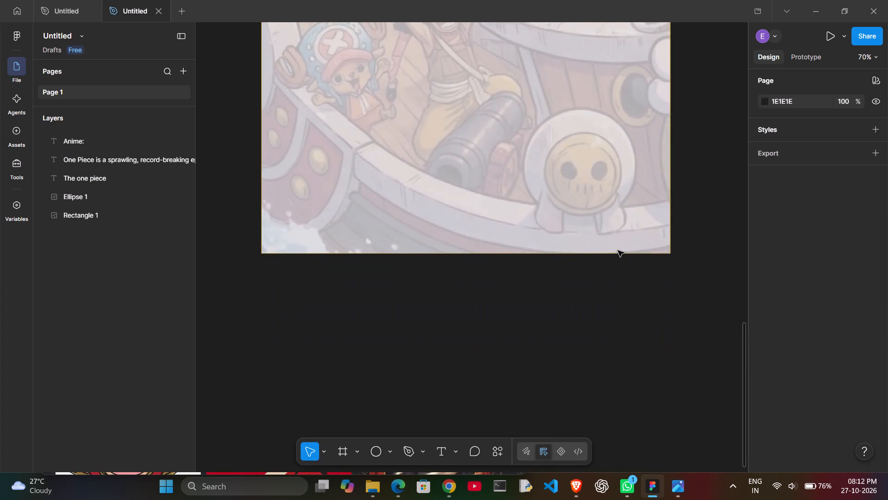
scroll(618, 250, up, 2)
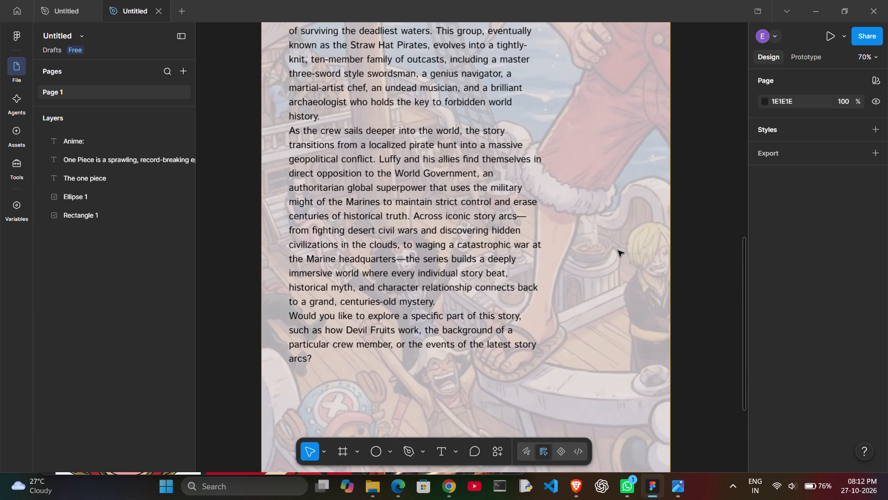
scroll(618, 250, up, 5)
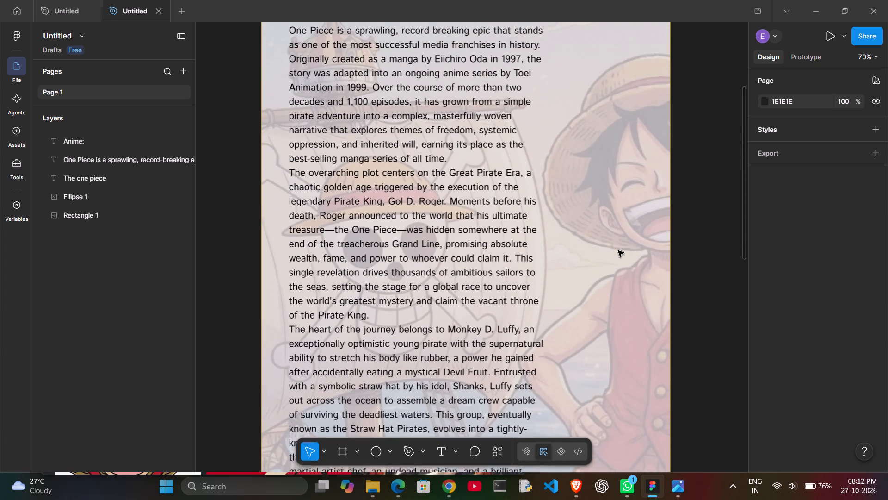
scroll(618, 250, up, 2)
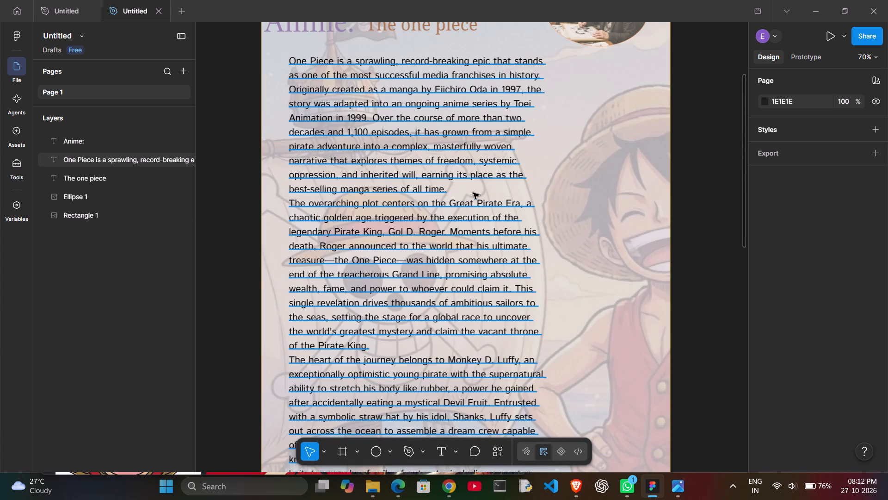
click(450, 194)
click(445, 188)
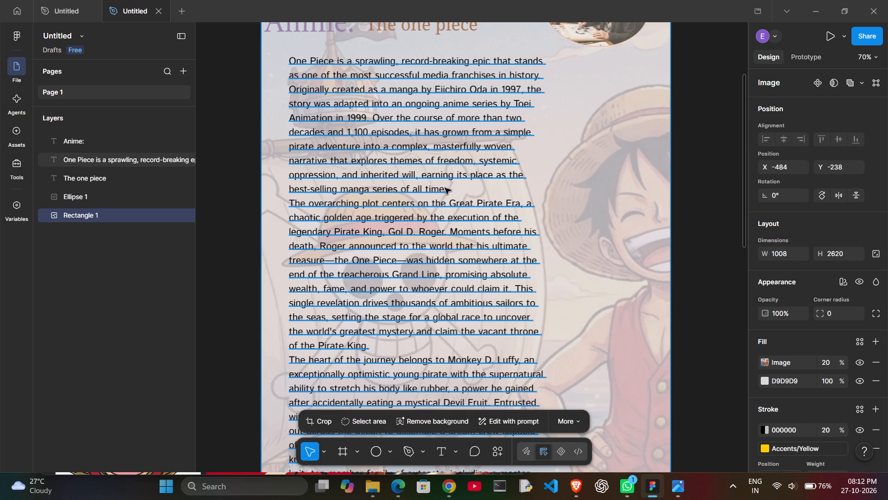
click(448, 189)
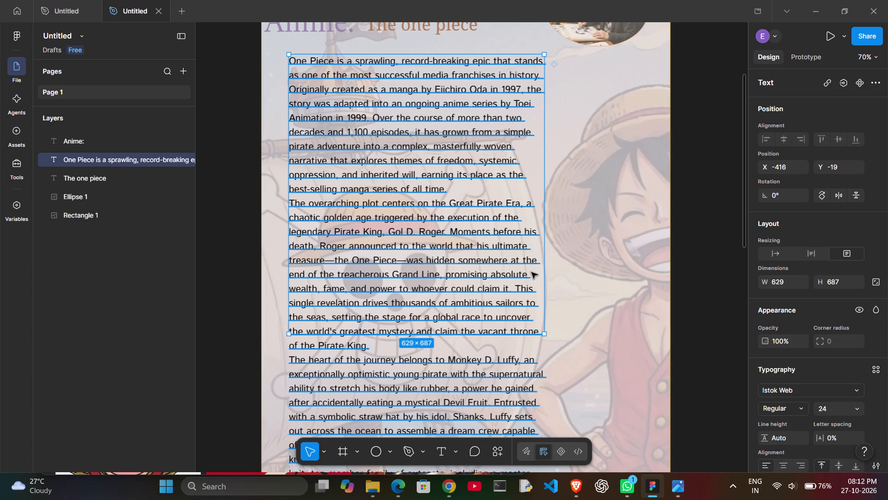
drag(543, 337, 546, 321)
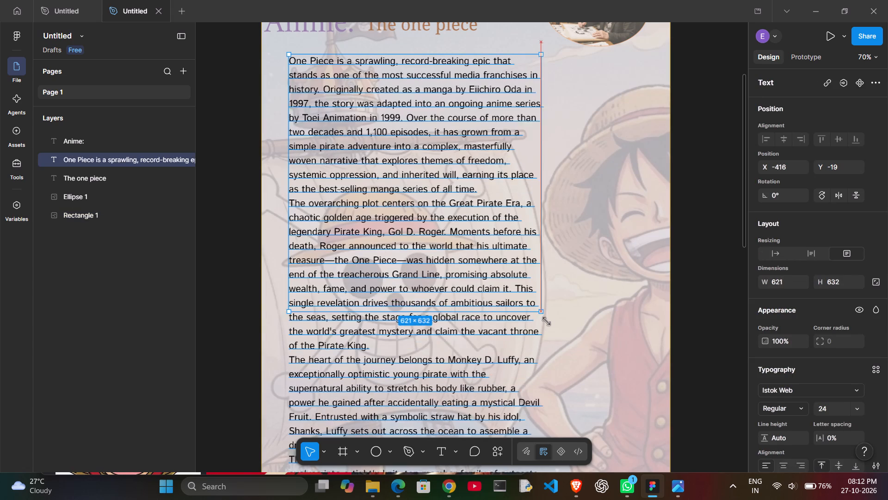
drag(546, 321, 549, 327)
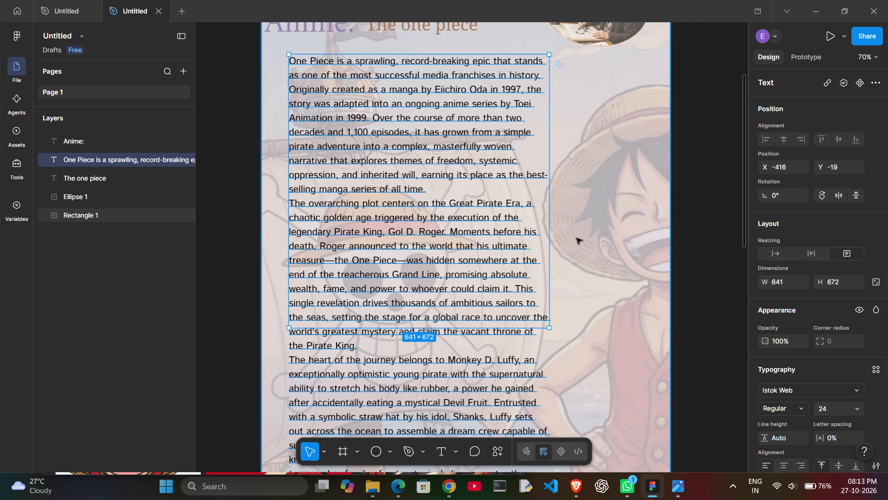
Shrink the background image rectangle from its lower outer corner to about 844 × 2169.
click(577, 242)
click(581, 297)
scroll(581, 297, down, 1)
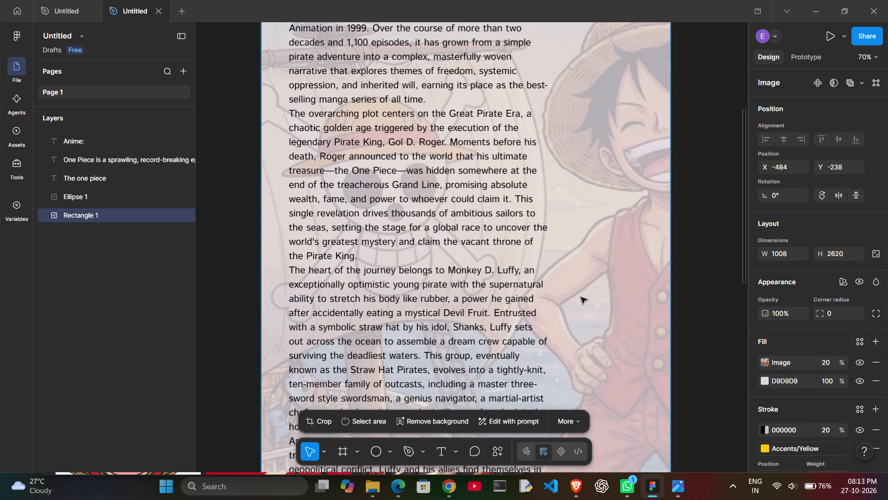
scroll(581, 297, down, 3)
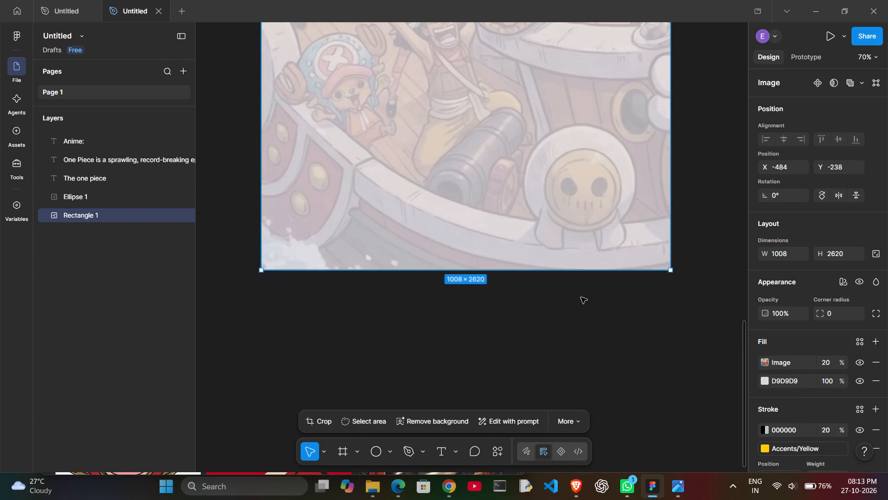
scroll(581, 297, down, 2)
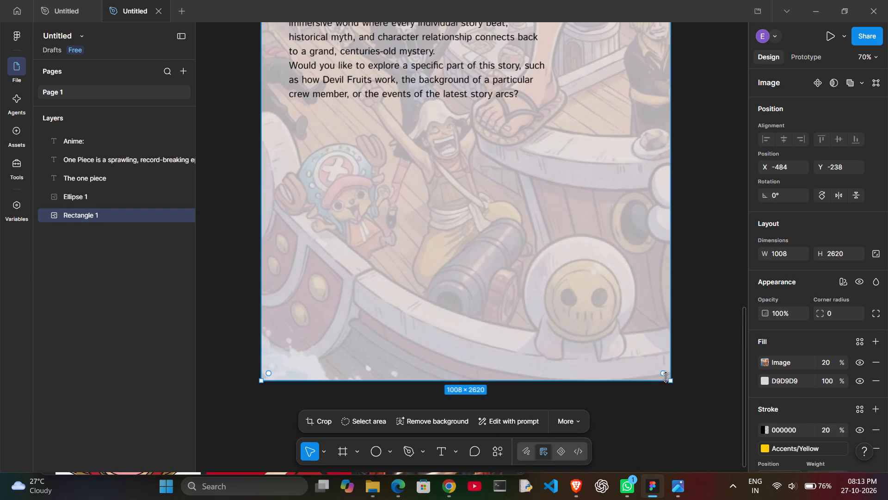
drag(673, 383, 660, 338)
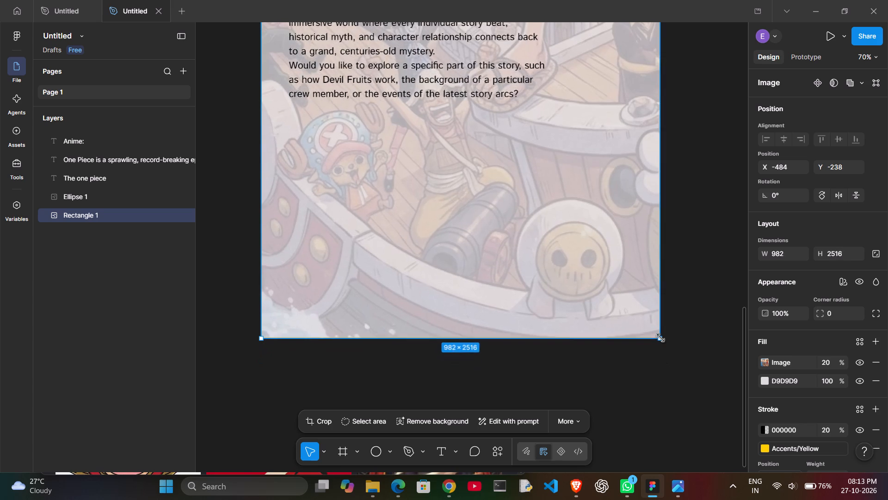
drag(660, 338, 610, 237)
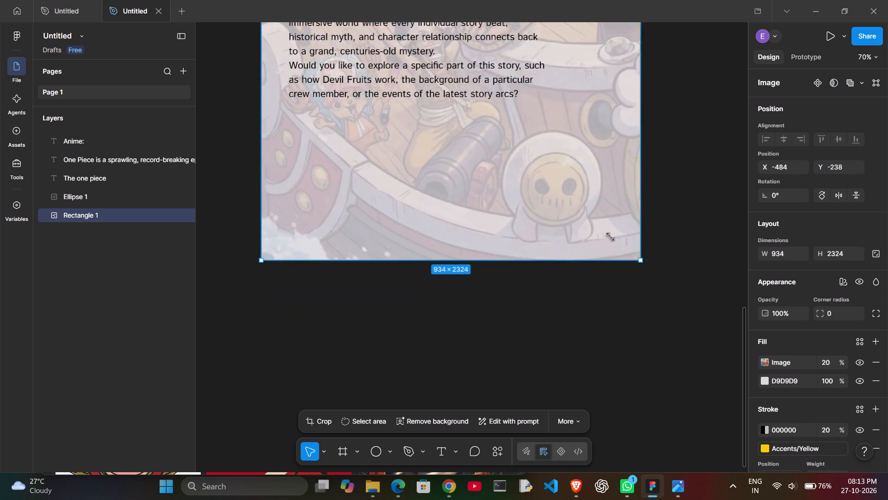
drag(610, 237, 604, 197)
Widen the background image rectangle to about 951 × 2170 so that it reaches the creator ellipse's outer edge.
scroll(604, 197, up, 4)
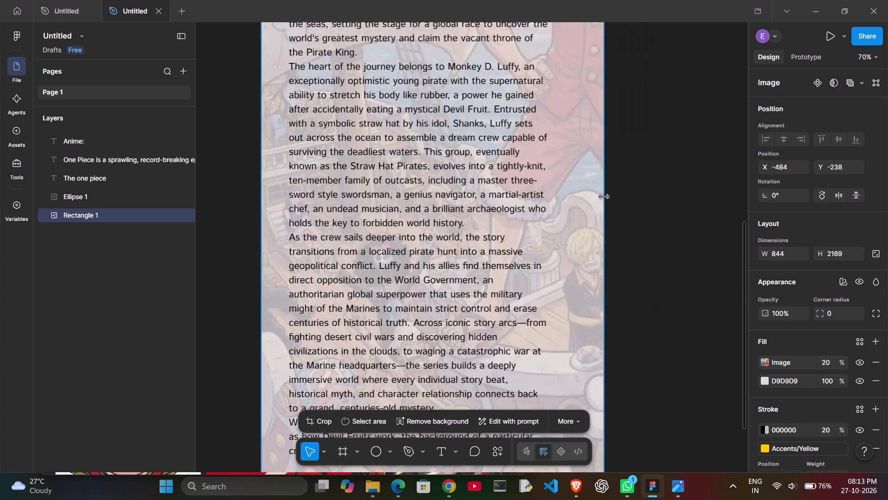
scroll(604, 197, up, 5)
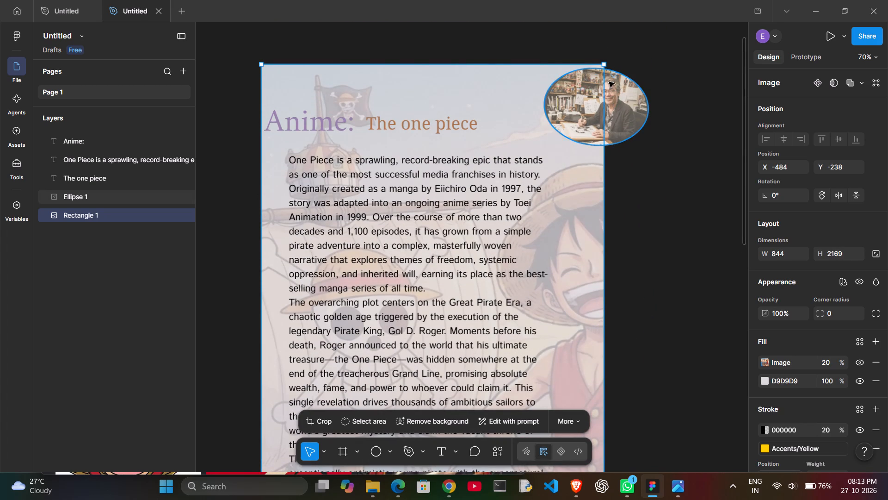
drag(604, 68, 652, 62)
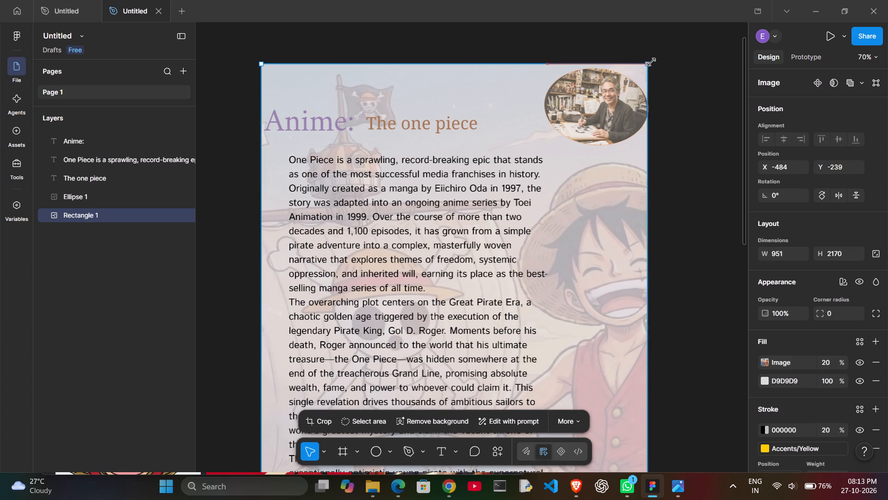
Widen the background image rectangle to about 971 × 2170 so that it extends slightly past the creator ellipse.
drag(652, 62, 656, 62)
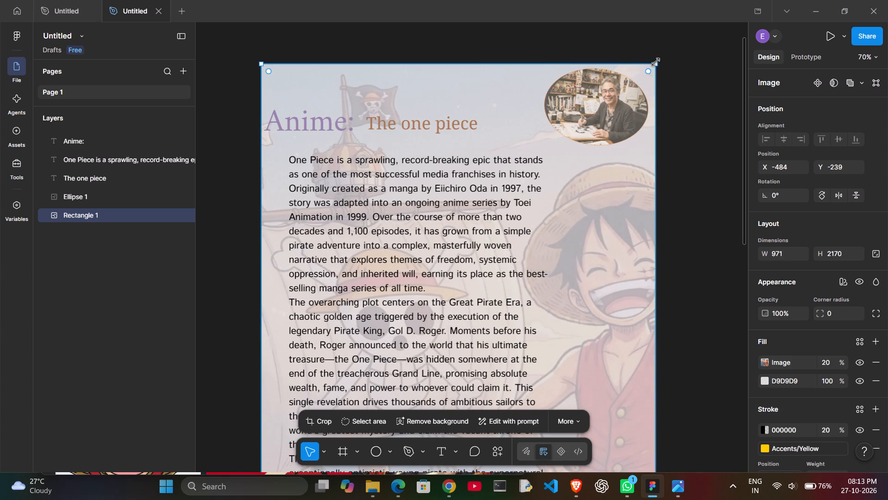
Review the whole layout, checking how the heading, paragraphs and ellipse sit over the background image.
scroll(656, 62, down, 4)
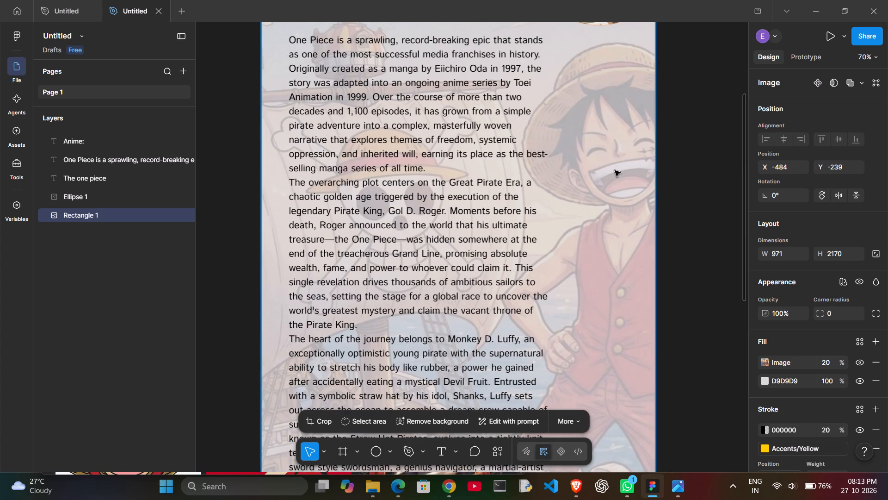
scroll(615, 170, up, 2)
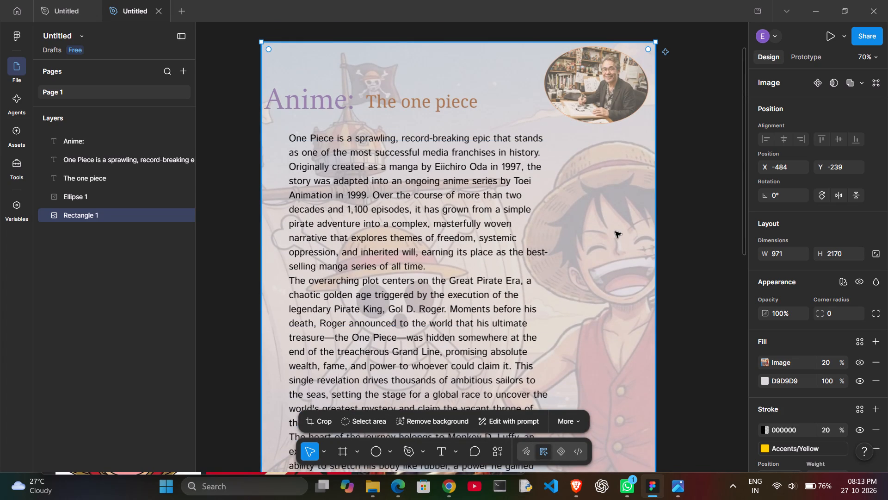
scroll(615, 231, down, 1)
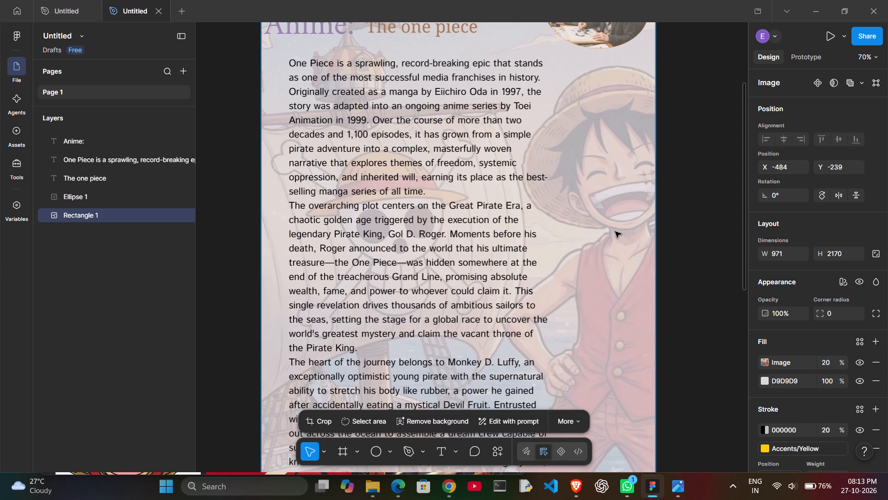
scroll(615, 231, down, 1)
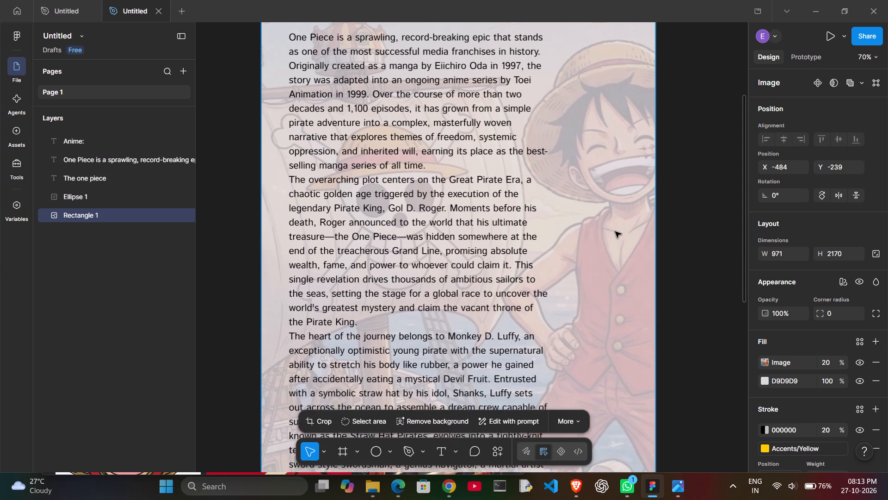
scroll(615, 231, down, 4)
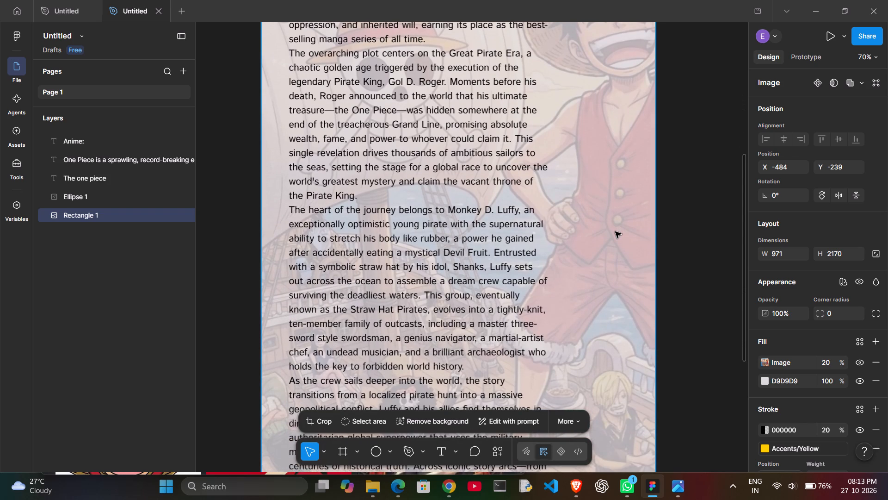
scroll(615, 231, down, 2)
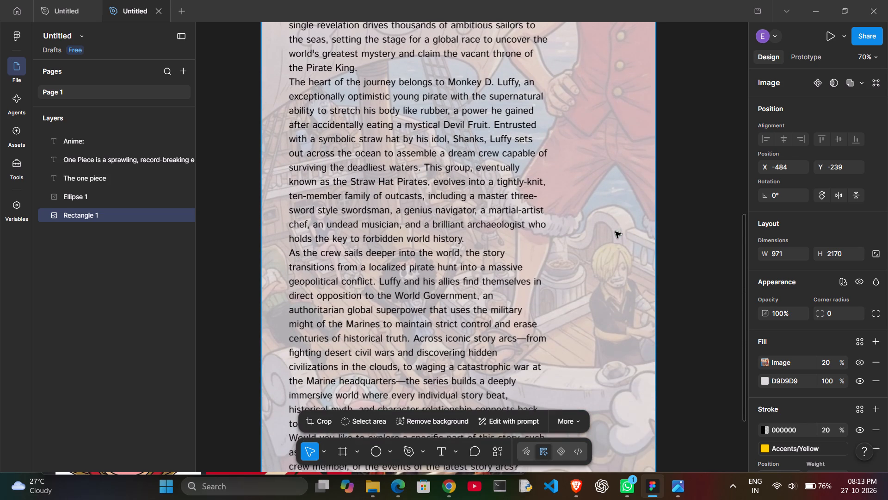
scroll(615, 231, up, 4)
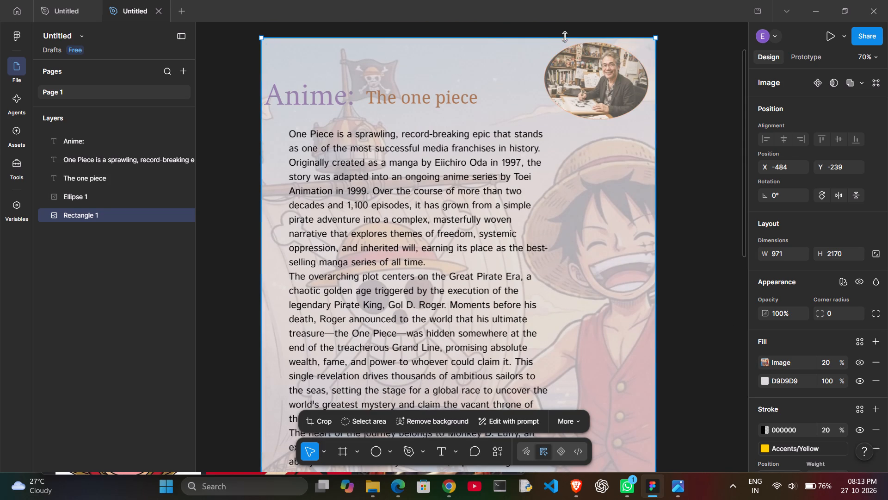
Open the image fill settings of the creator ellipse.
click(579, 78)
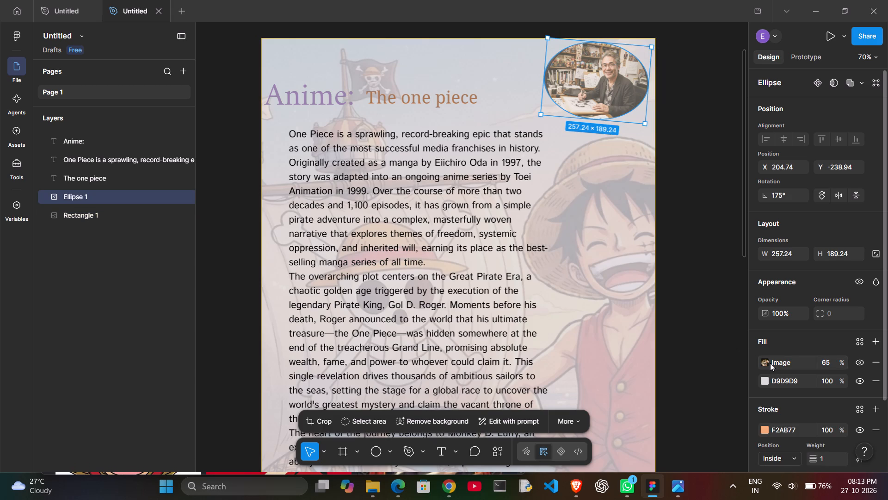
click(770, 363)
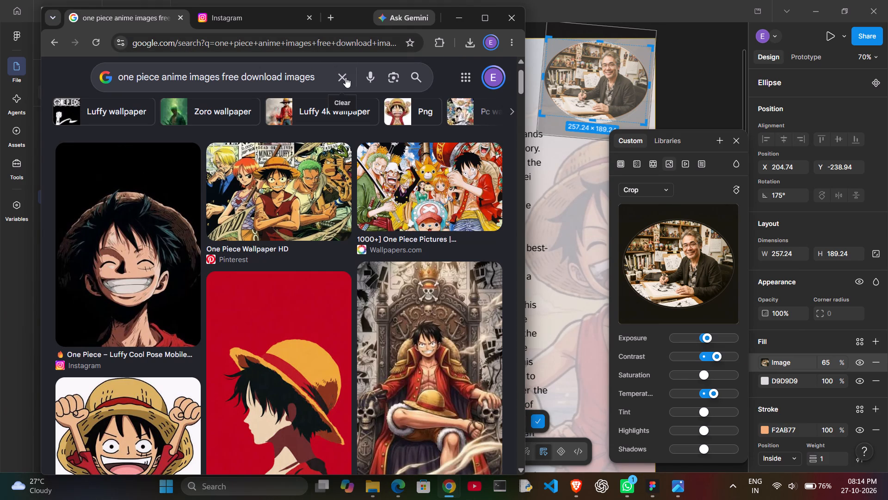
Switch to Google Chrome and replace the current image search with the suggested query "oda sensei".
click(345, 77)
text(oda sensa)
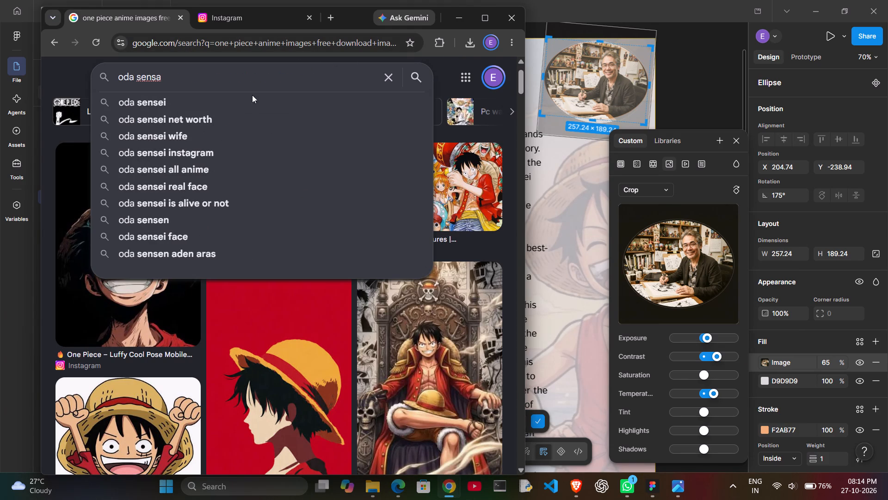
click(249, 100)
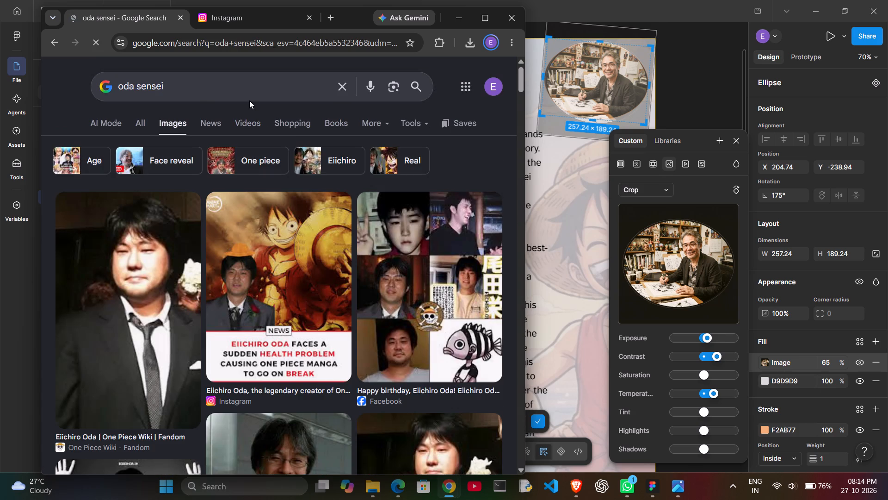
Look through the "oda sensei" image results for a suitable photo of the One Piece creator.
scroll(320, 302, down, 2)
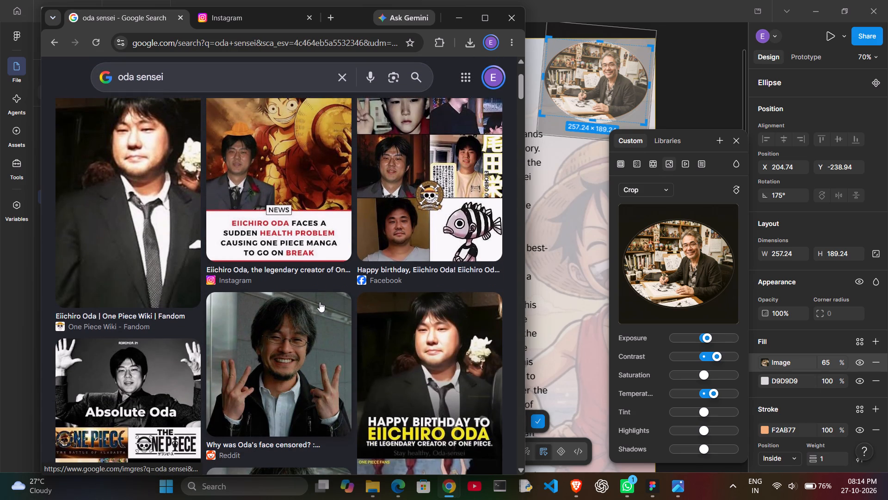
scroll(320, 302, down, 1)
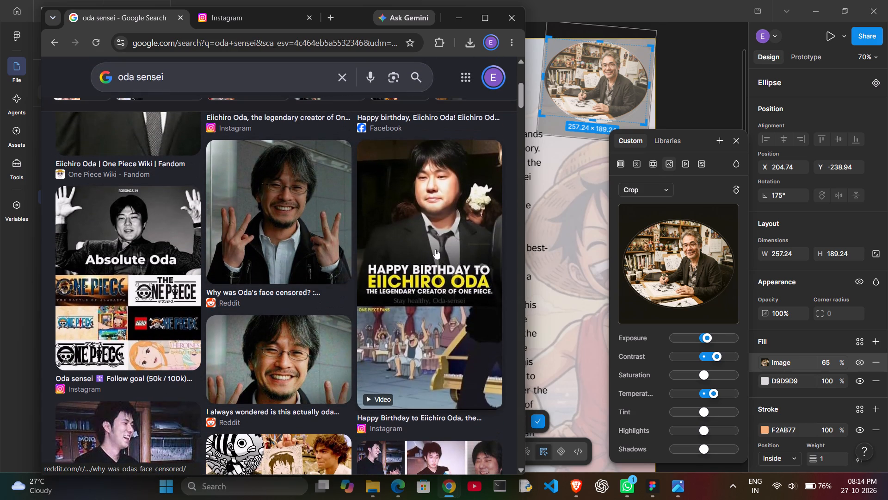
scroll(426, 264, down, 2)
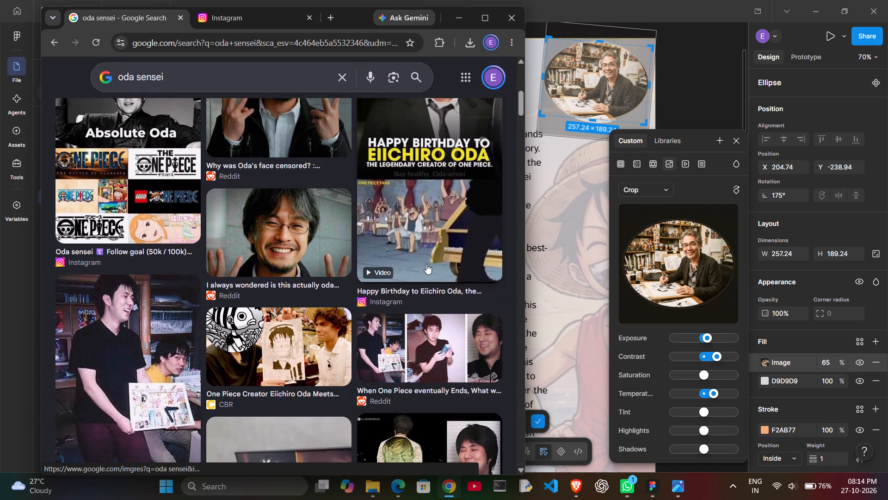
scroll(426, 264, down, 1)
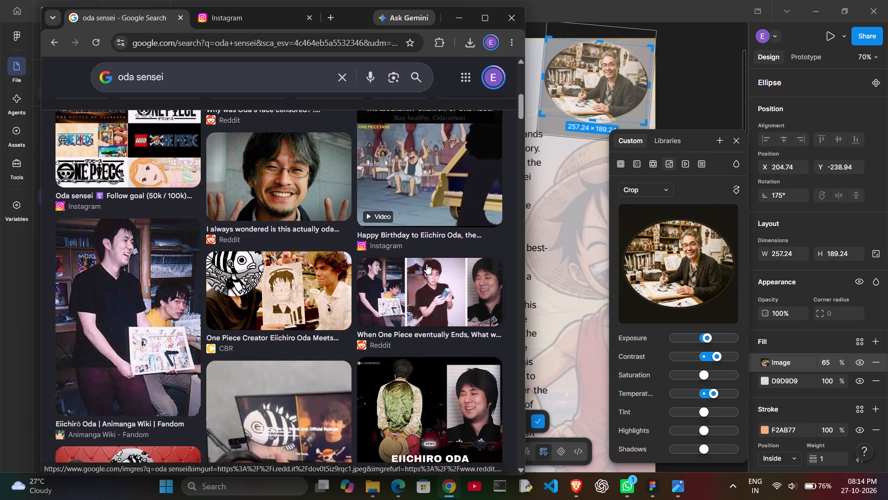
scroll(426, 264, down, 2)
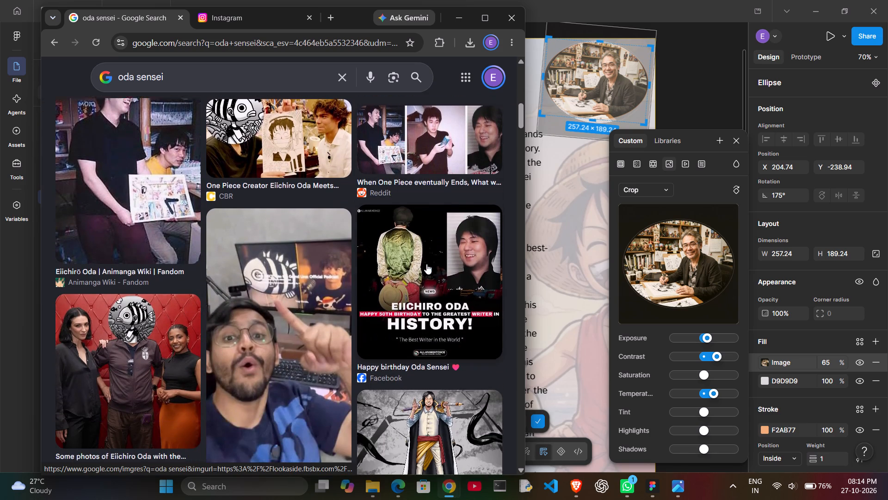
scroll(426, 264, down, 5)
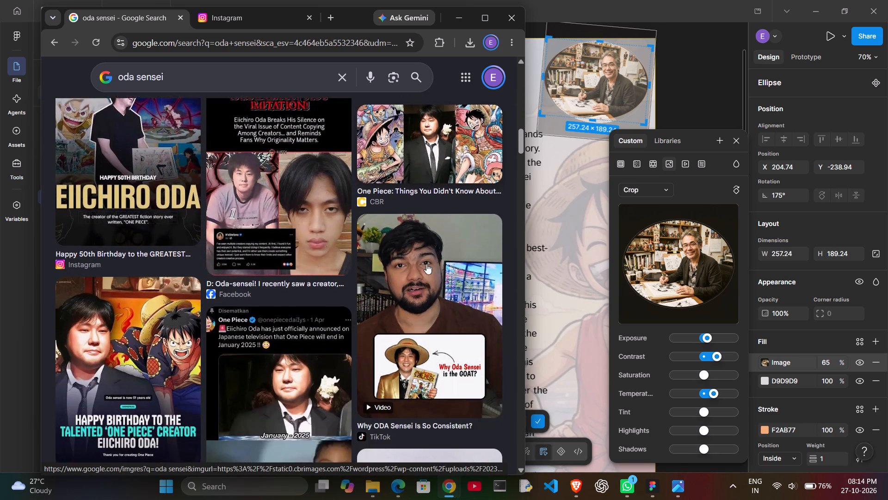
scroll(426, 264, down, 4)
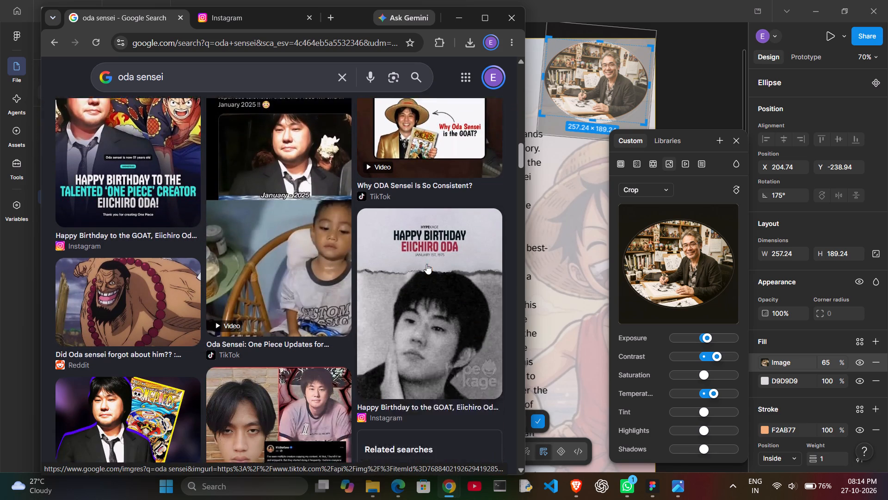
scroll(426, 264, down, 2)
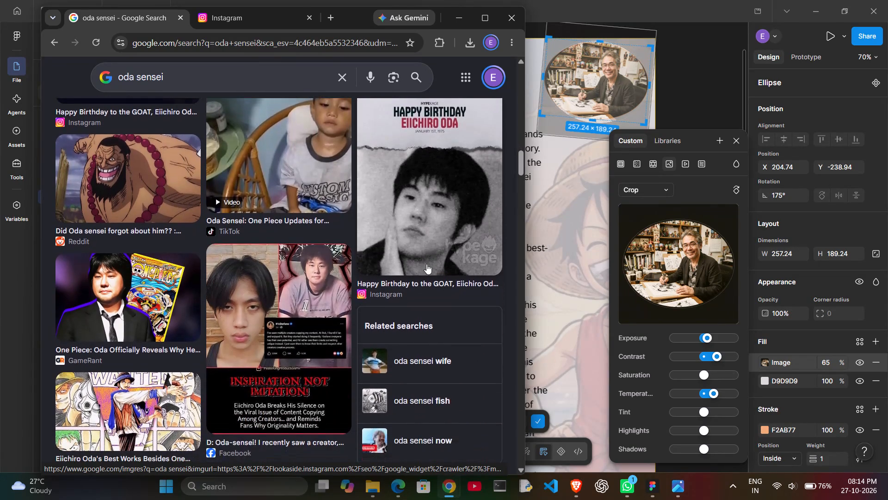
scroll(426, 264, down, 4)
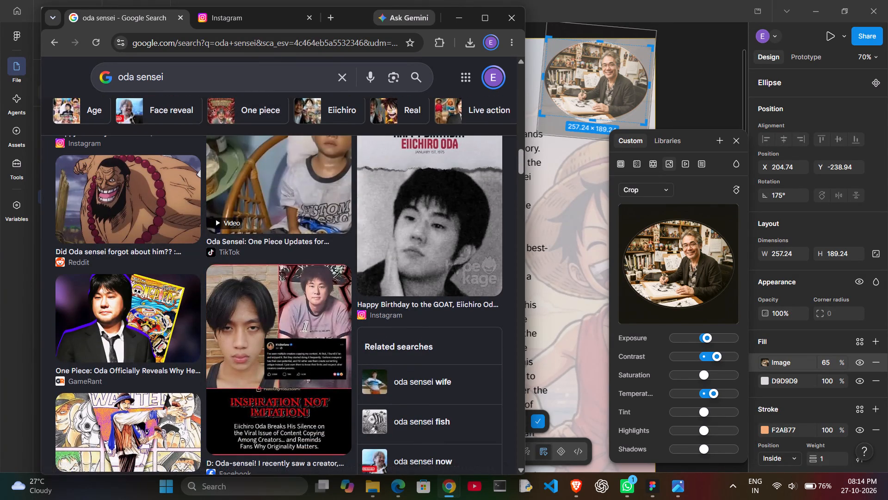
Extend the image search to "oda sensei image" and glance over the results.
click(216, 77)
key(space)
text(image)
key(Return)
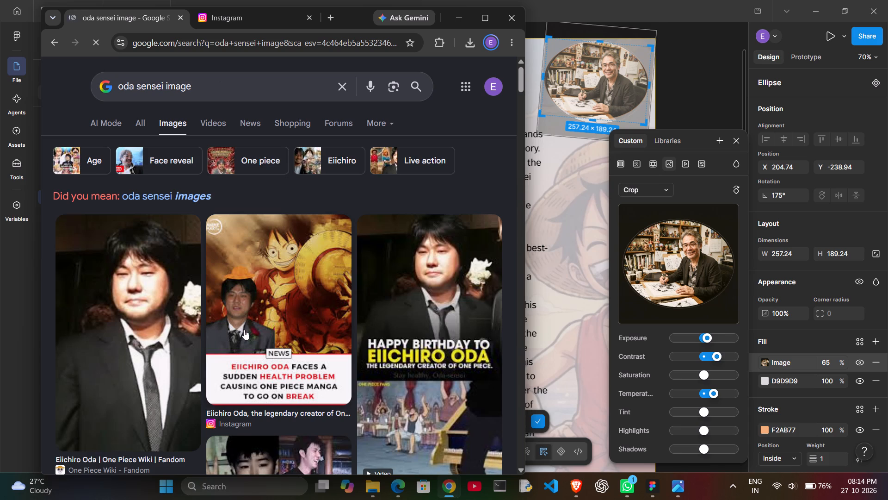
scroll(244, 330, down, 1)
Refine the image search to "oda sensei image 4k" and look over the results.
click(240, 69)
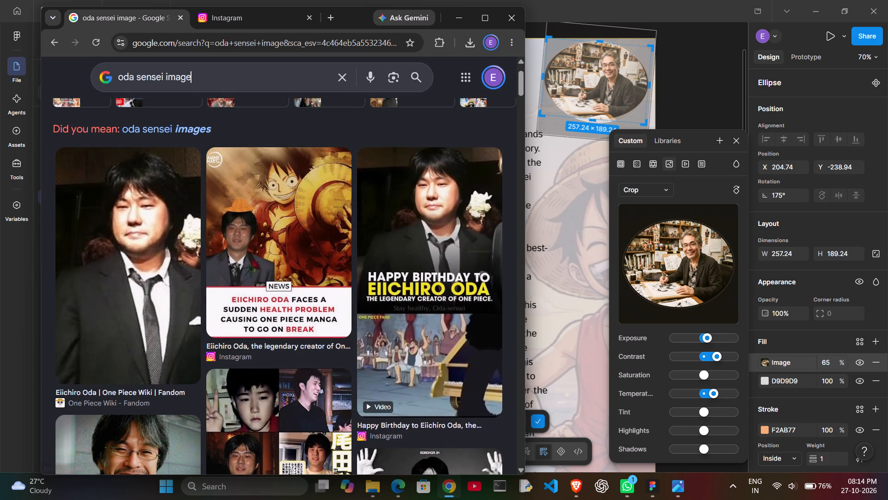
key(space)
text(4k)
key(Return)
scroll(264, 339, down, 1)
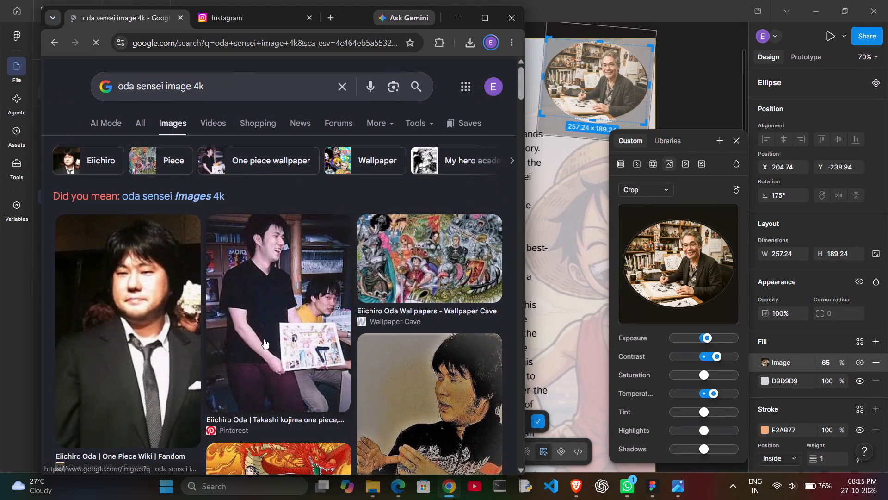
scroll(264, 339, down, 1)
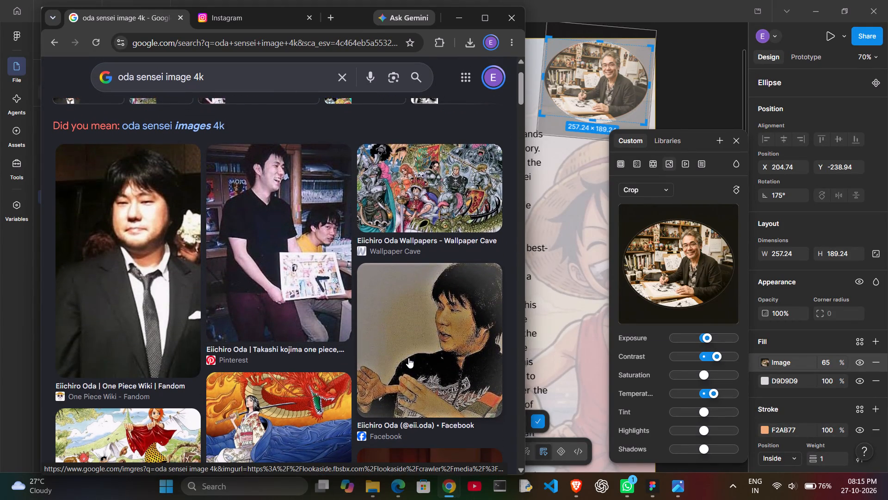
scroll(408, 358, down, 3)
Refine the image search to "oda sensei image 4k with writing of the one piece".
click(234, 82)
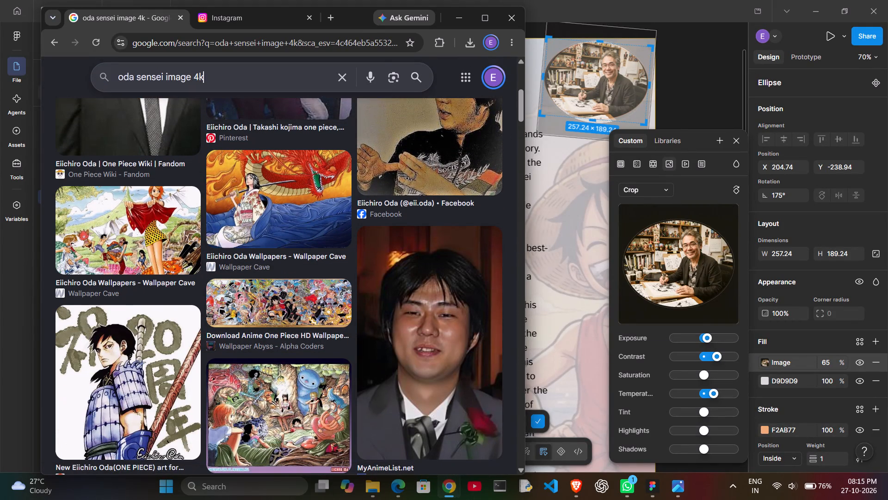
key(space)
text(with writing of the one pir)
key(BackSpace)
text(ece)
key(Return)
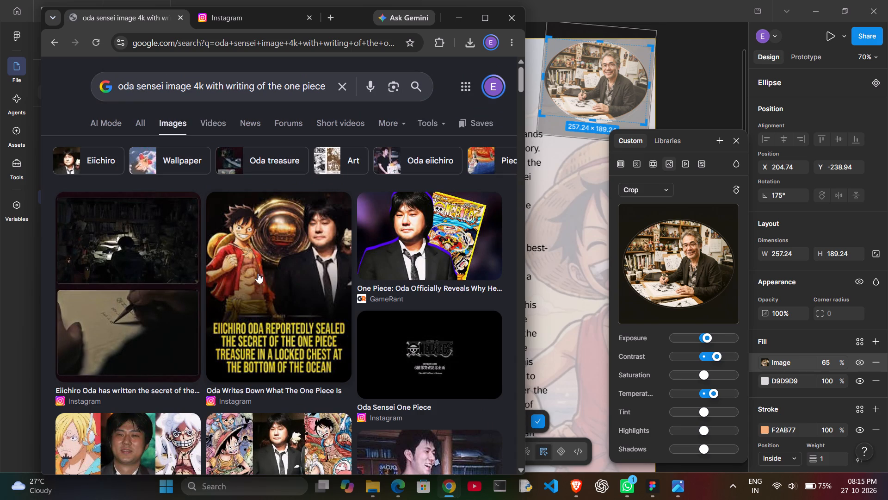
Look through the "oda sensei image 4k with writing of the one piece" results for a suitable photo, trying the Oda treasure filter.
scroll(265, 275, down, 3)
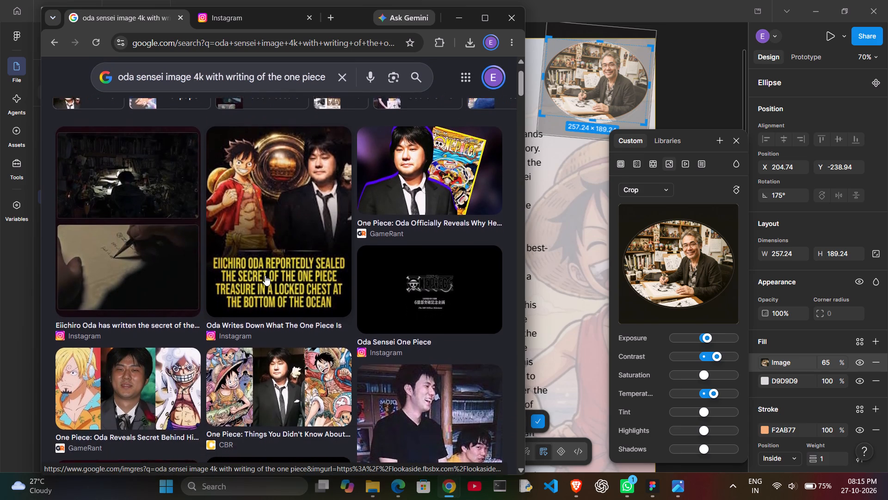
scroll(265, 275, down, 3)
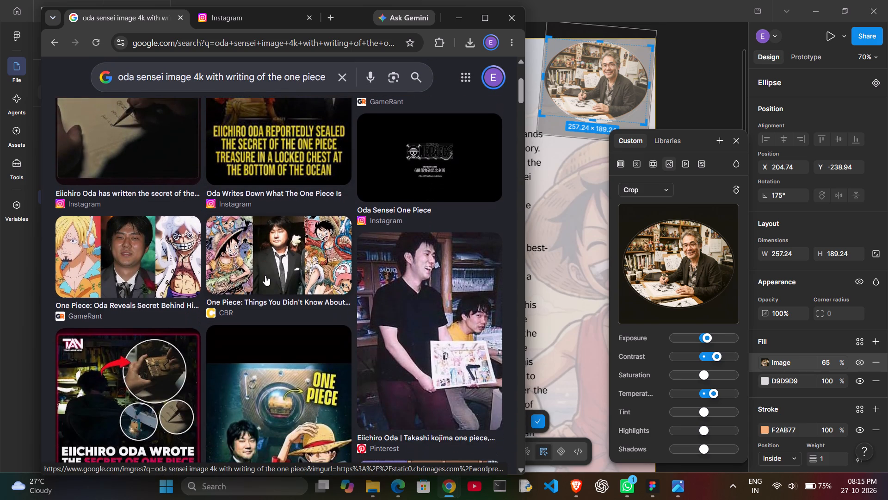
scroll(265, 275, down, 5)
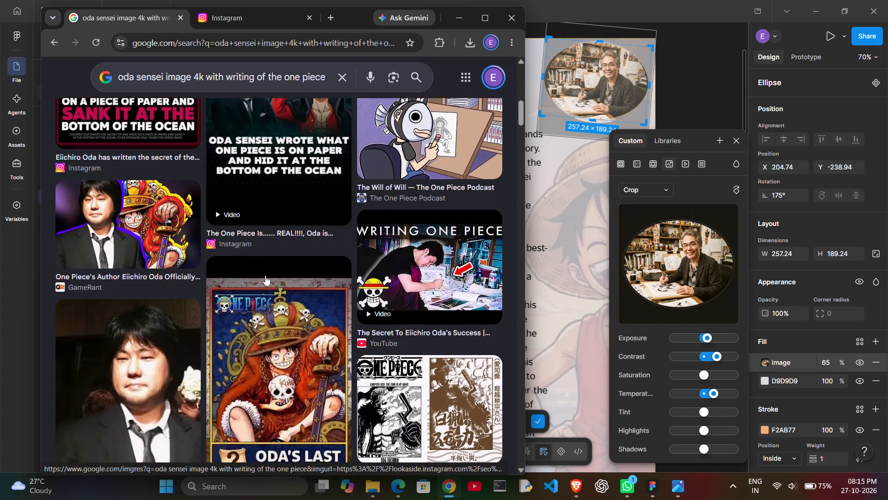
scroll(265, 275, down, 3)
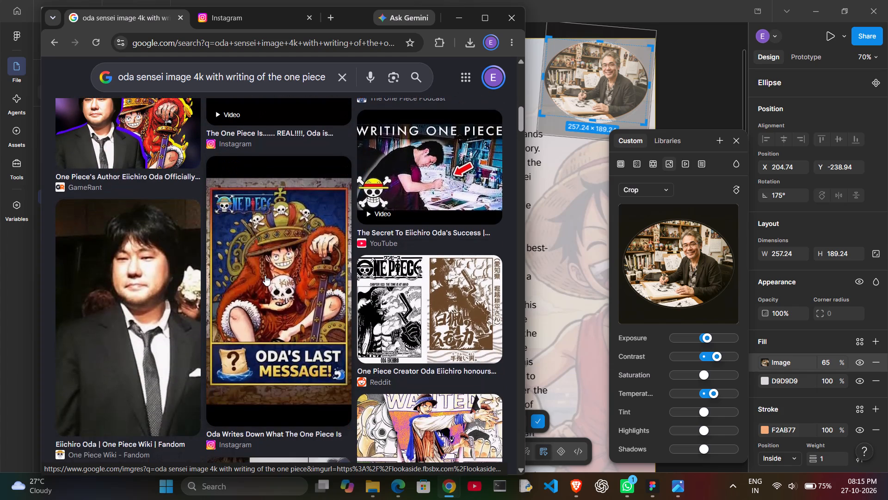
scroll(265, 275, down, 6)
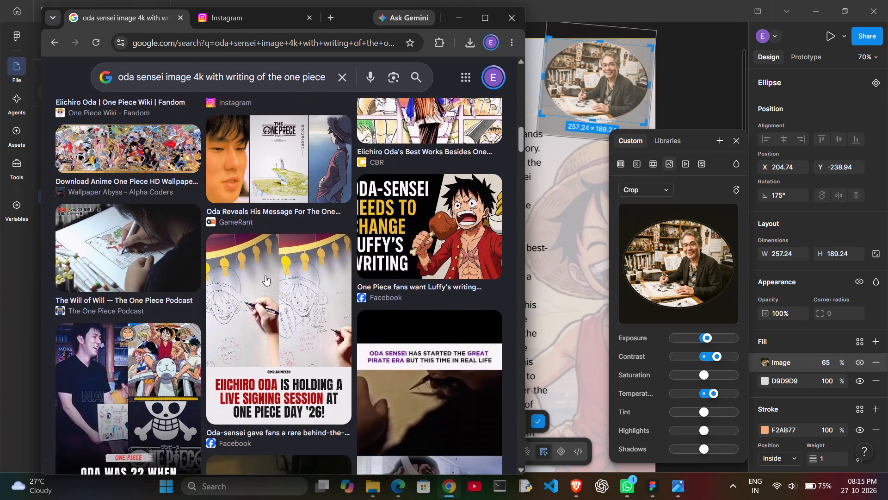
scroll(265, 275, down, 6)
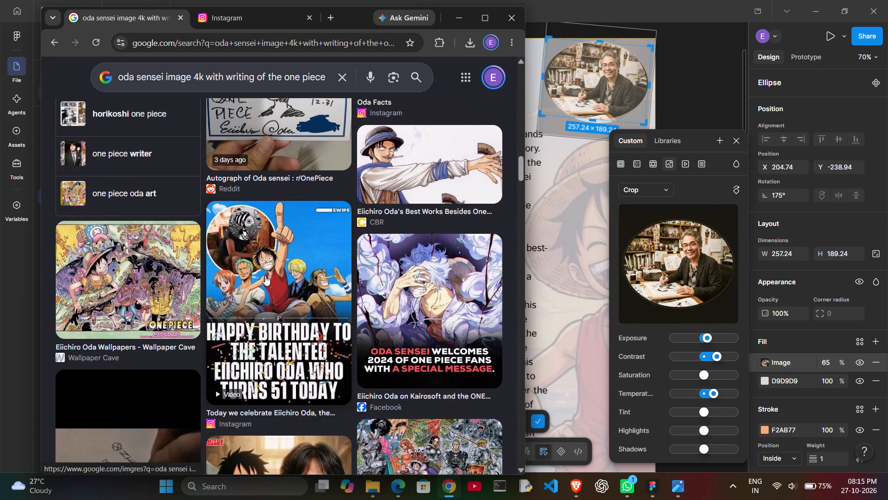
scroll(265, 275, up, 3)
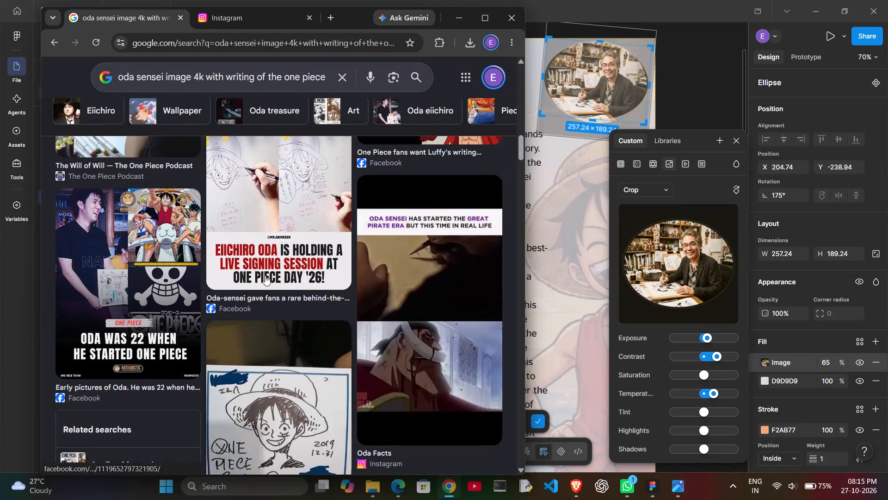
scroll(265, 275, up, 8)
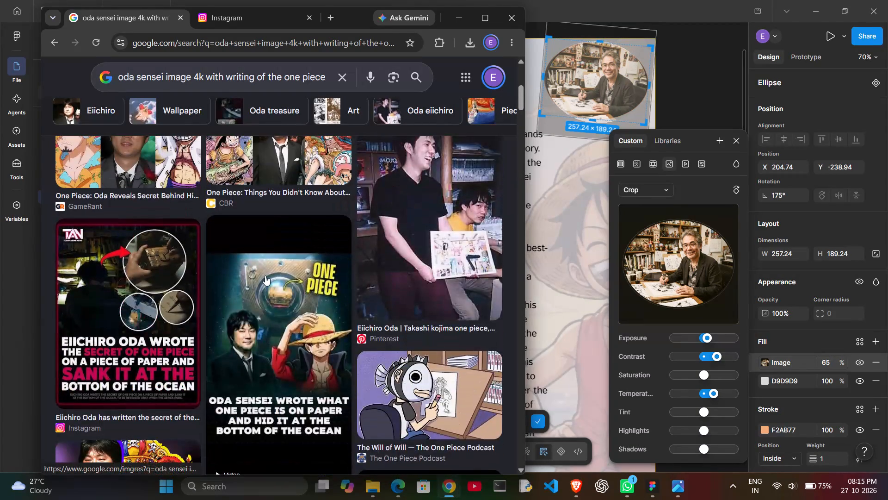
scroll(265, 275, up, 5)
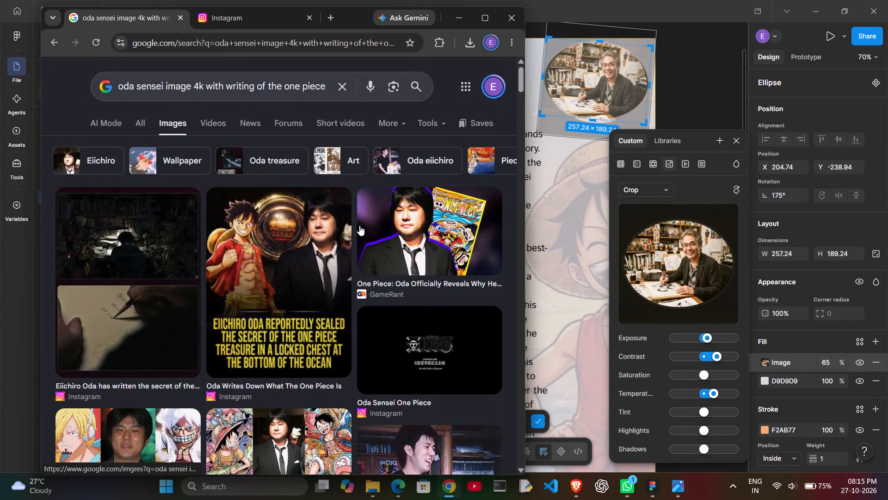
click(282, 154)
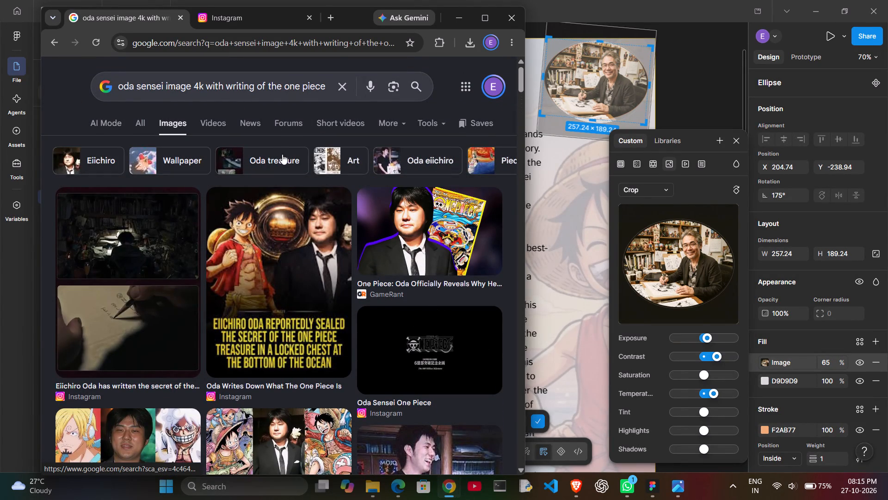
click(97, 171)
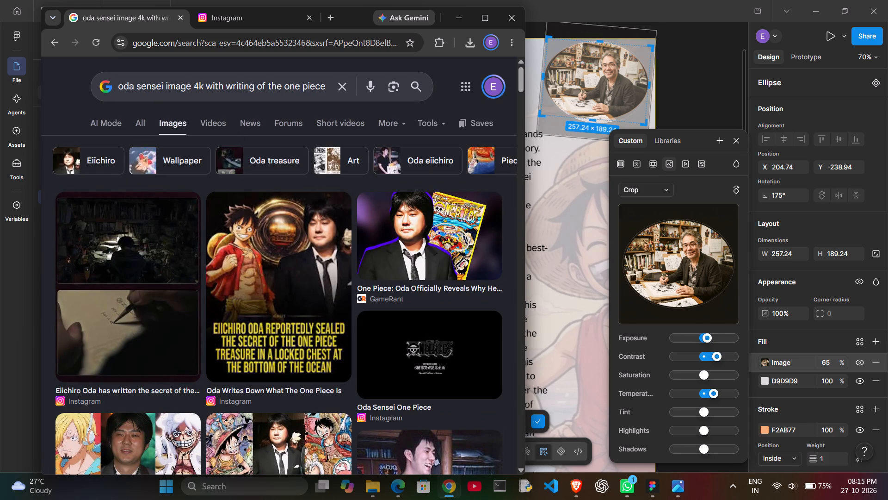
Change the image search to "oda sensei pictures4k with writing of the one piece" and look over the results.
double_click(166, 91)
key(BackSpace)
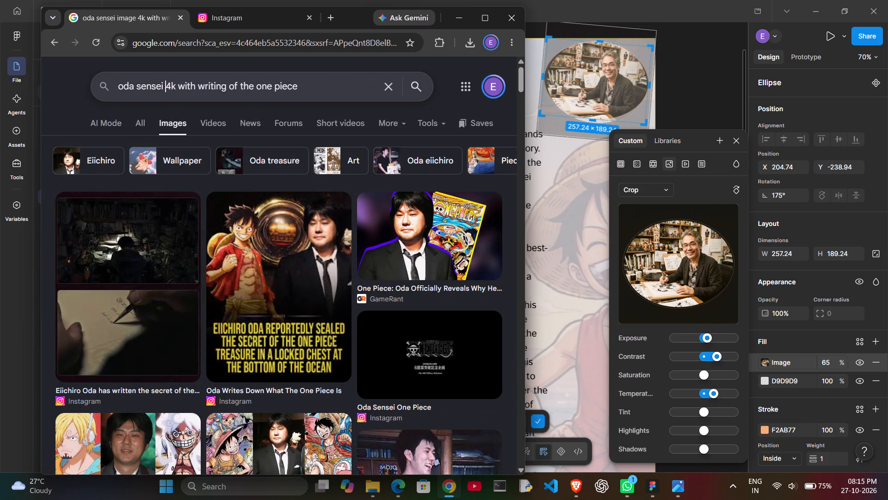
text(pictures)
key(Return)
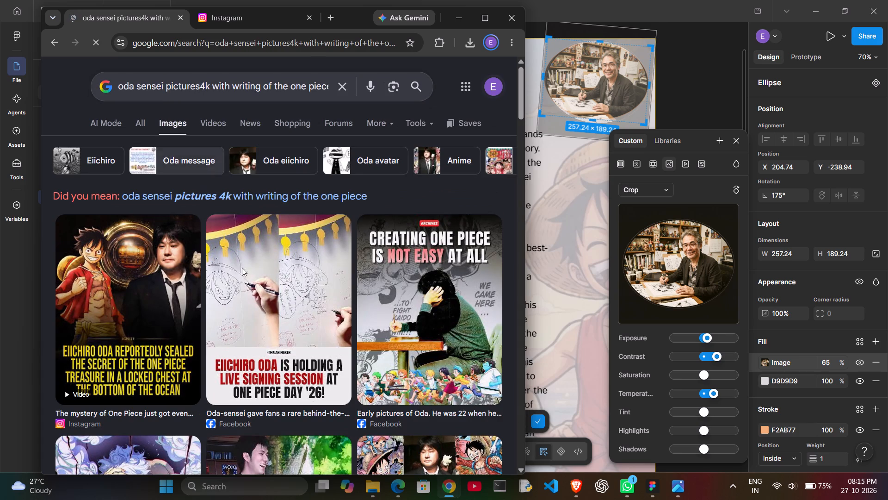
scroll(287, 348, down, 3)
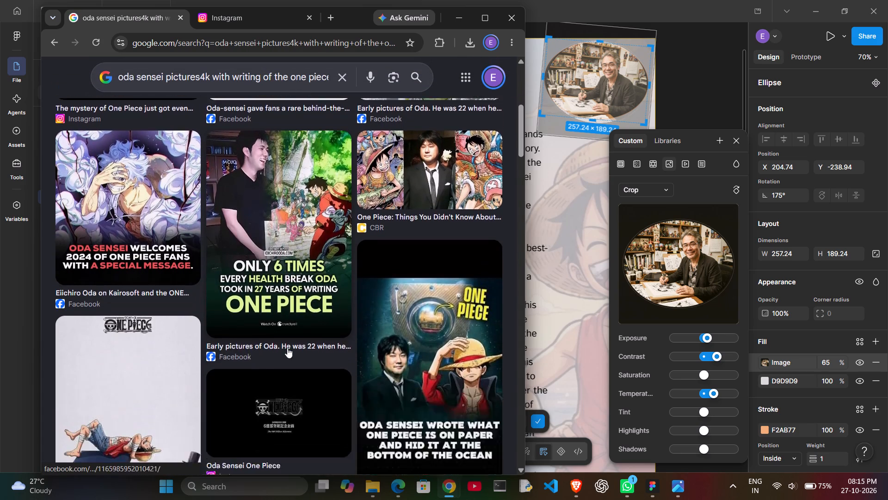
scroll(287, 348, down, 3)
scroll(287, 348, up, 1)
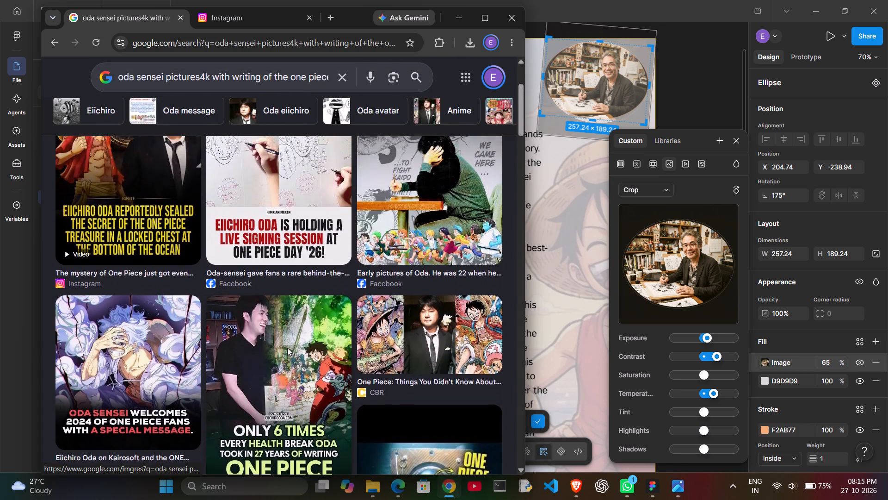
scroll(287, 348, up, 2)
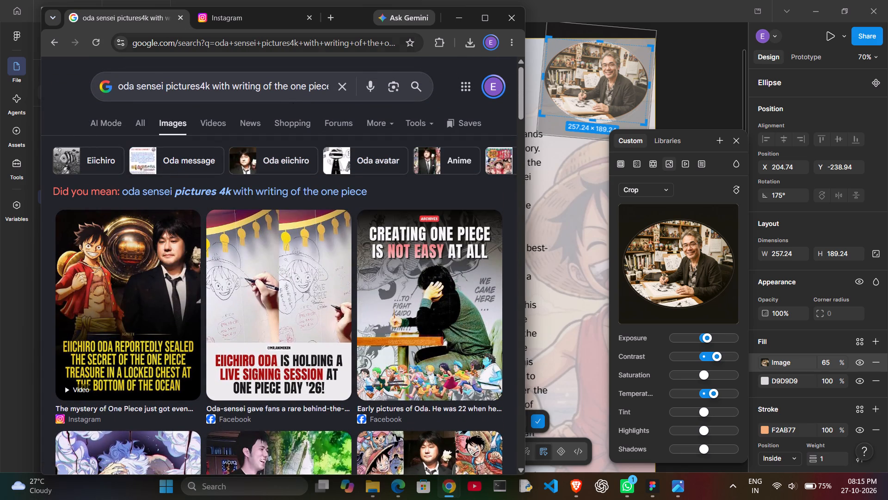
click(411, 78)
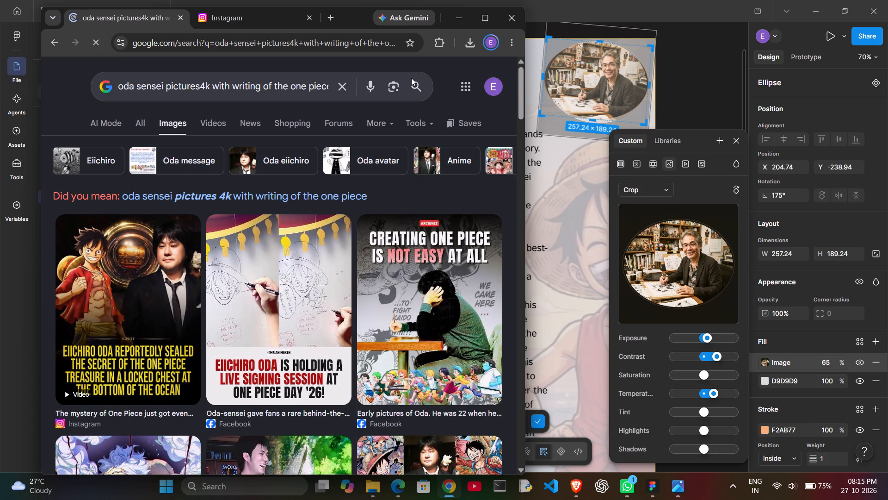
click(418, 82)
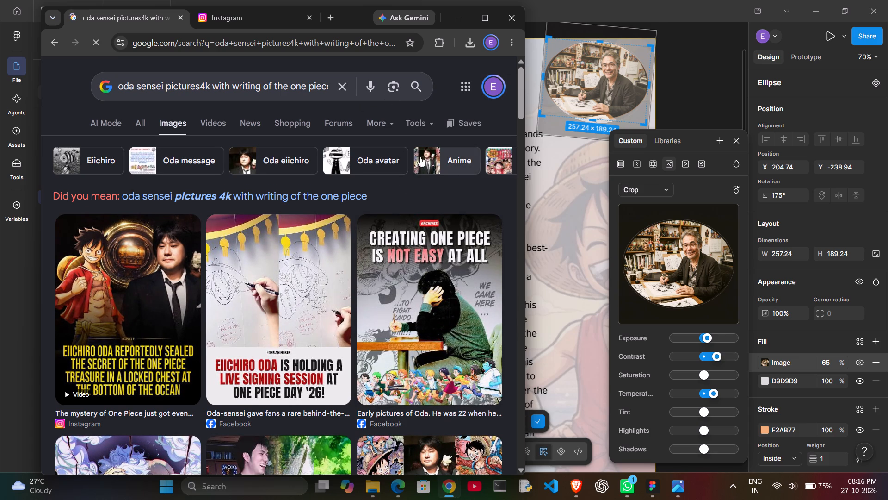
click(437, 150)
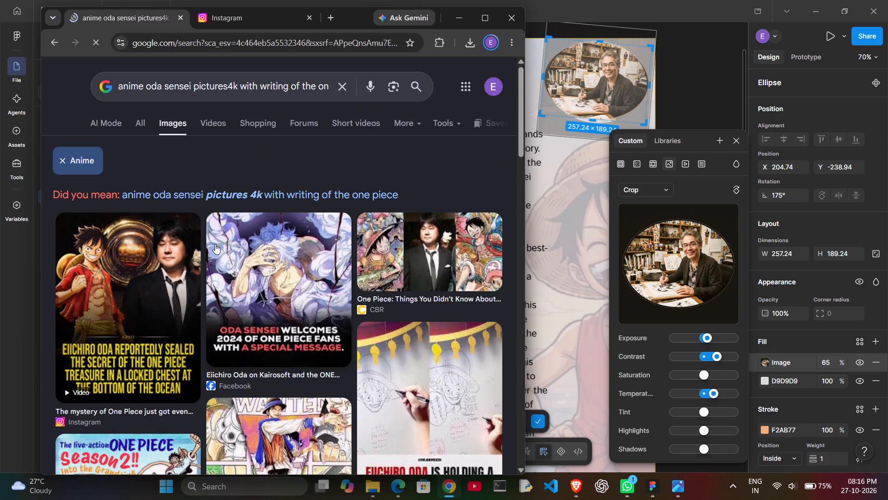
scroll(162, 305, down, 1)
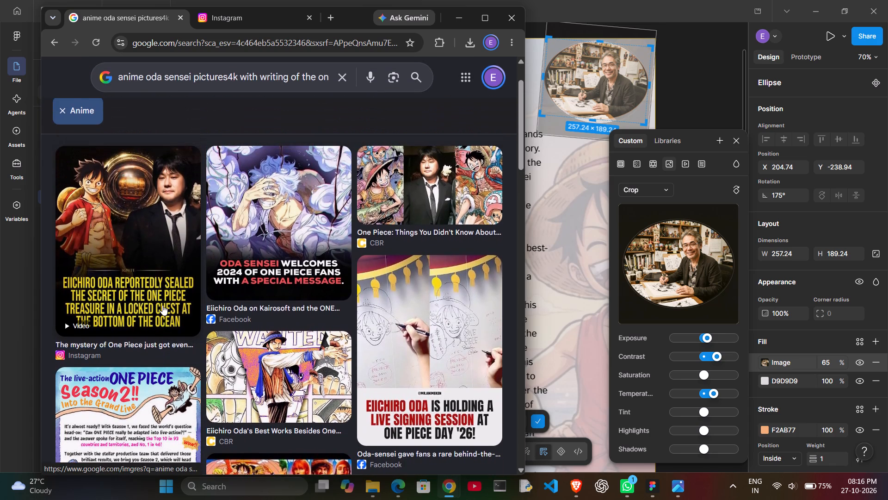
scroll(156, 230, down, 3)
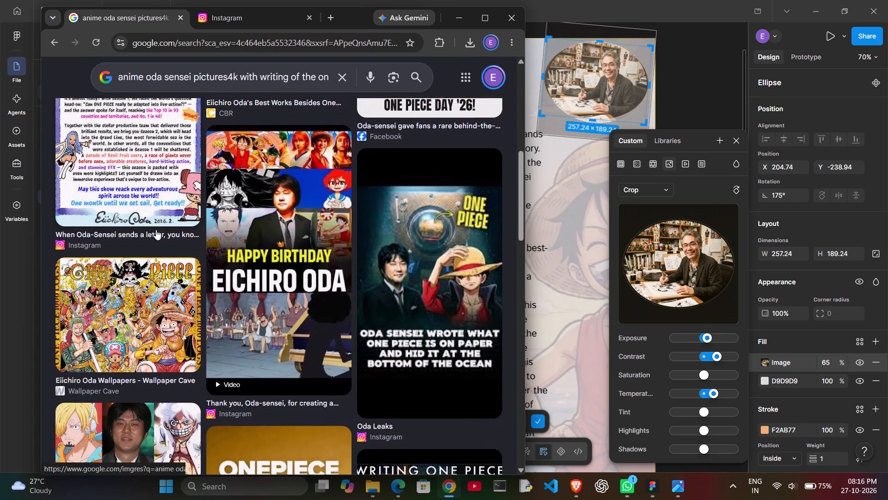
scroll(156, 230, down, 2)
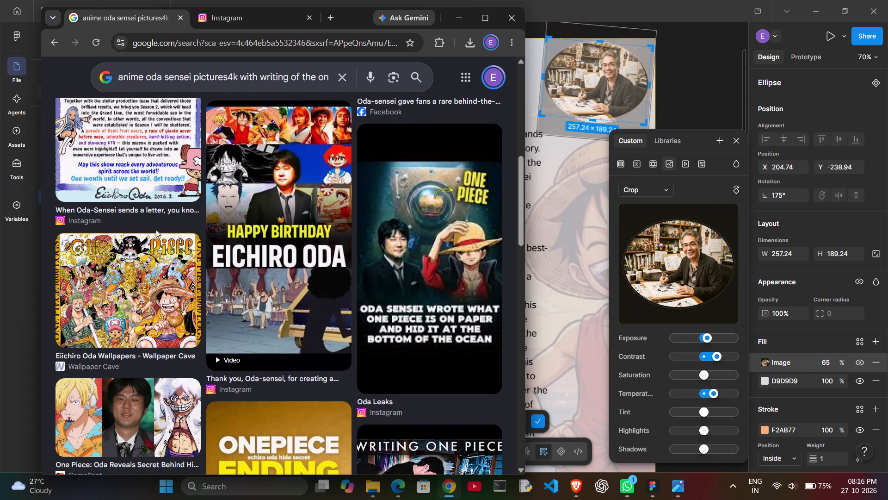
scroll(156, 230, down, 2)
scroll(156, 230, up, 1)
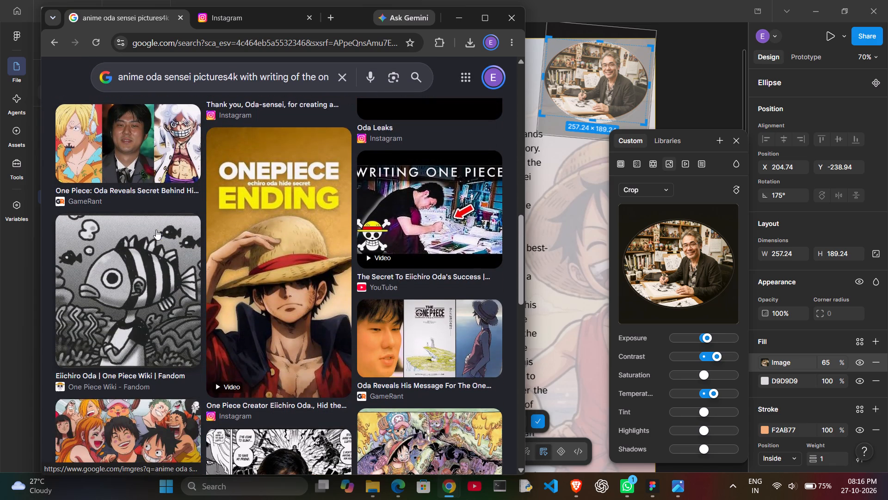
scroll(156, 230, up, 3)
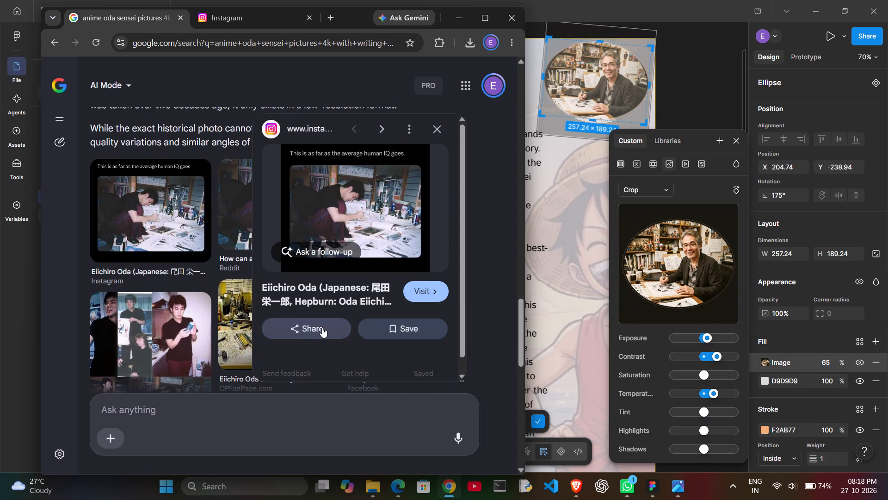
Save the link of the Instagram result showing Oda drawing over his manuscripts to Downloads as an HTML document named "oda sensai".
click(442, 130)
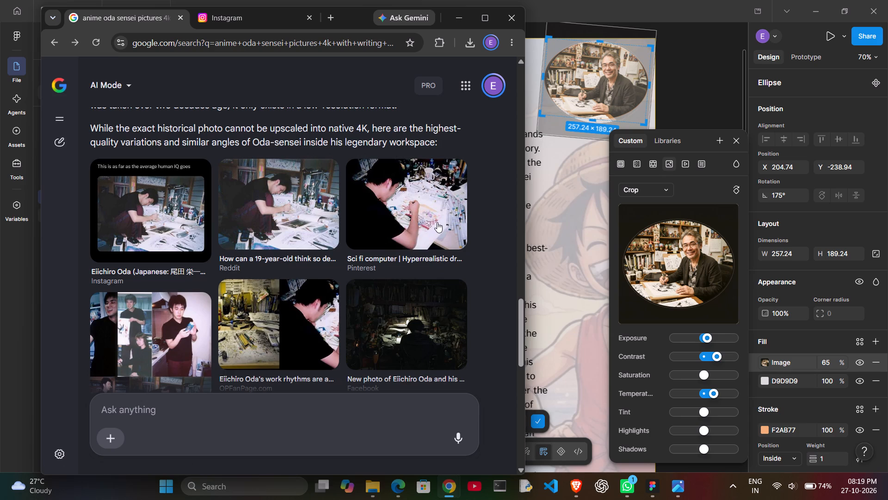
scroll(337, 232, down, 1)
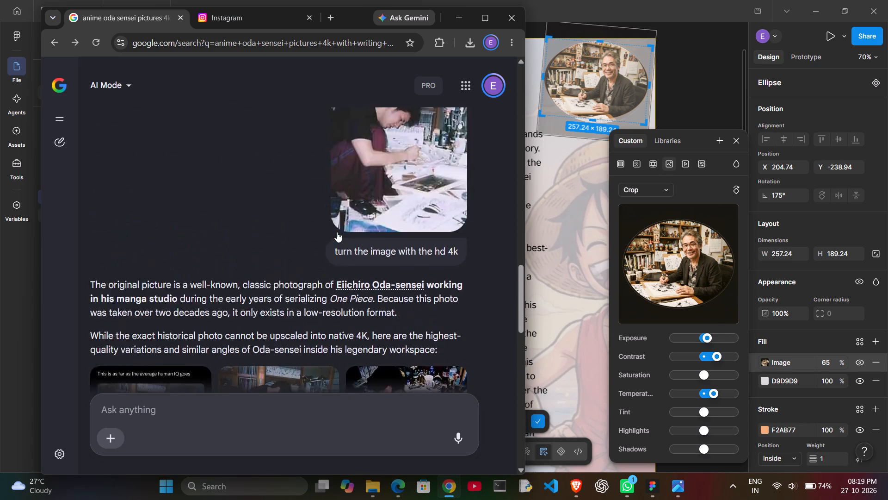
scroll(337, 232, down, 2)
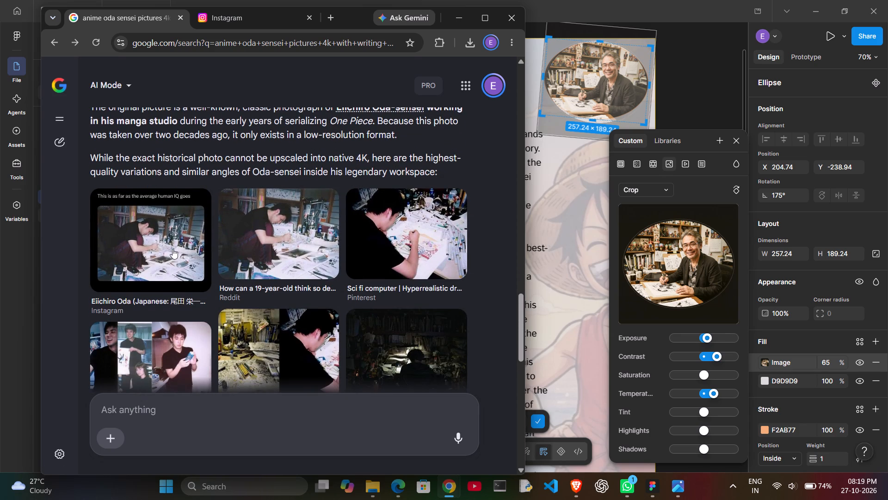
click(171, 249)
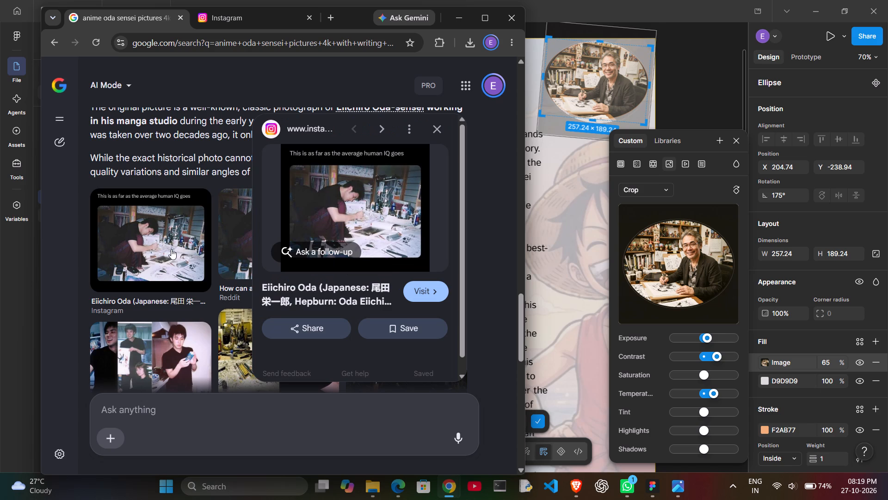
right_click(343, 228)
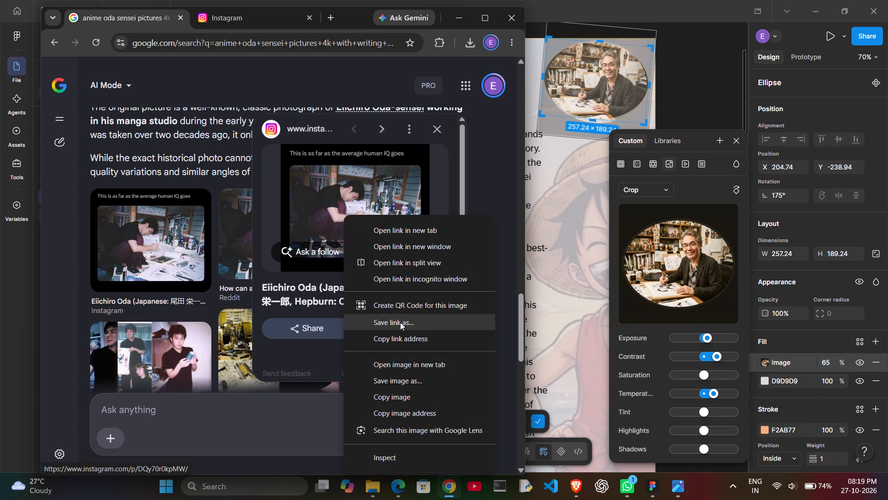
click(400, 322)
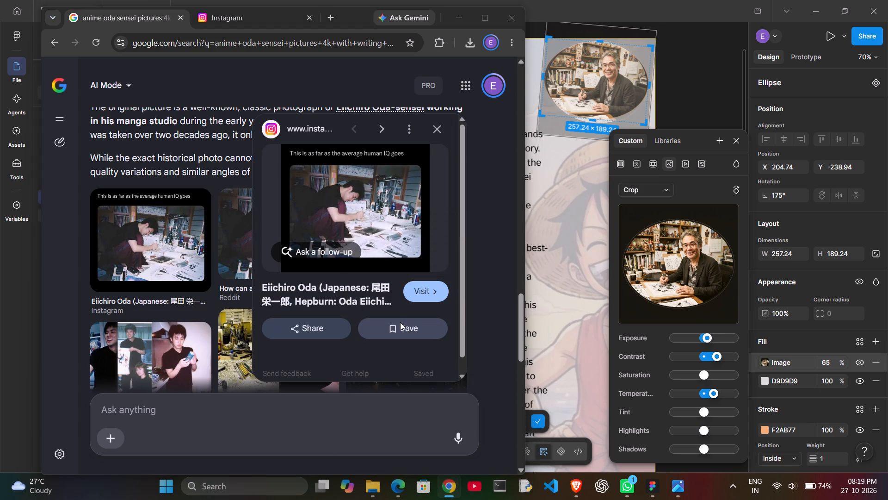
key(BackSpace)
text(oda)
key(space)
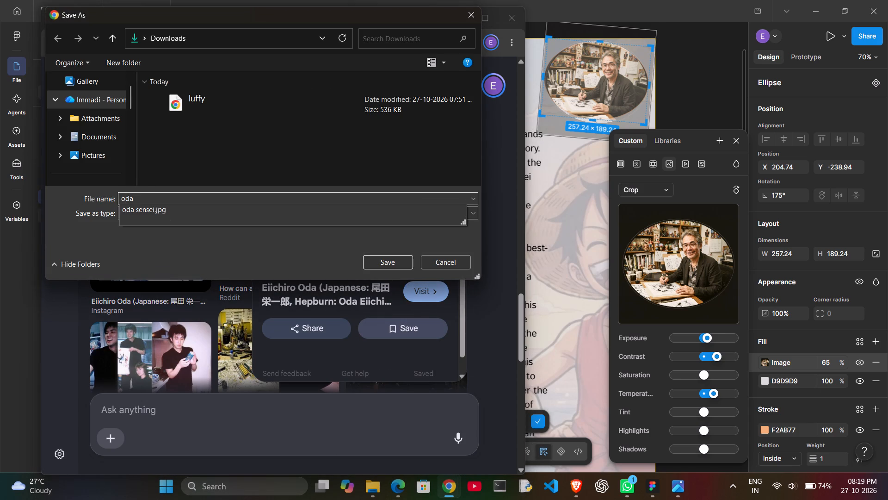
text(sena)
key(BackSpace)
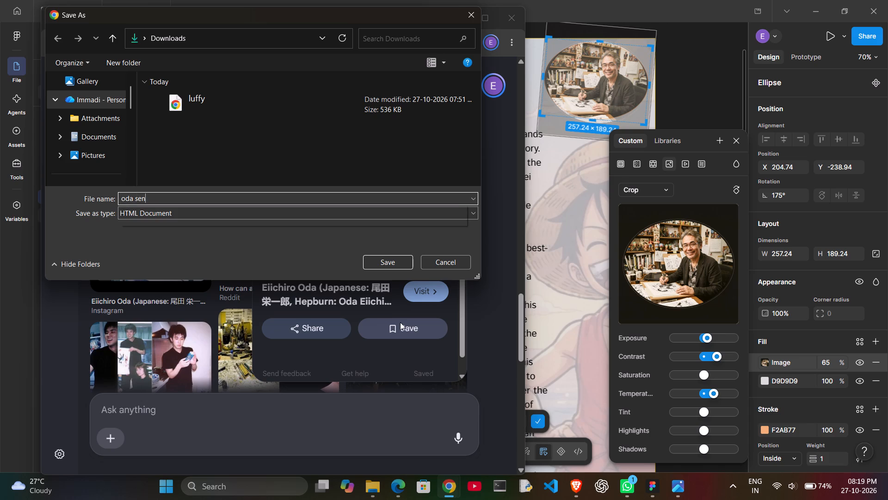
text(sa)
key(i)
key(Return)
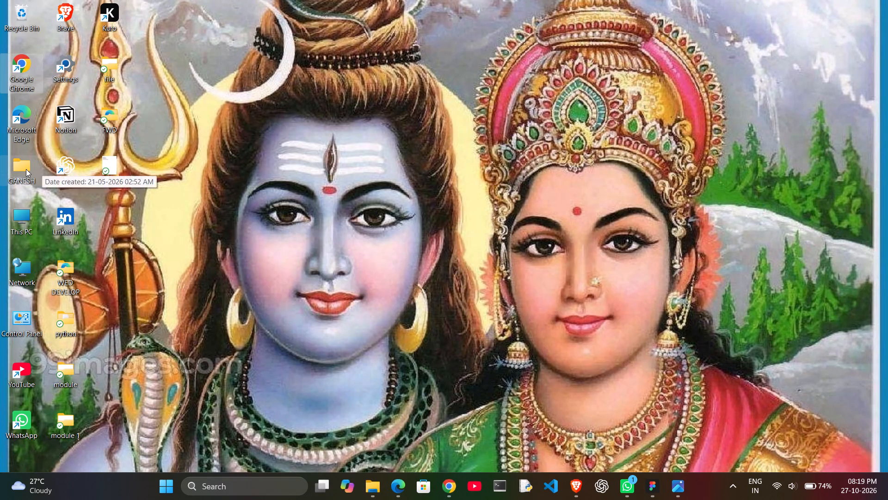
Delete the "oda sensei" JPG image from the Downloads folder.
double_click(26, 169)
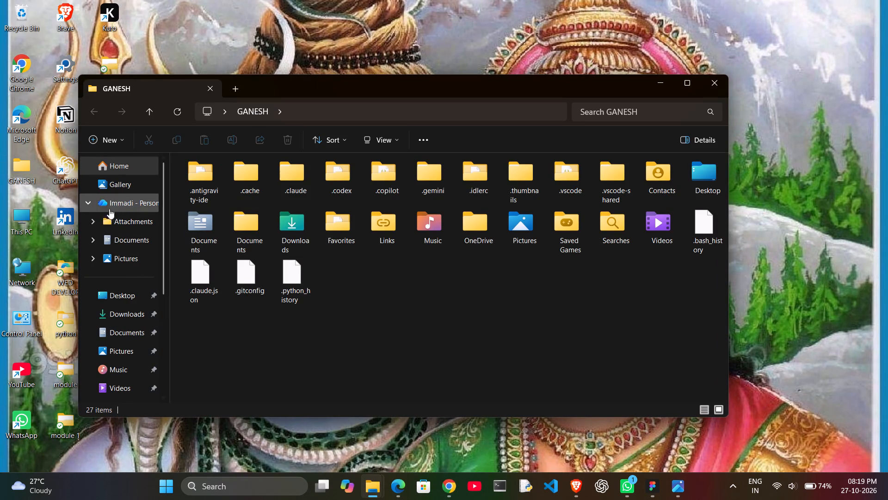
click(123, 188)
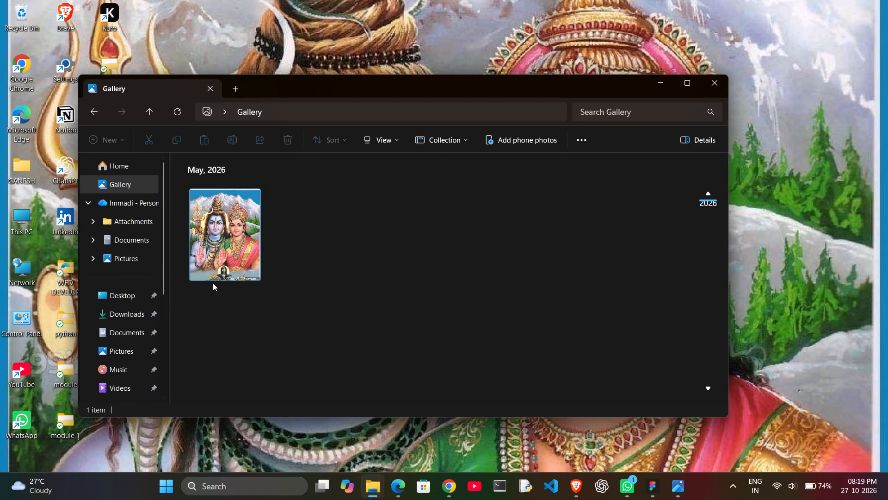
click(129, 309)
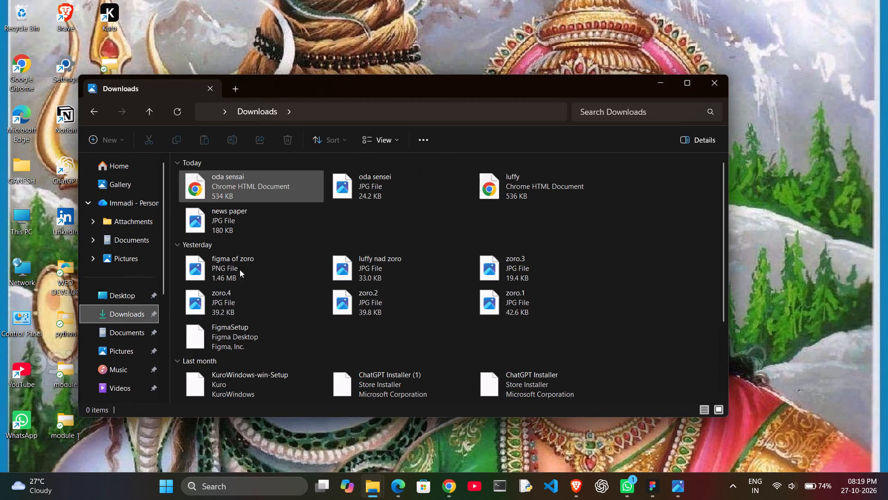
right_click(351, 184)
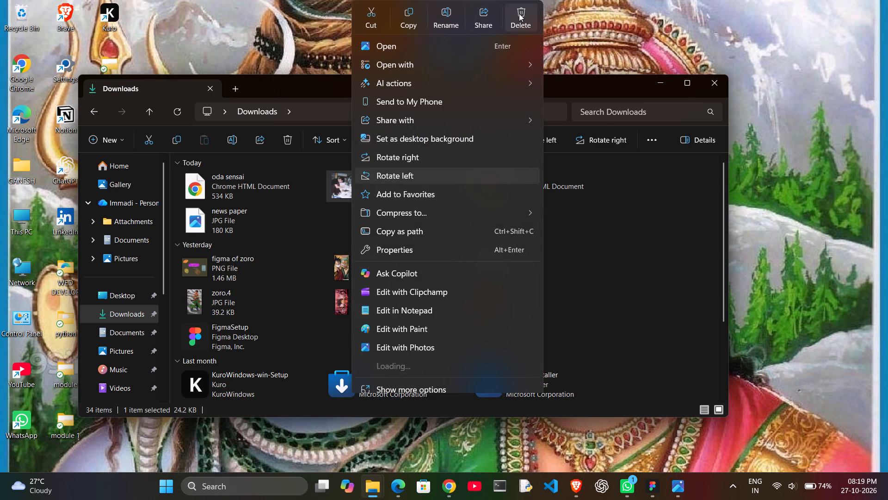
click(519, 13)
Open the downloaded "oda sensai" HTML file to check its content, and close the Instagram pages in the browser.
double_click(234, 189)
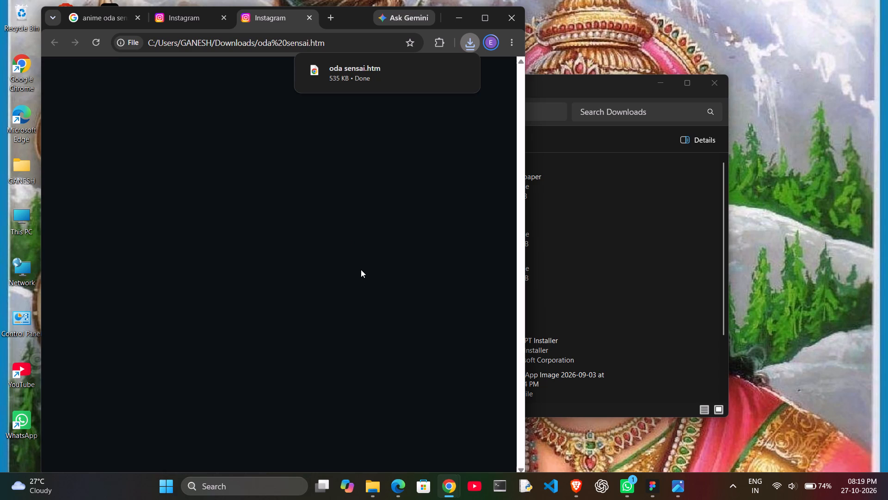
click(305, 25)
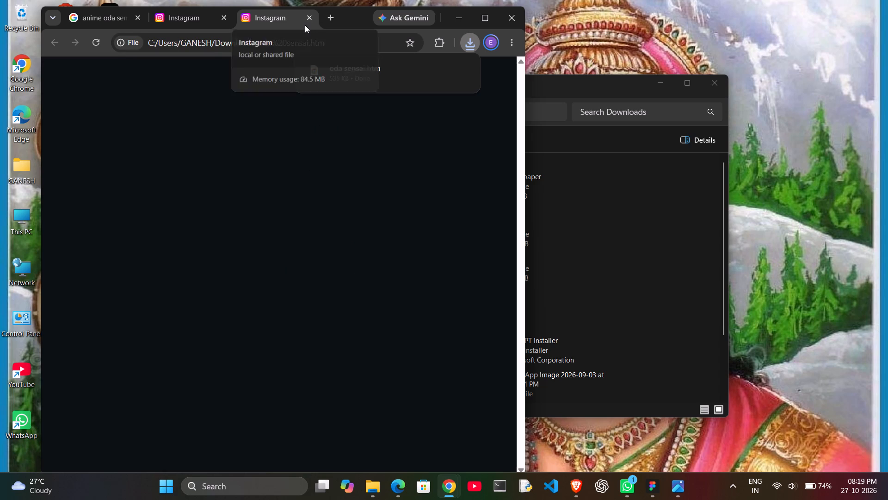
click(469, 40)
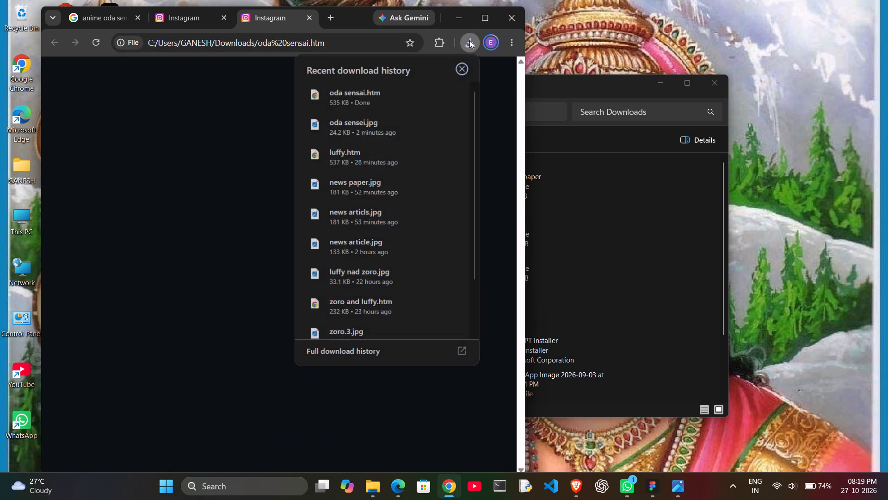
click(384, 90)
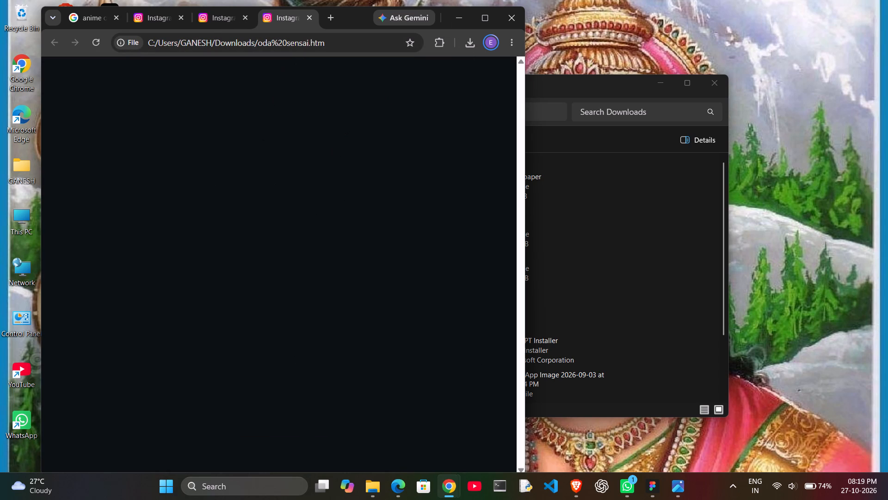
click(244, 19)
click(244, 19)
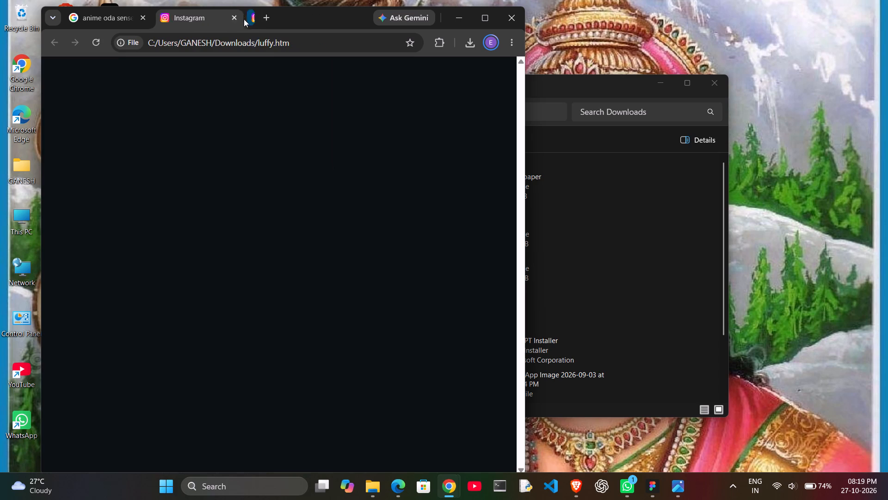
click(243, 16)
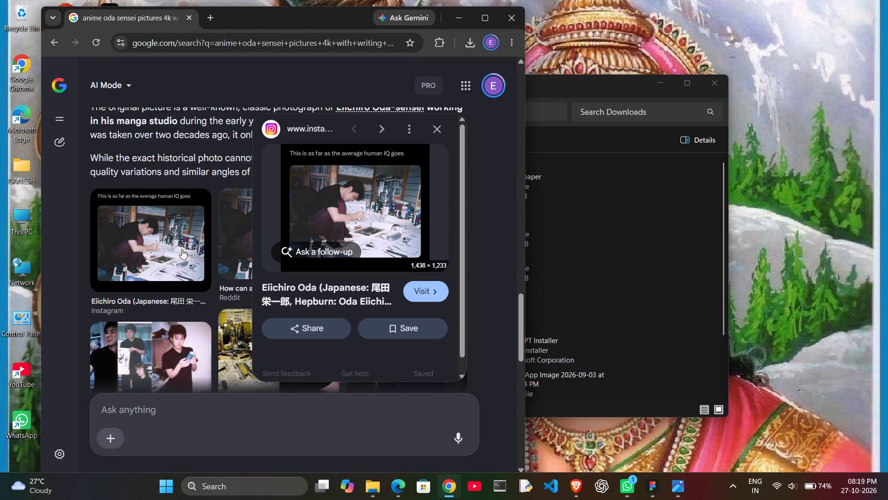
Copy the Pinterest photo of Oda drawing at his desk from the AI Mode results, and close the browser and Downloads windows.
scroll(172, 247, down, 2)
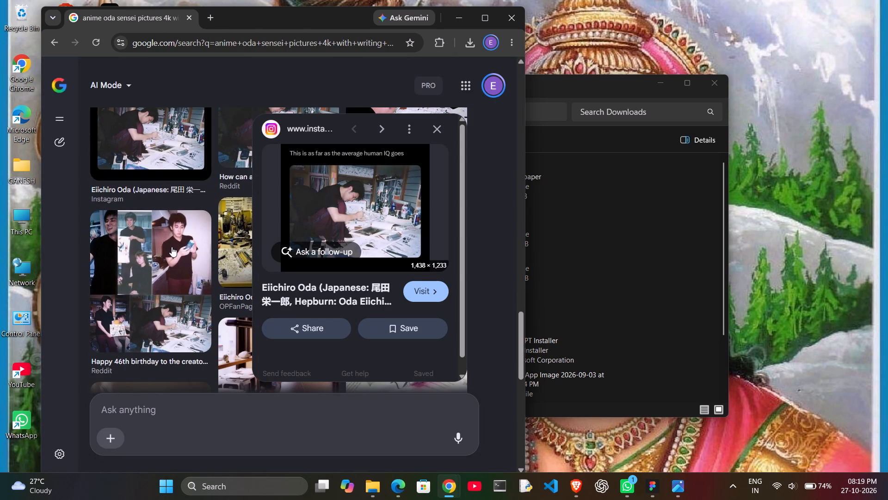
click(440, 130)
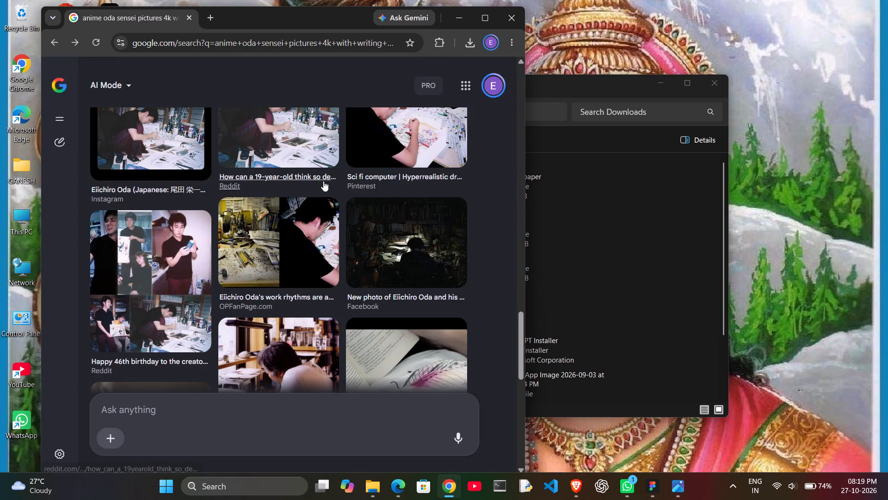
scroll(323, 181, up, 2)
right_click(420, 236)
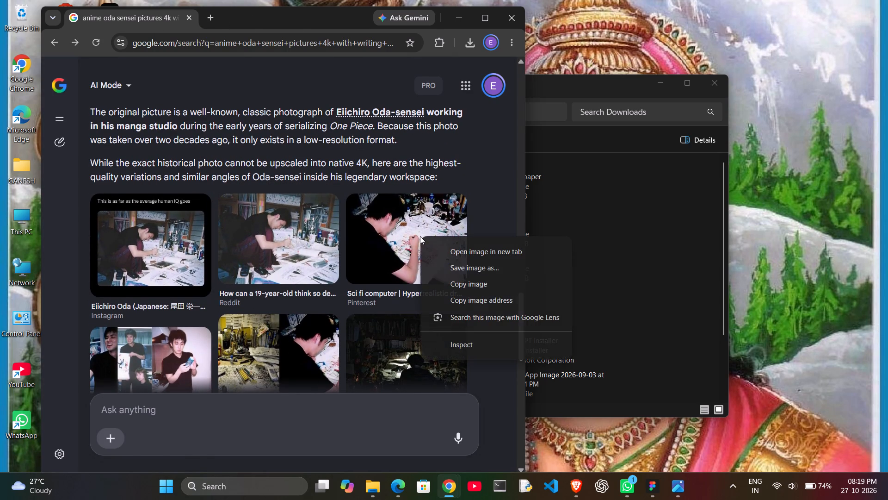
click(458, 288)
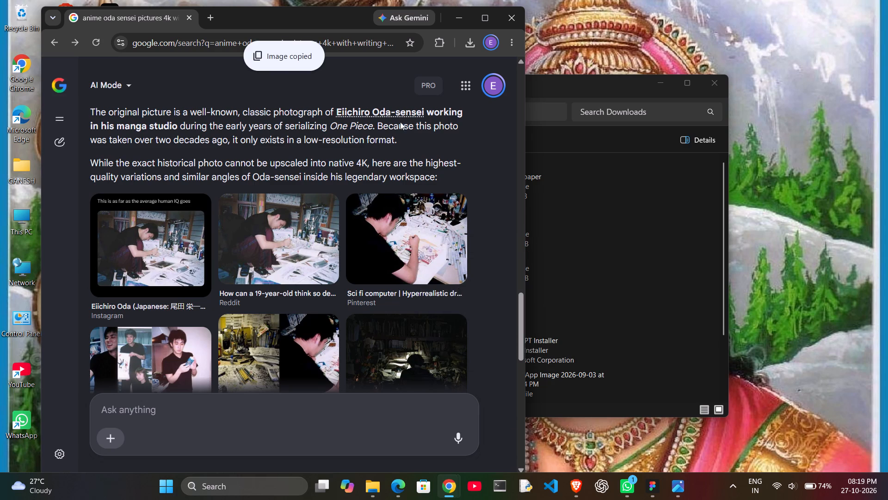
click(509, 14)
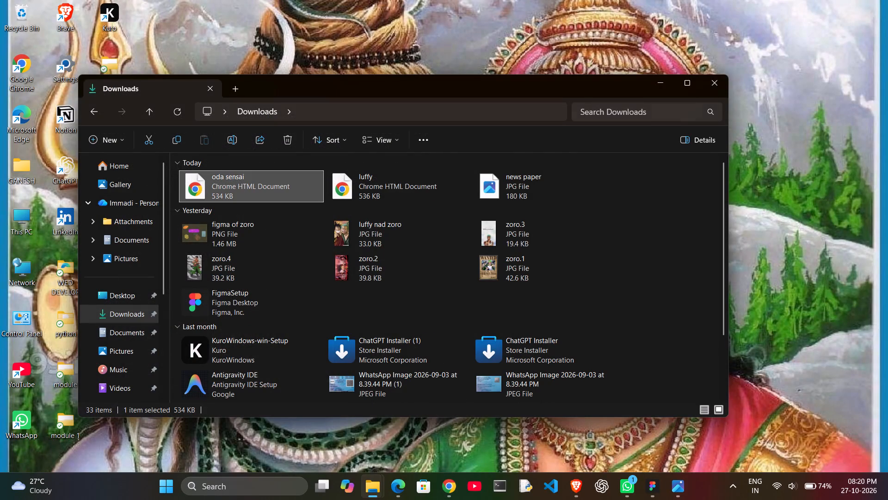
click(714, 79)
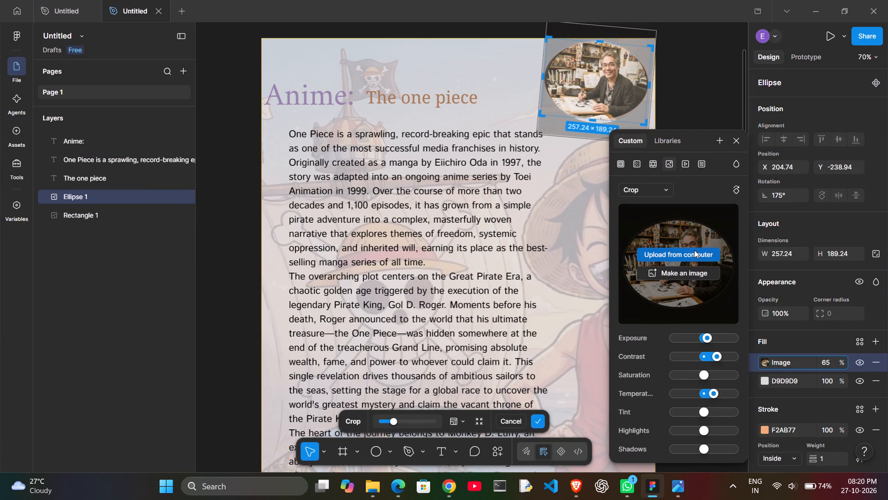
Remove the existing Oda image fill from the creator ellipse in Figma.
click(694, 250)
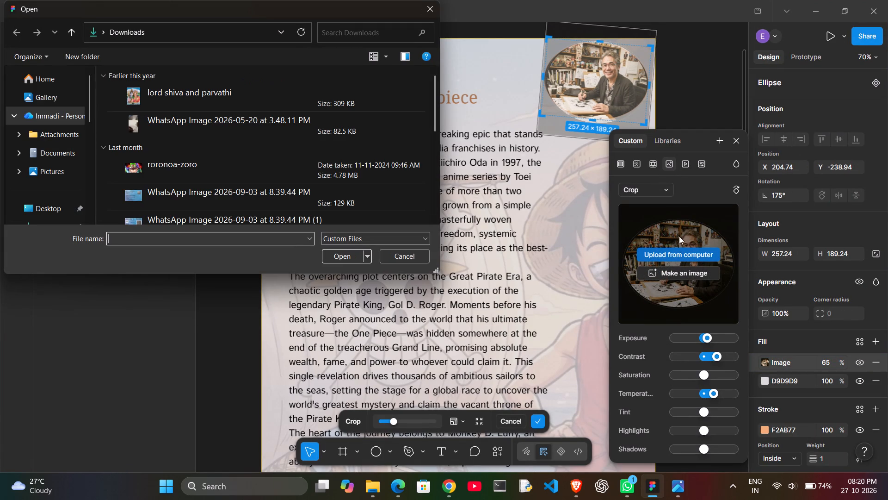
click(430, 11)
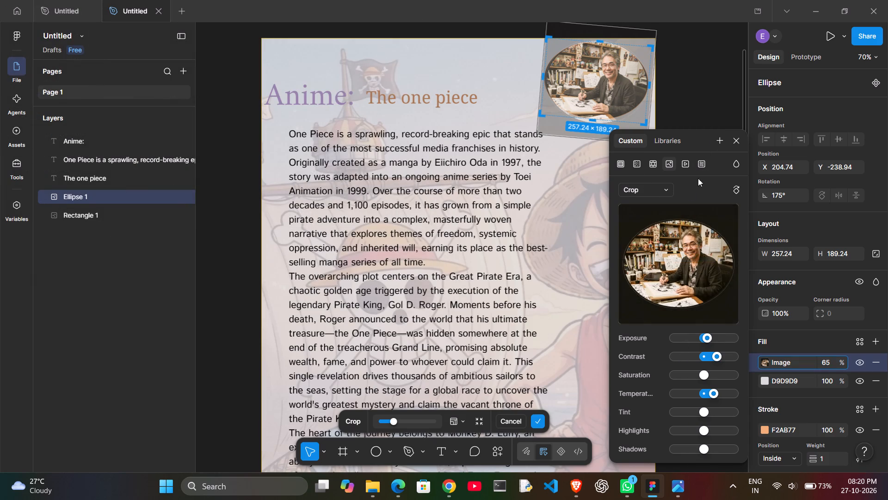
click(735, 139)
click(604, 94)
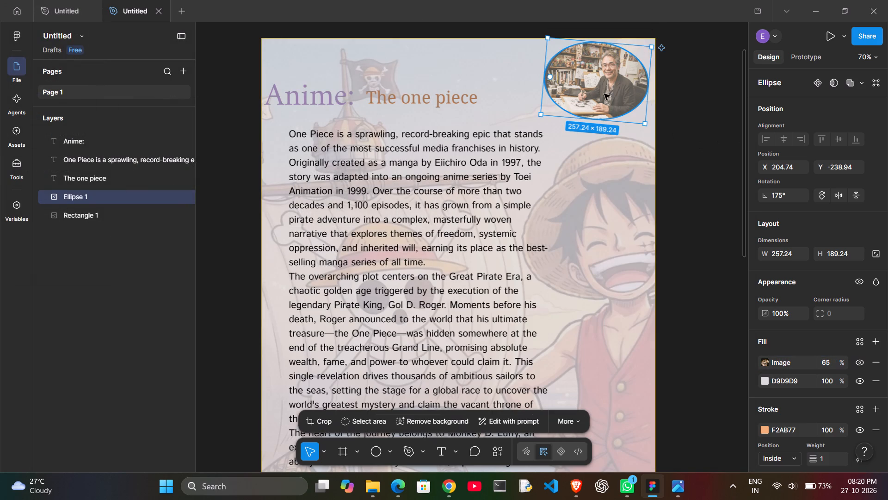
click(873, 362)
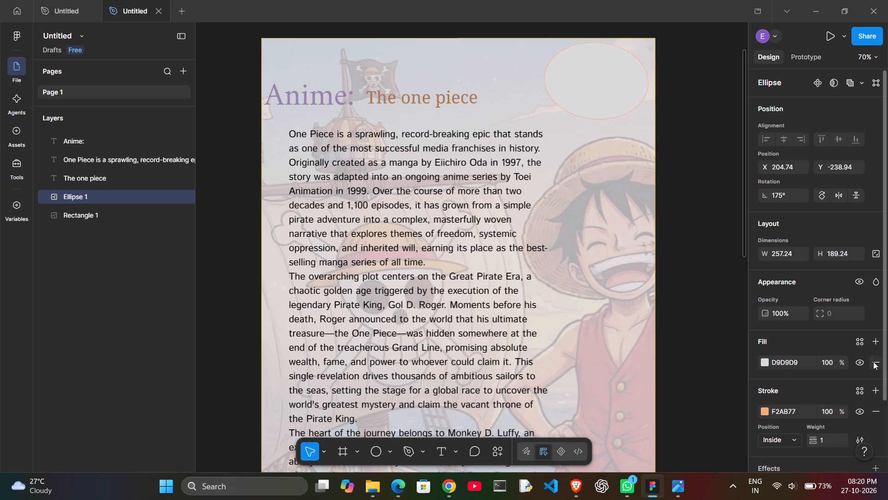
Add a new fill to the ellipse and set its type to image.
click(876, 347)
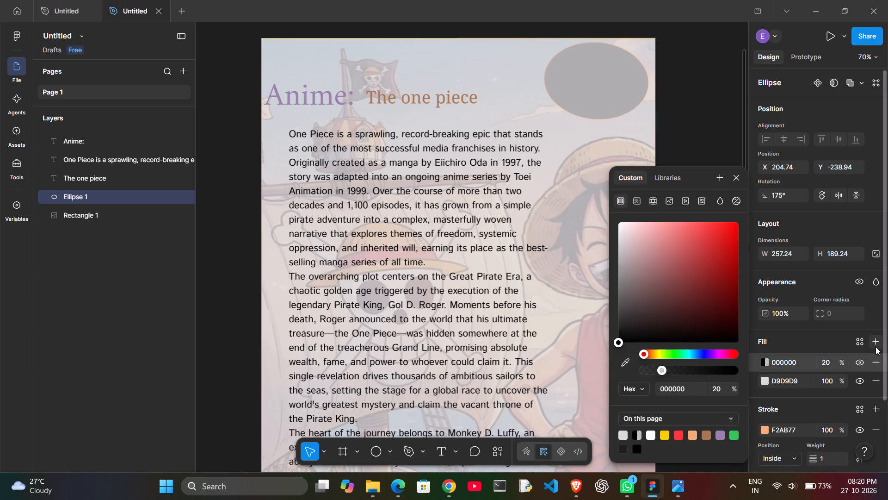
click(668, 197)
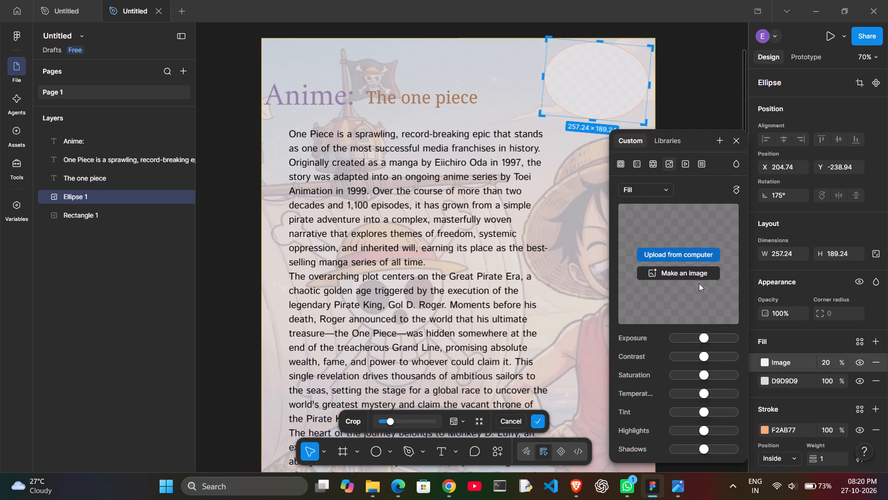
click(653, 160)
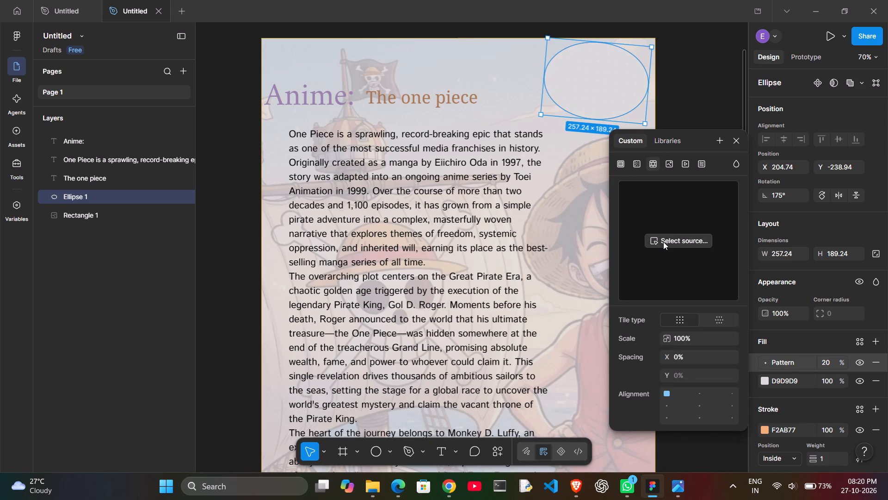
click(663, 242)
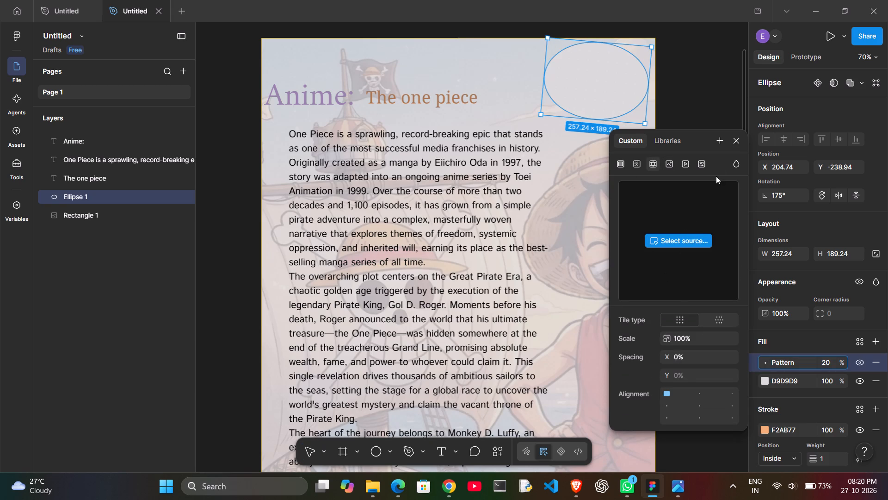
click(669, 169)
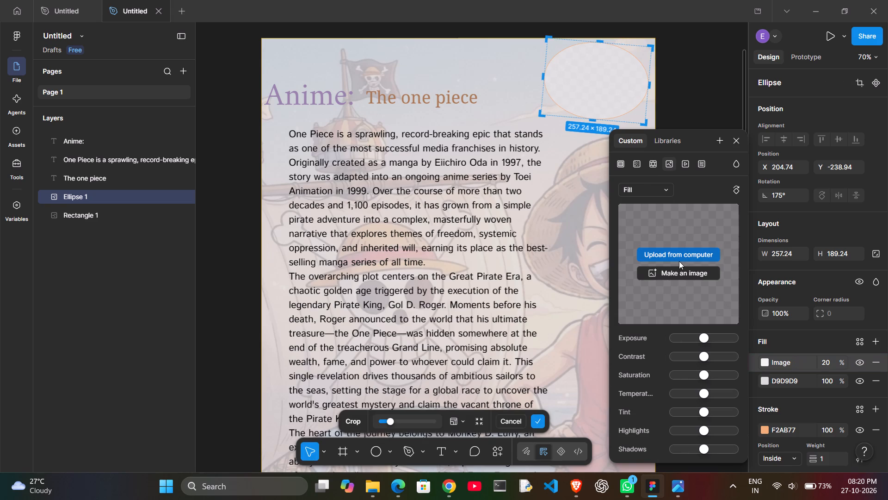
Start AI image generation for the ellipse's fill and paste the copied Oda photo into the prompt.
click(679, 271)
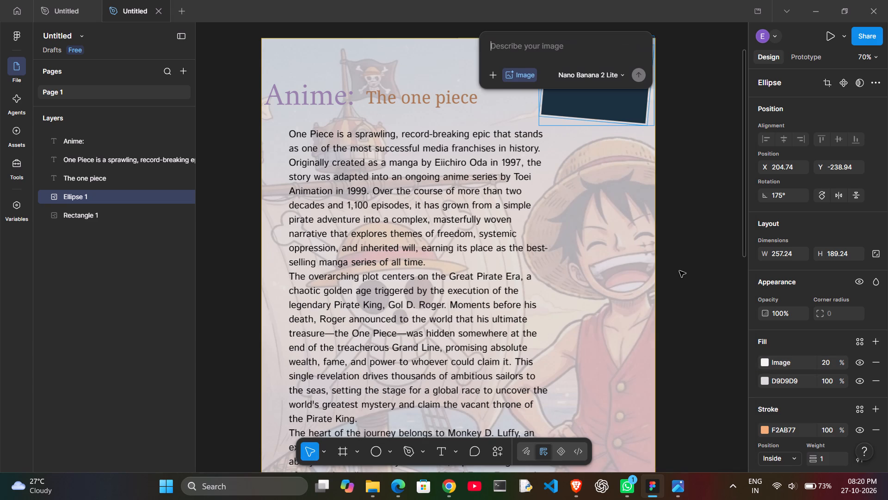
click(573, 53)
key(ctrl+v)
key(ctrl+v)
key(ctrl+v)
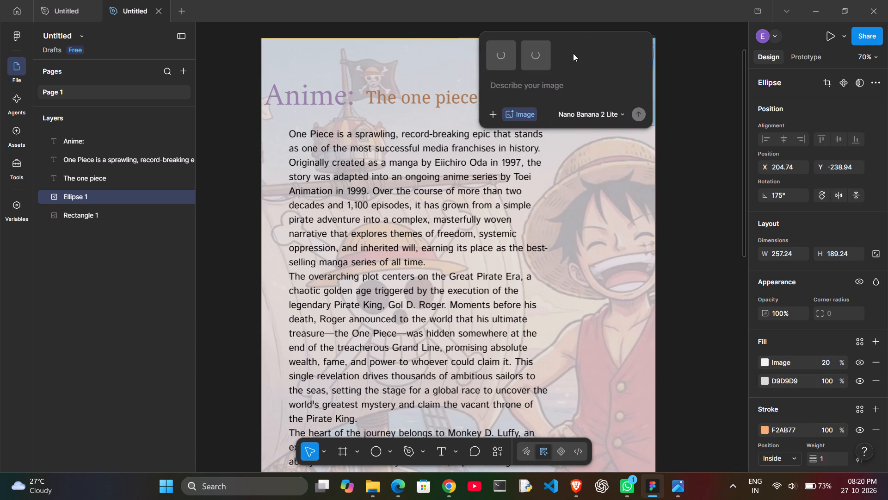
key(ctrl+v)
key(ctrl+v)
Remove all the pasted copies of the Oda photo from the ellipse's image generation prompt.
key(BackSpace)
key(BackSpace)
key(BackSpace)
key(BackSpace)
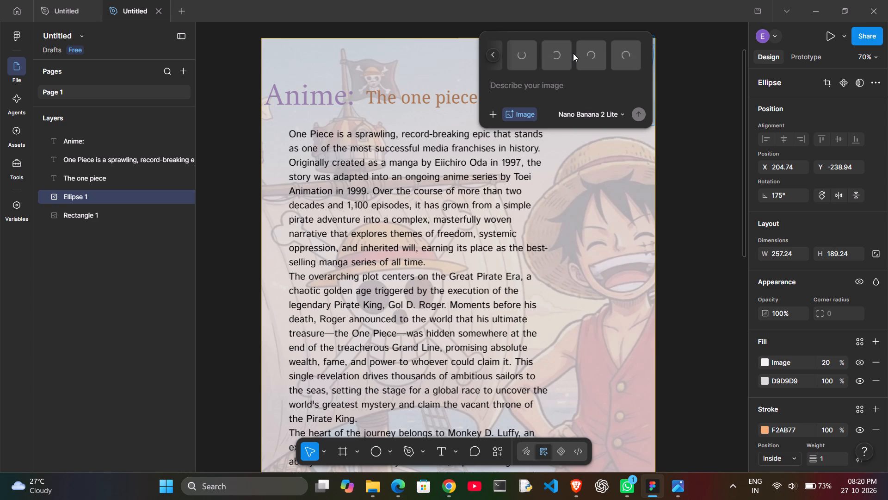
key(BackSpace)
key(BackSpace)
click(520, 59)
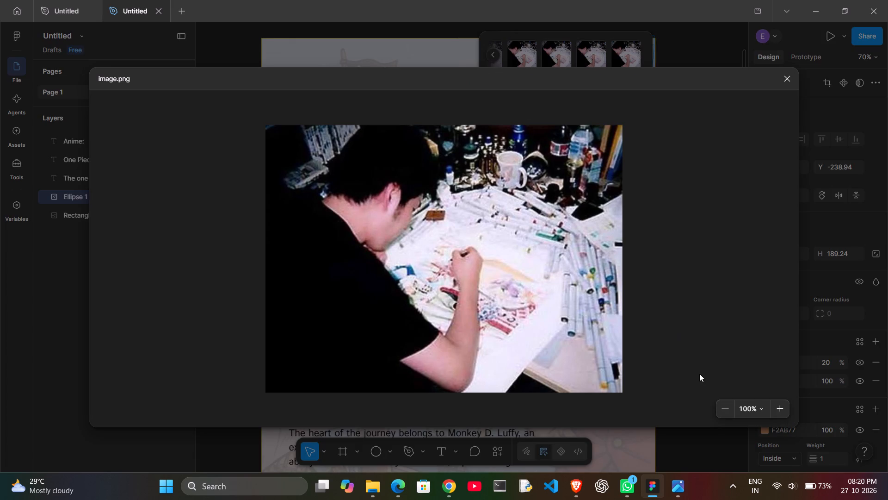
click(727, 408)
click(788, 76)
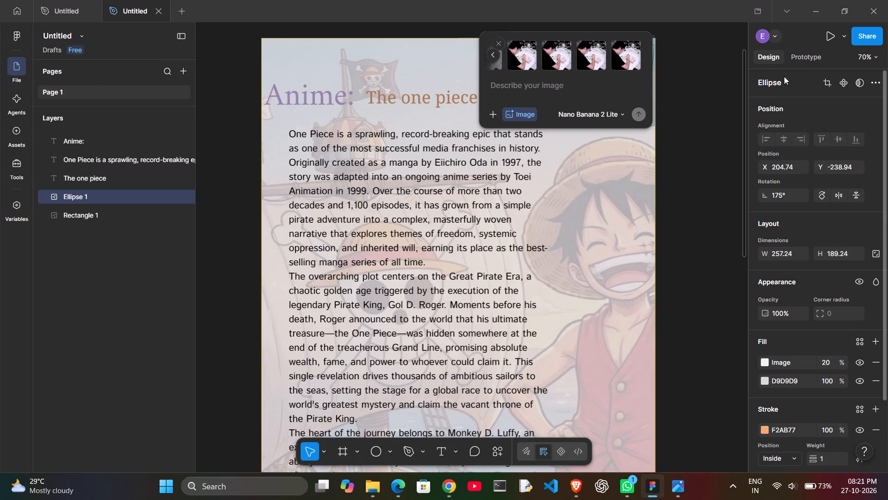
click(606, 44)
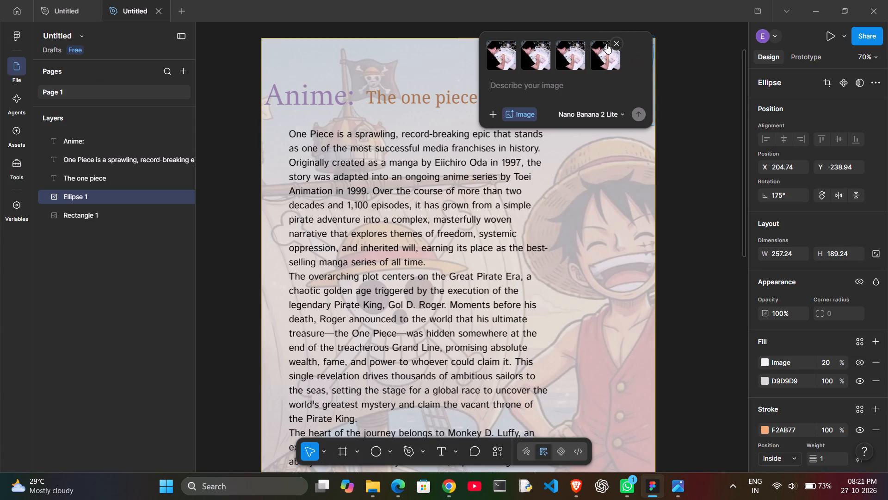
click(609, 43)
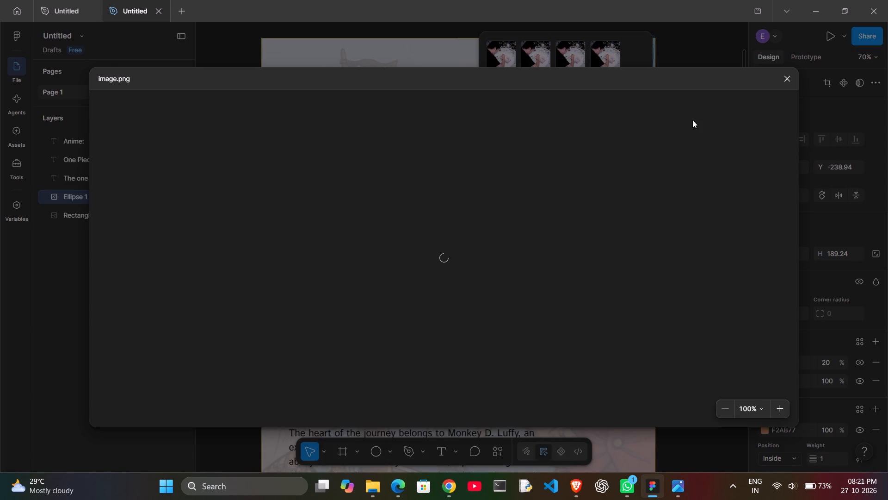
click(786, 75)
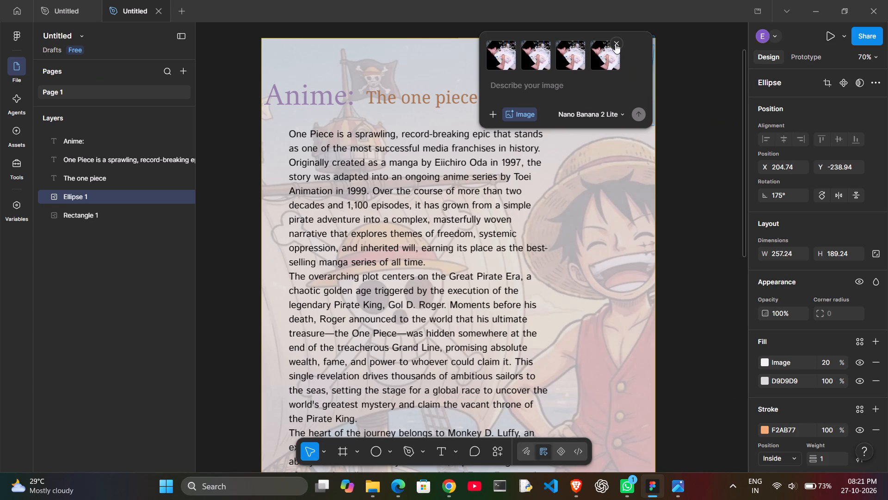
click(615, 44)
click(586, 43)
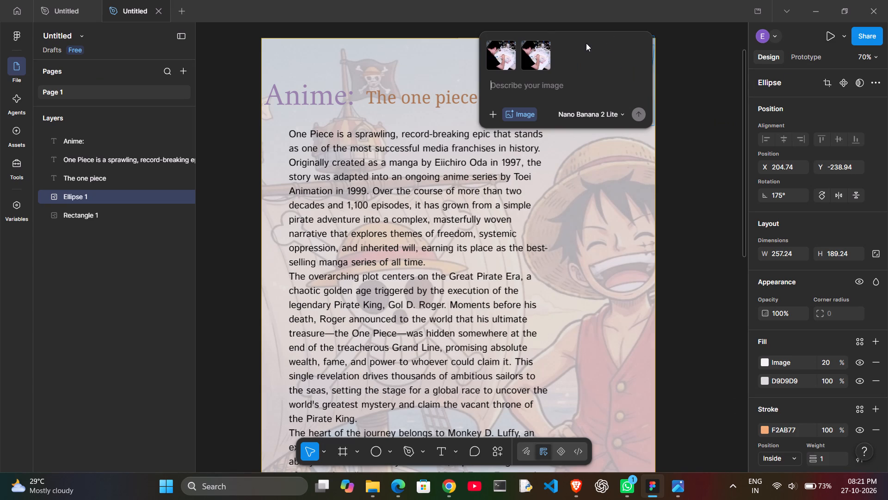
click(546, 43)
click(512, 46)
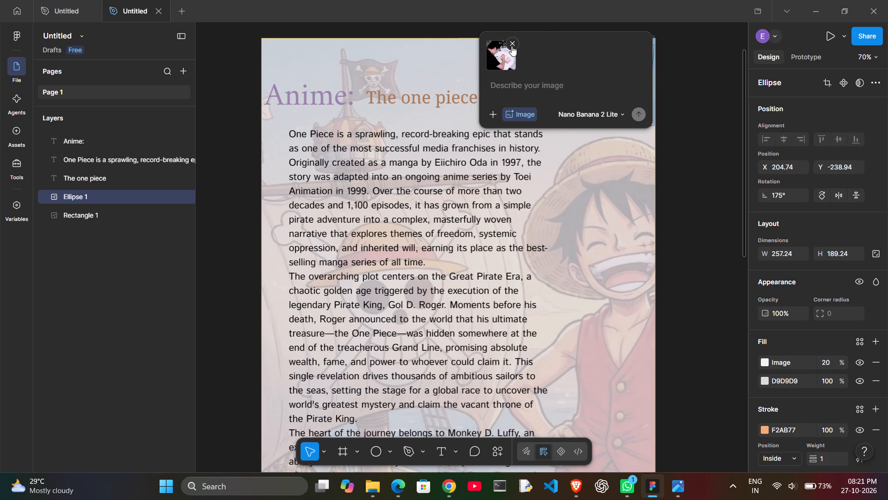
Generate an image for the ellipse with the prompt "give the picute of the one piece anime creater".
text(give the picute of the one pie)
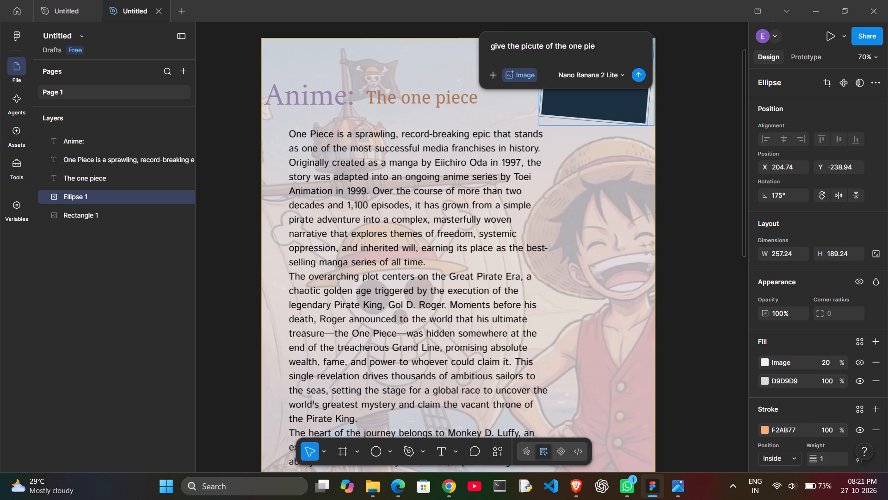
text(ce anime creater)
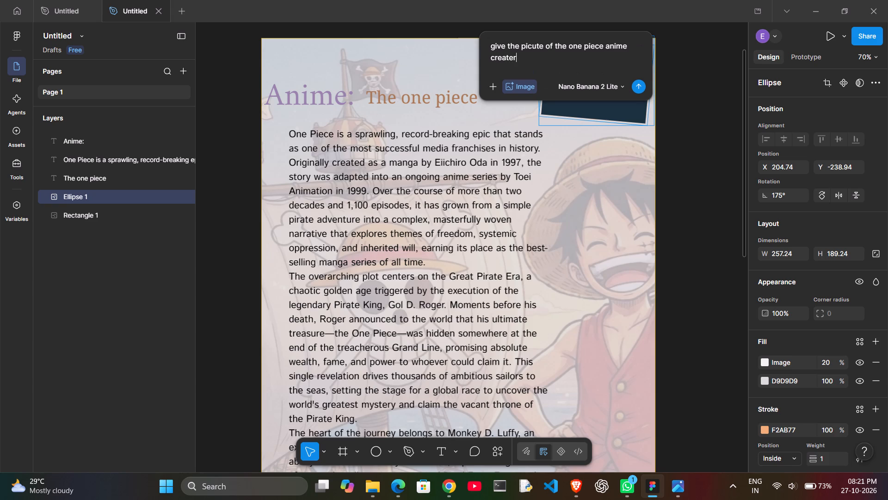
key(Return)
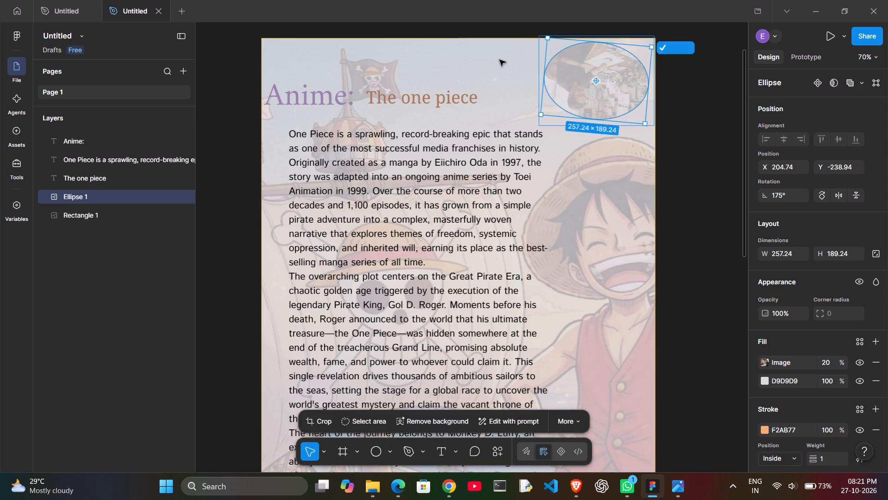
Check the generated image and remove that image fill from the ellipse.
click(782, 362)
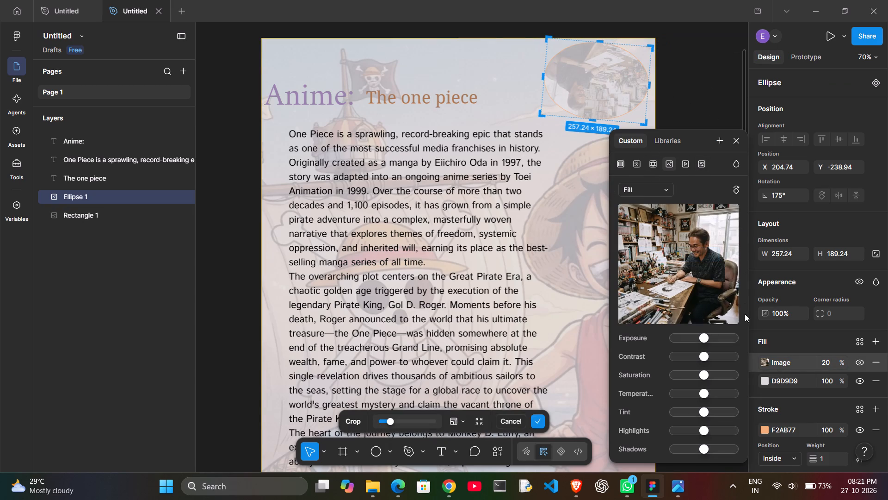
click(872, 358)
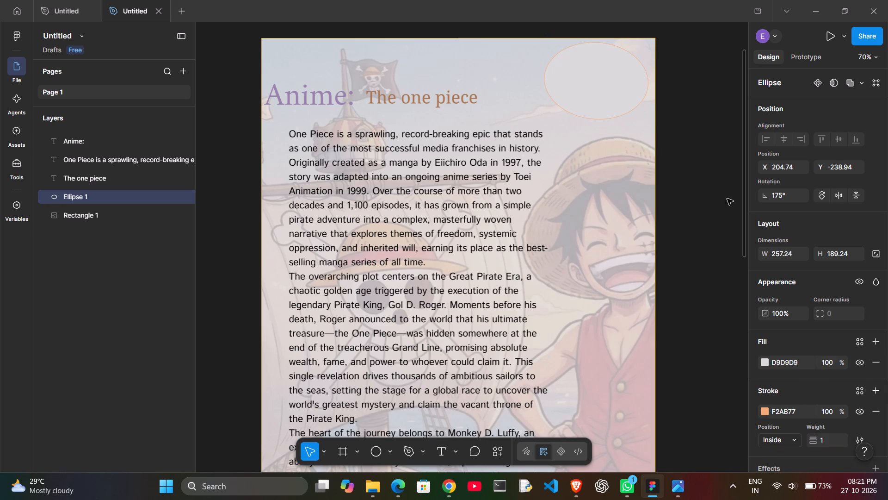
Add a new fill to the ellipse and set its type to image.
click(597, 89)
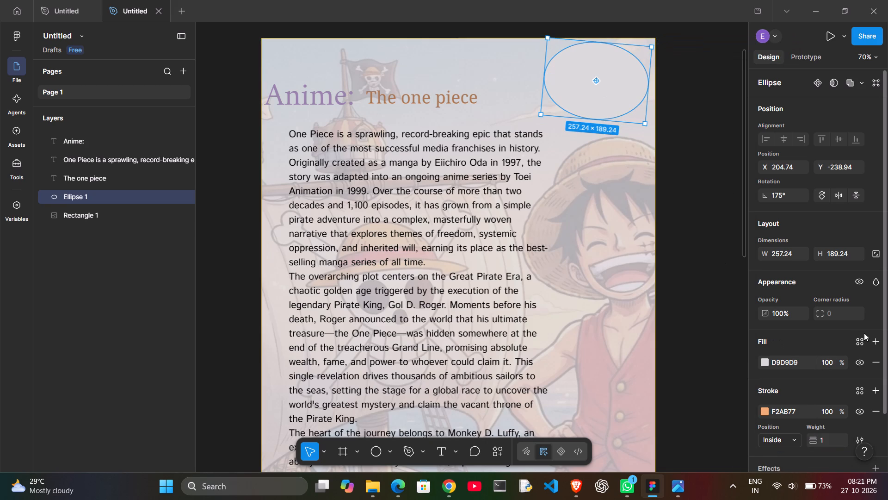
click(875, 341)
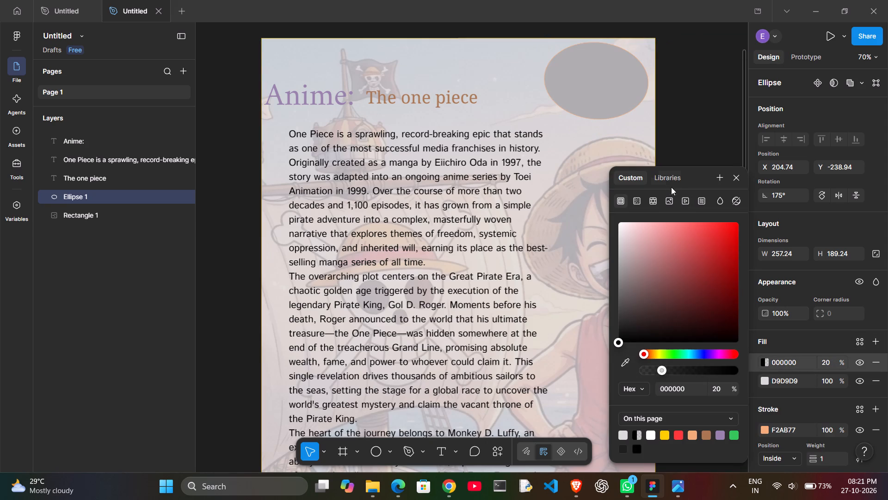
click(671, 181)
click(624, 175)
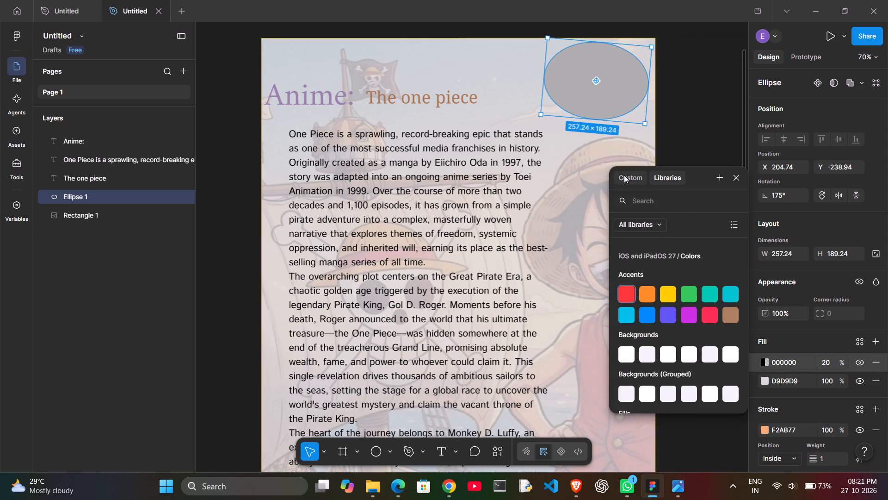
click(665, 202)
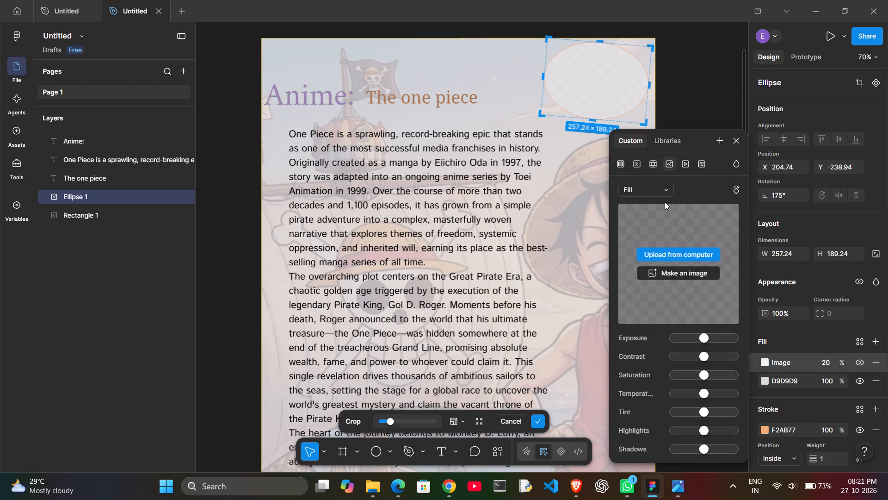
Generate an AI image for the ellipse's fill with the prompt "eiichiro oda image".
click(672, 274)
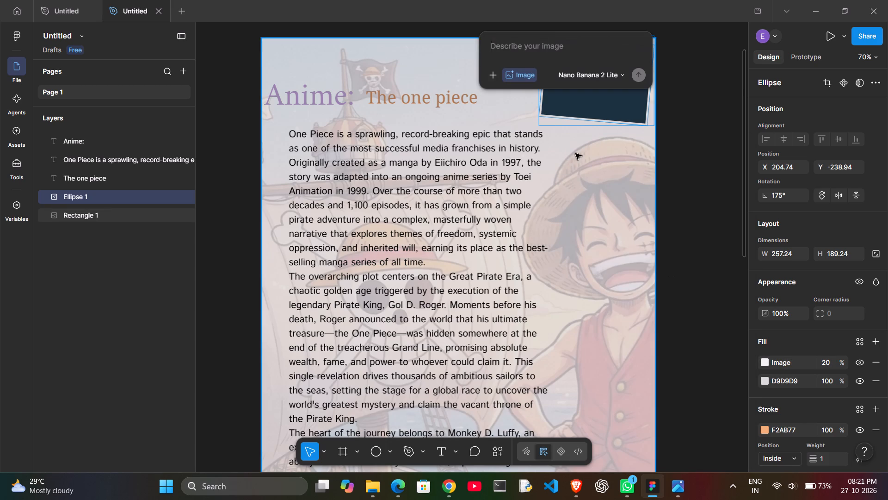
key(e)
text(ii)
text(ch)
text(iro oda)
key(space)
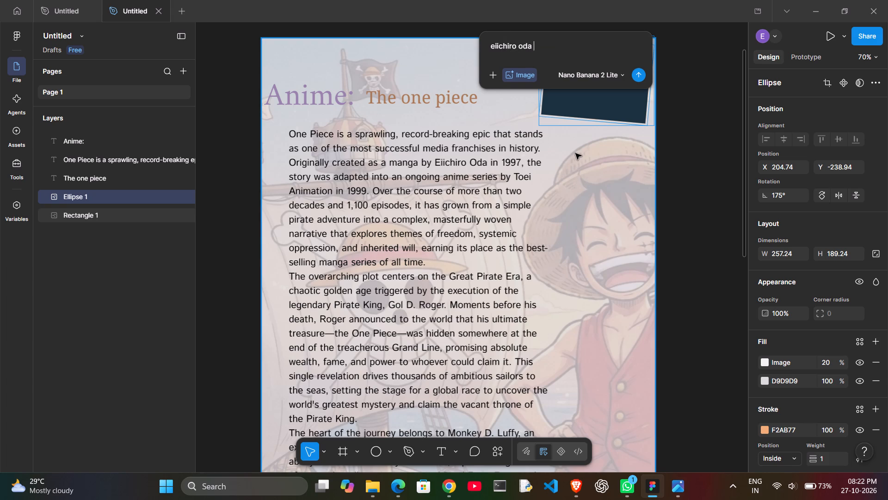
text(image)
key(Return)
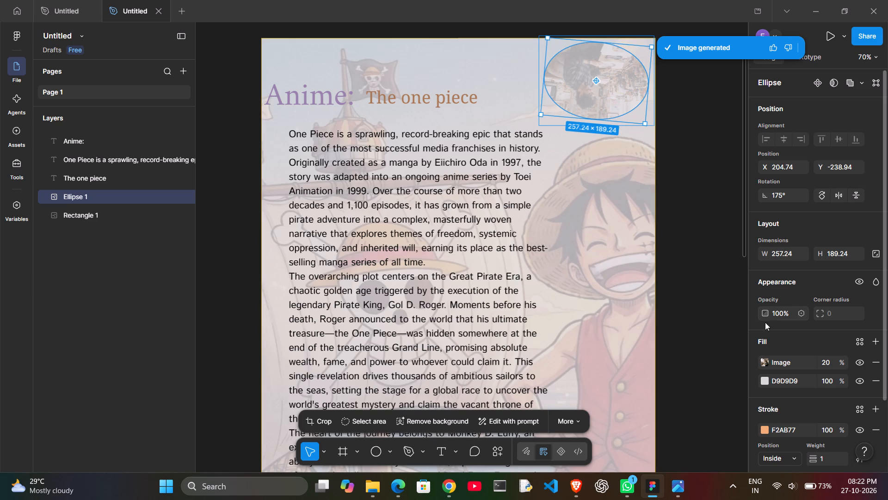
Rotate the ellipse's generated image by 180° so it is upright, and moderately raise its contrast.
click(770, 365)
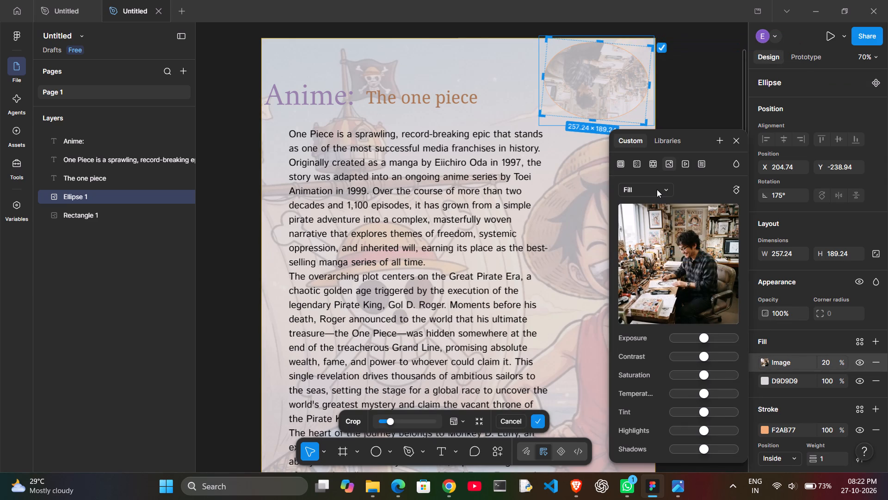
click(738, 189)
click(738, 189)
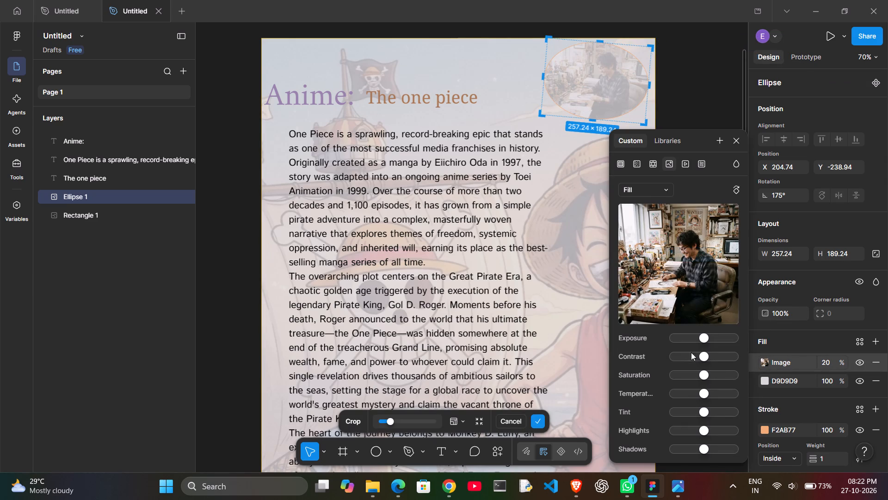
drag(705, 354, 719, 353)
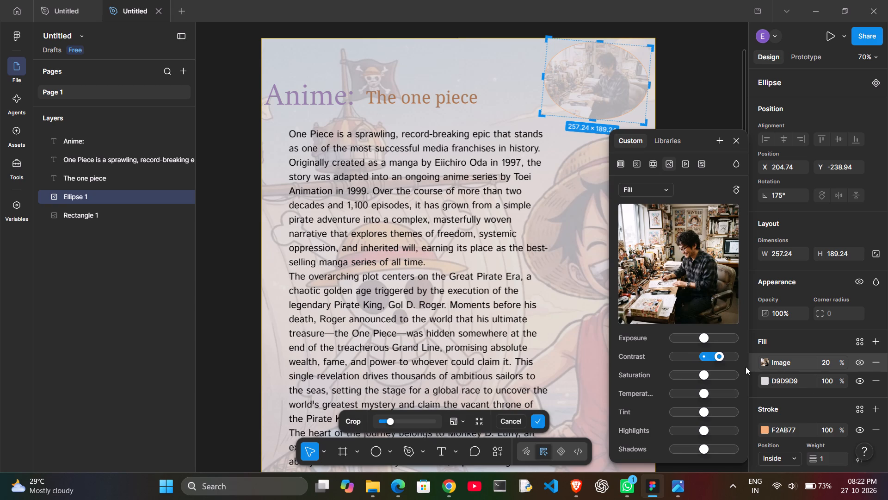
Set the opacity of the ellipse's image fill to 65%.
click(832, 364)
key(BackSpace)
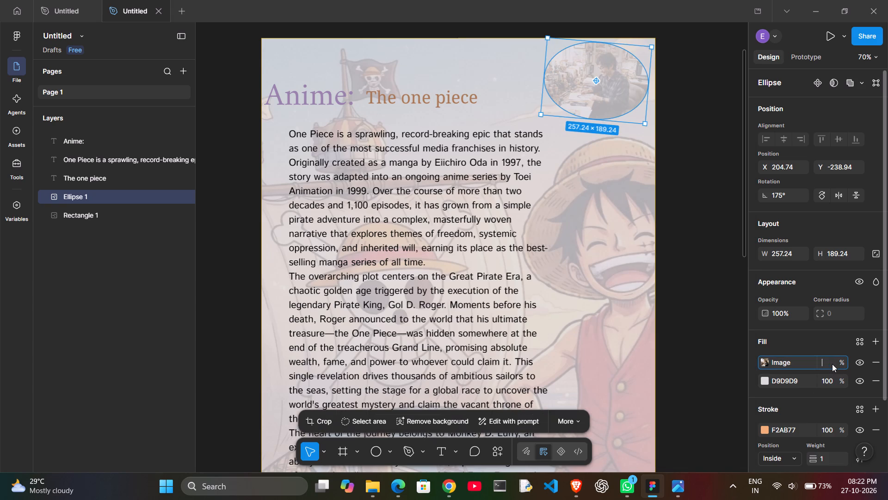
text(65)
key(Return)
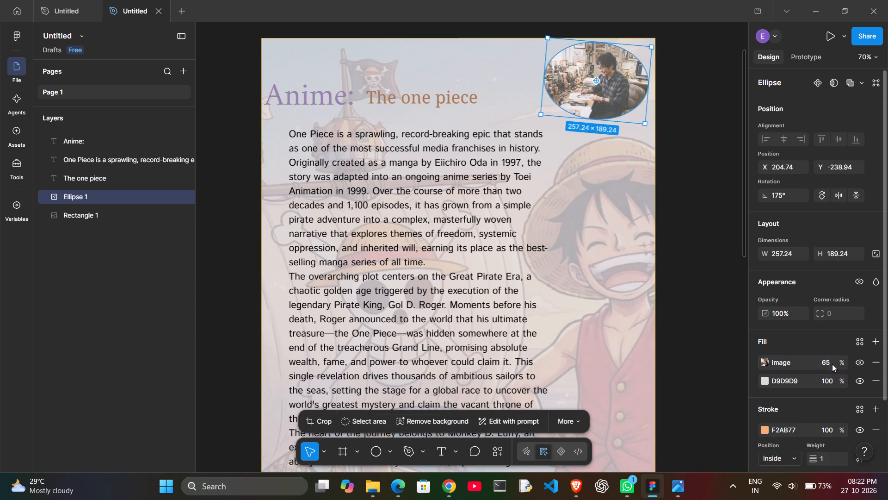
Slightly raise the saturation and temperature of the ellipse's image fill, and deselect the ellipse.
click(765, 360)
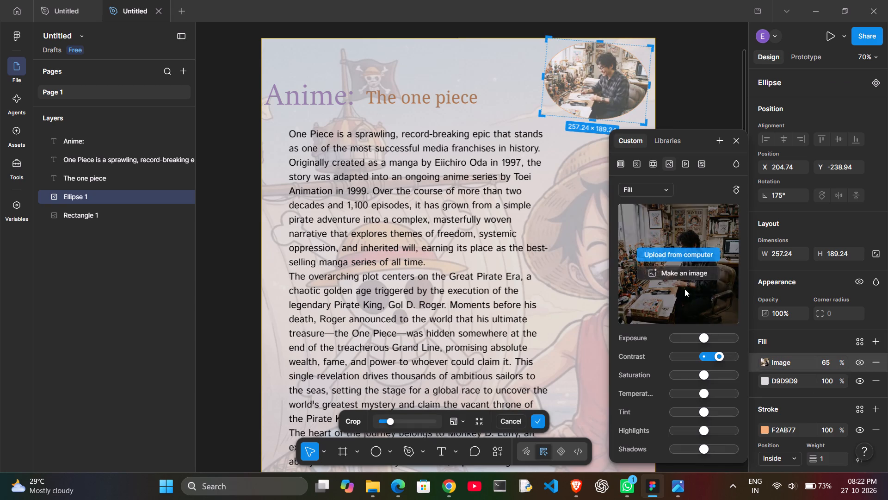
drag(705, 371, 713, 373)
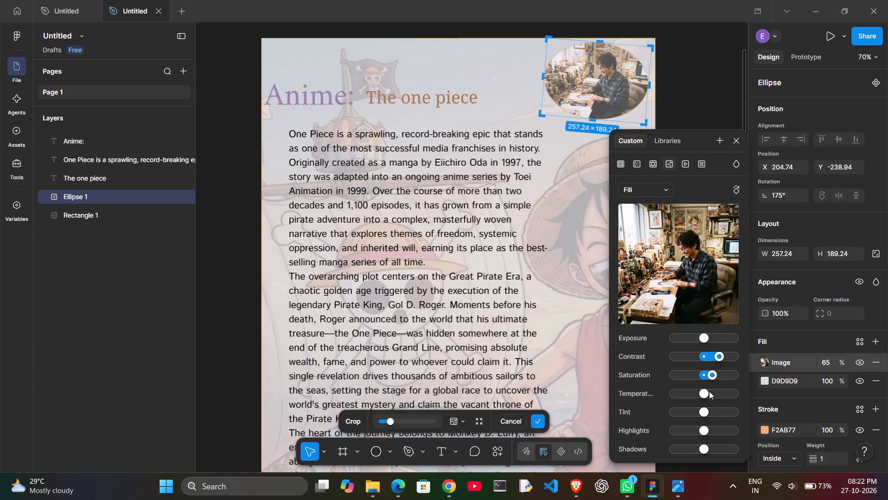
click(709, 391)
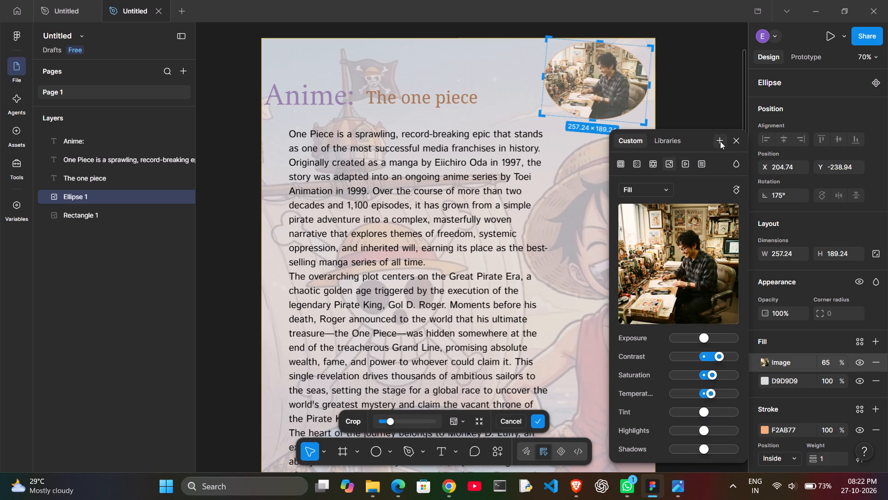
click(734, 139)
click(696, 209)
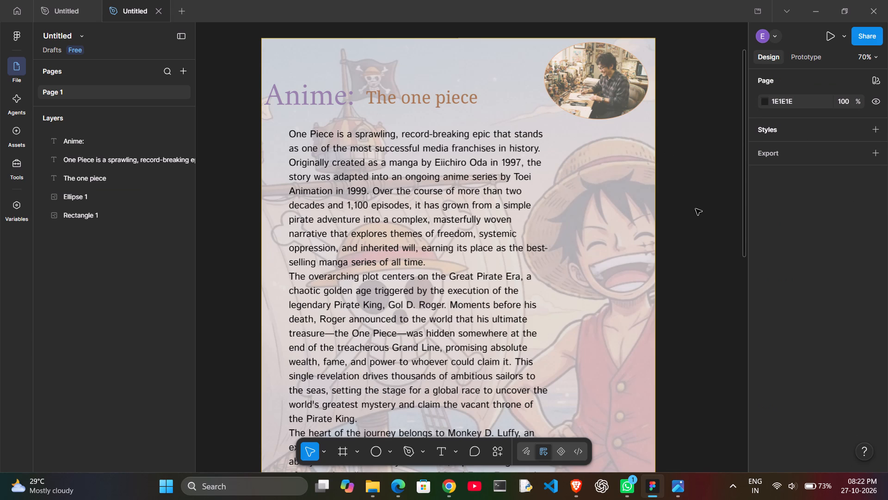
Export the page as a 1x JPEG to the Downloads folder under the file name "the one piece".
click(878, 150)
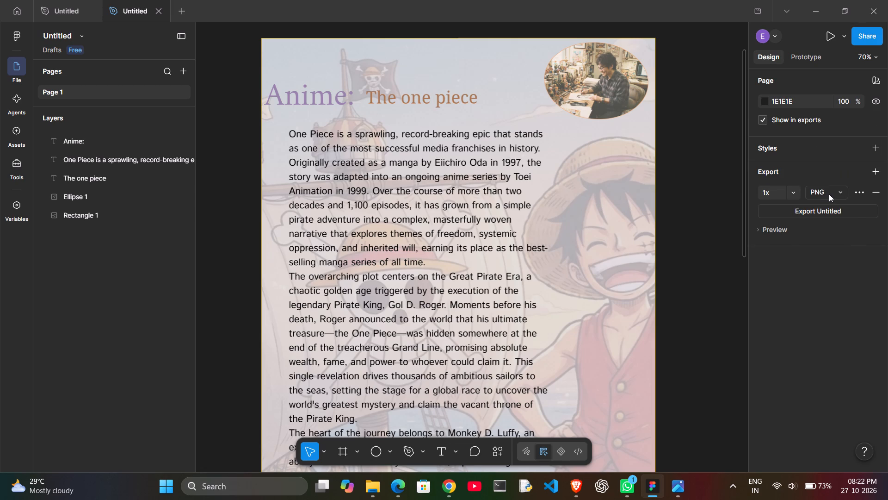
click(829, 194)
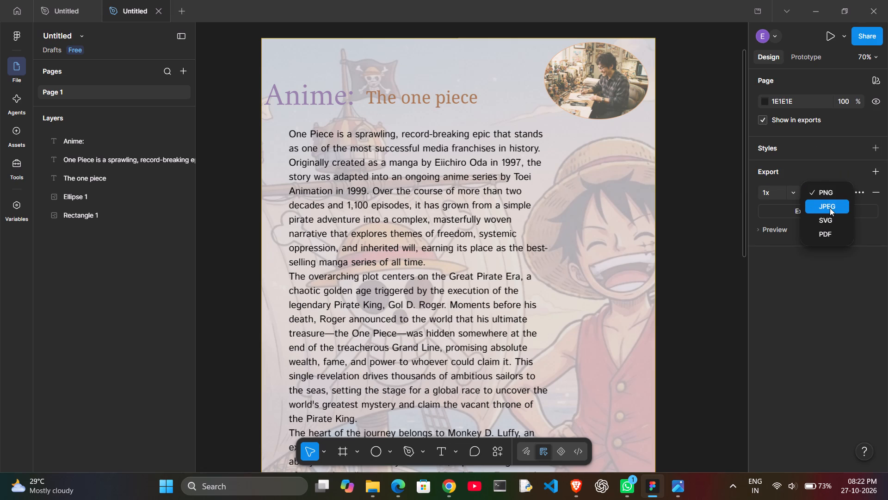
click(830, 208)
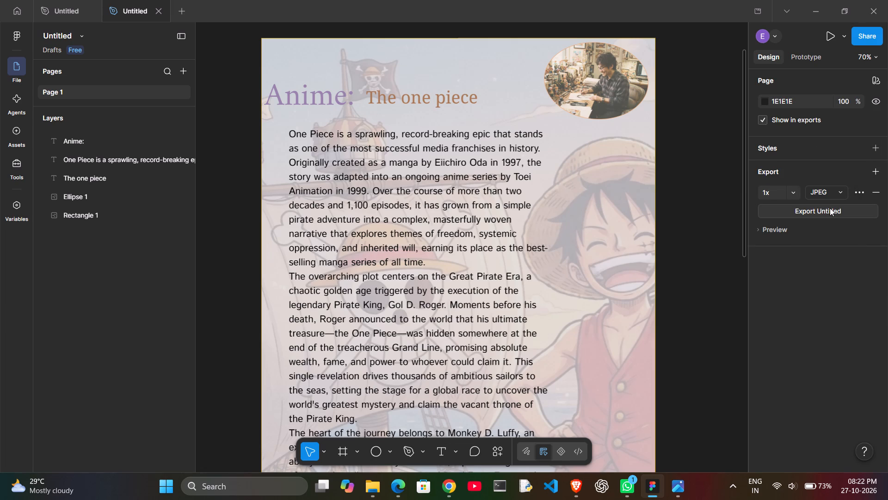
click(859, 206)
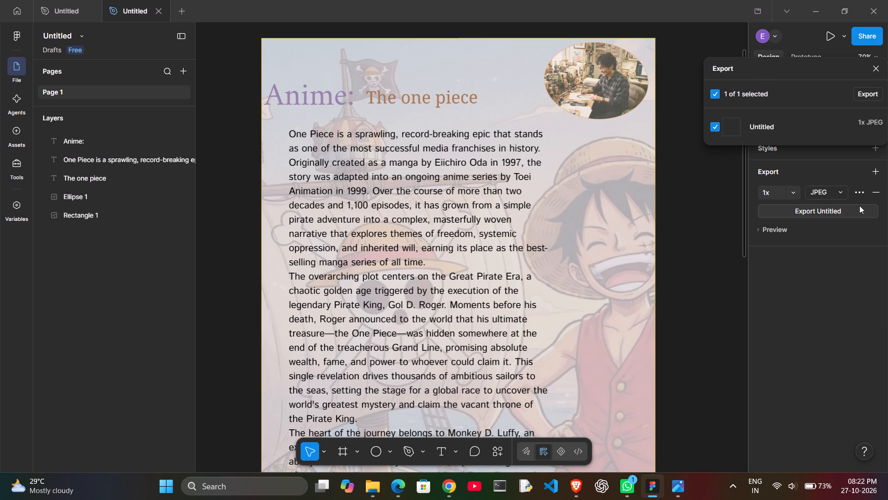
click(874, 93)
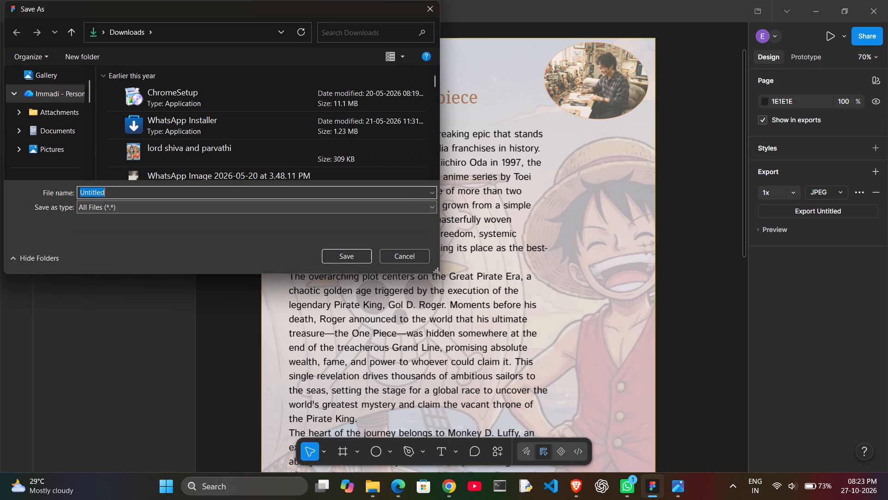
click(417, 191)
key(BackSpace)
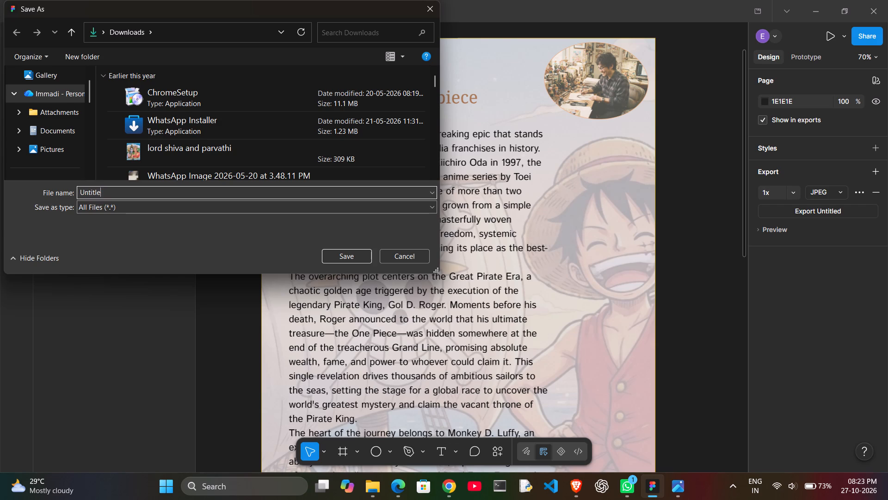
key(ctrl+BackSpace)
key(ctrl+BackSpace)
text(the)
key(space)
text(one piece)
key(Return)
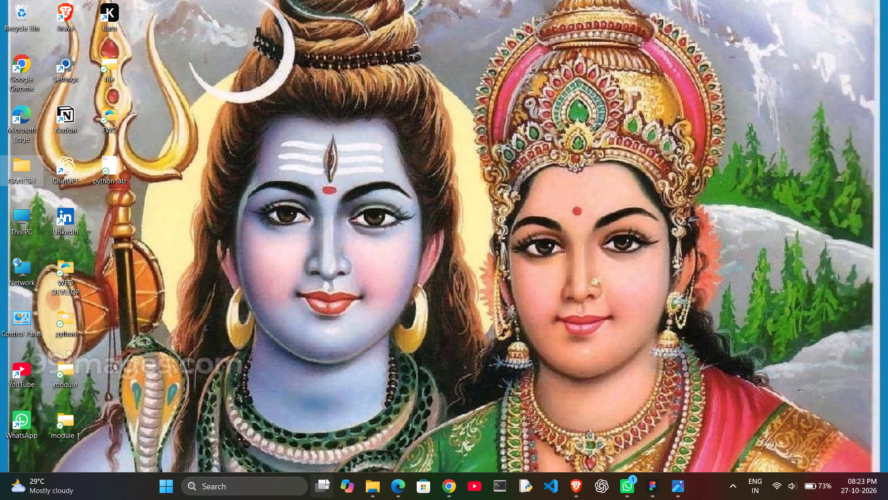
Close both Chrome windows, Figma, the Downloads folder window, the news paper.jpg image viewer and the Edge typography video window.
click(326, 478)
click(426, 192)
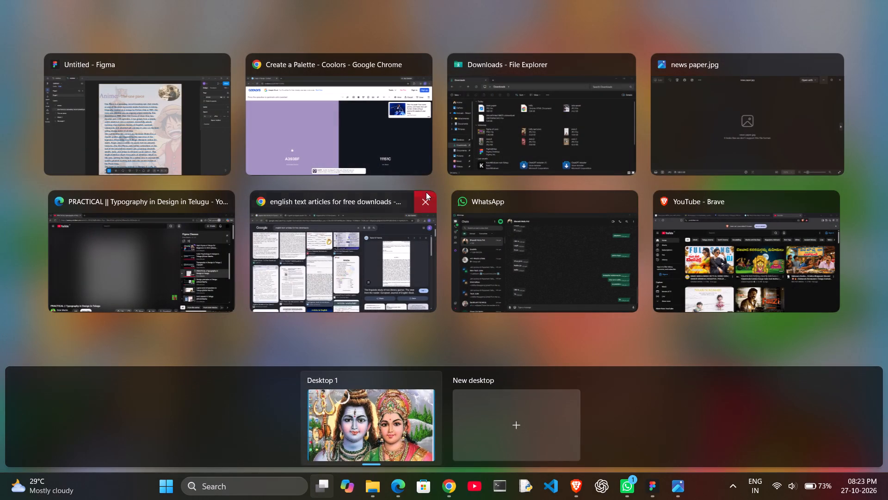
click(421, 59)
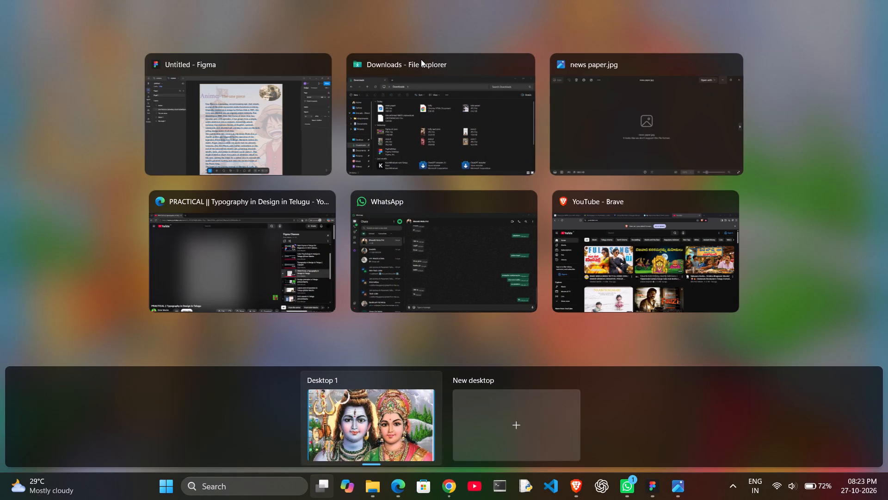
click(319, 64)
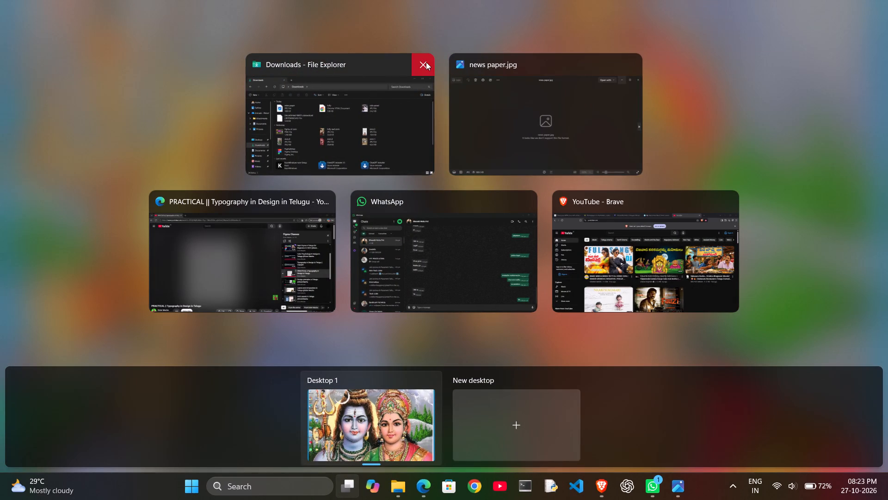
click(425, 64)
click(529, 62)
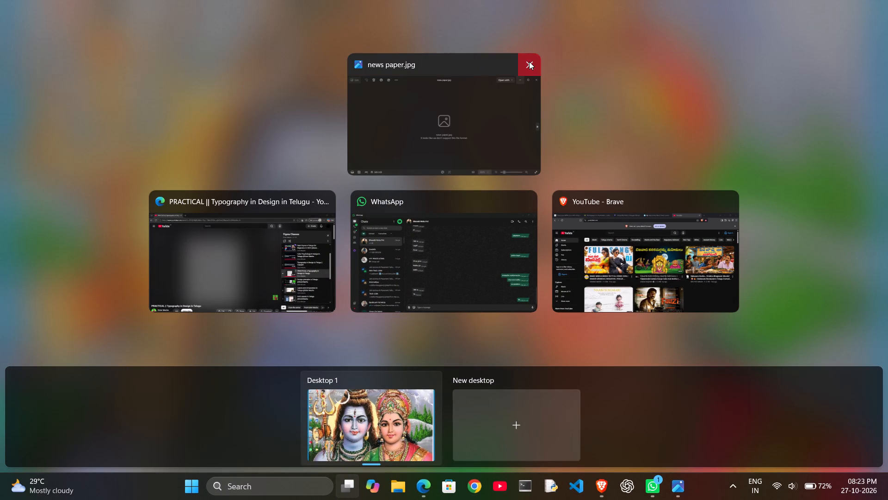
click(324, 126)
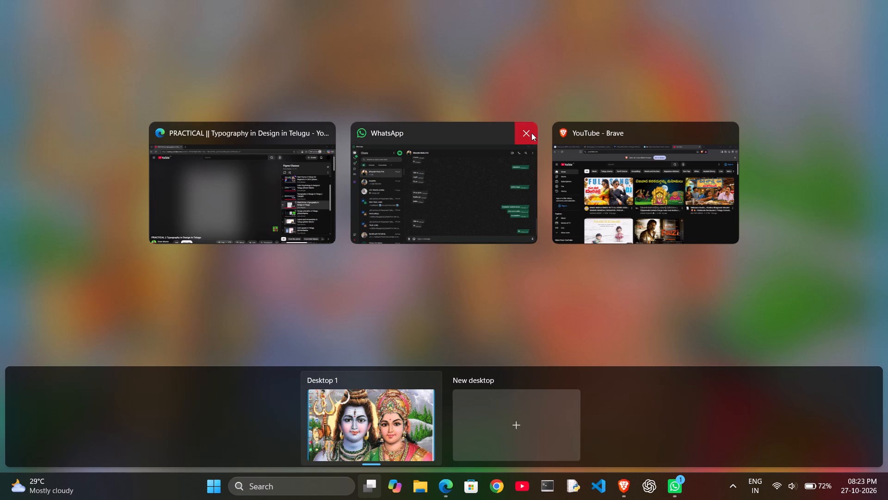
click(520, 132)
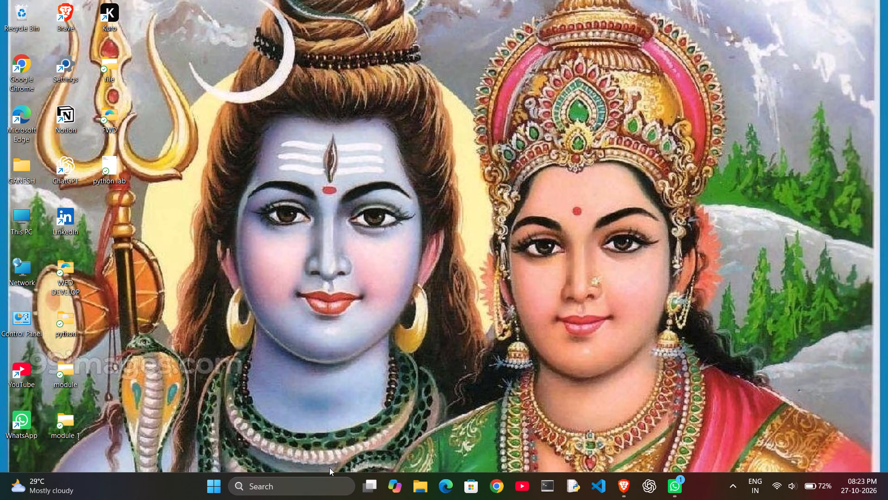
Close the remaining WhatsApp and Brave windows, including all of Brave's open tabs.
click(368, 480)
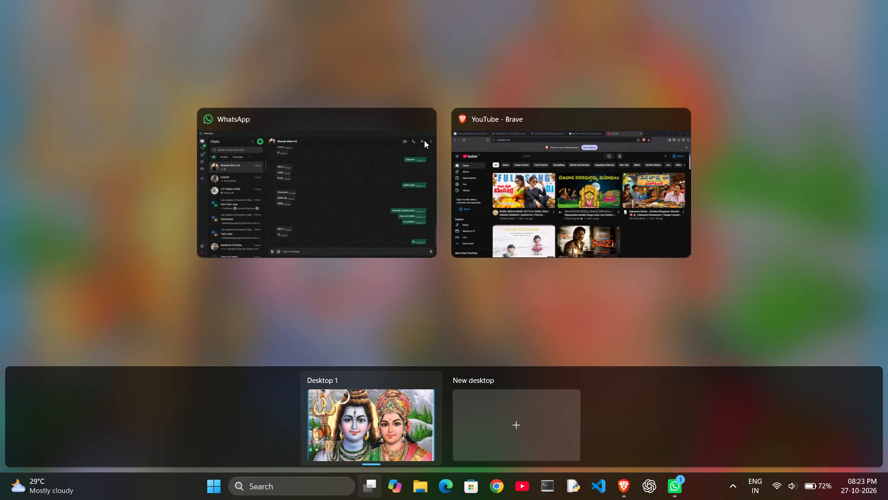
click(427, 127)
click(560, 127)
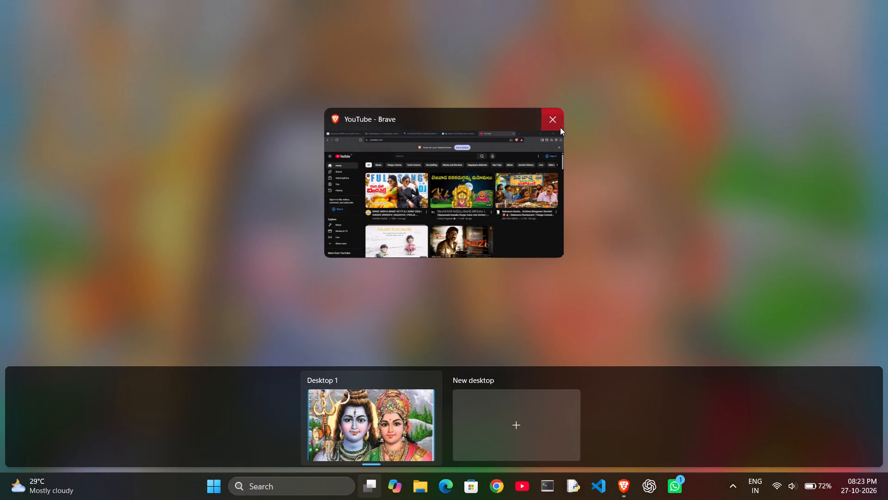
click(547, 119)
click(547, 119)
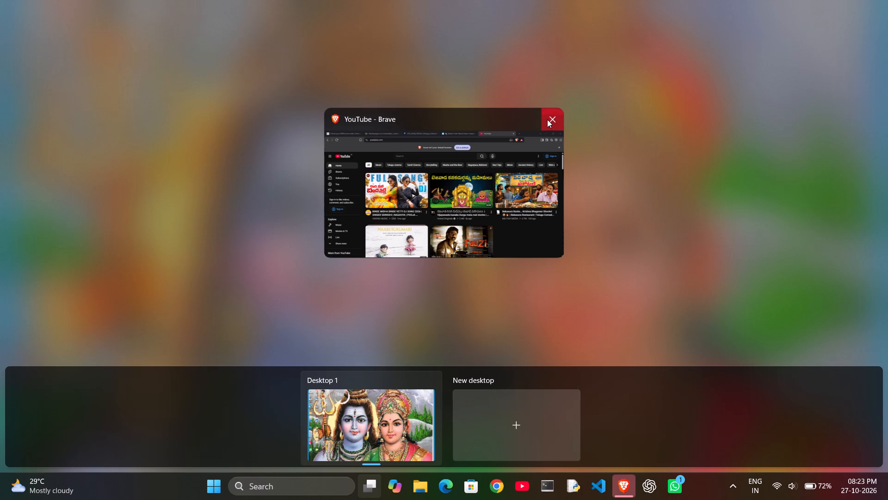
click(488, 182)
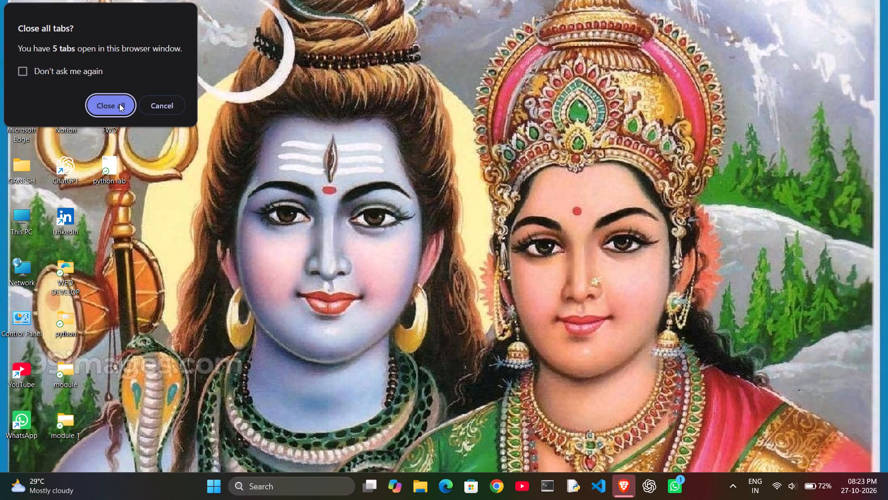
click(119, 104)
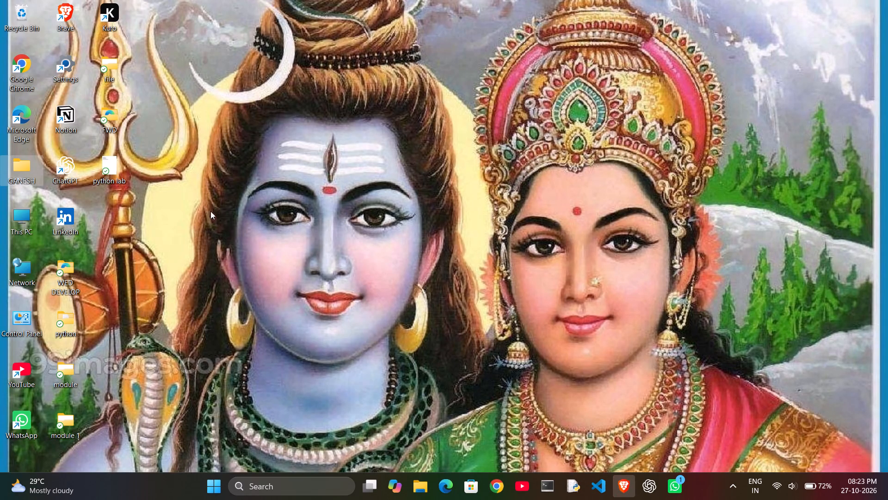
In File Explorer's Downloads folder, delete today's files "oda sensai", "news paper" and "luffy".
double_click(14, 156)
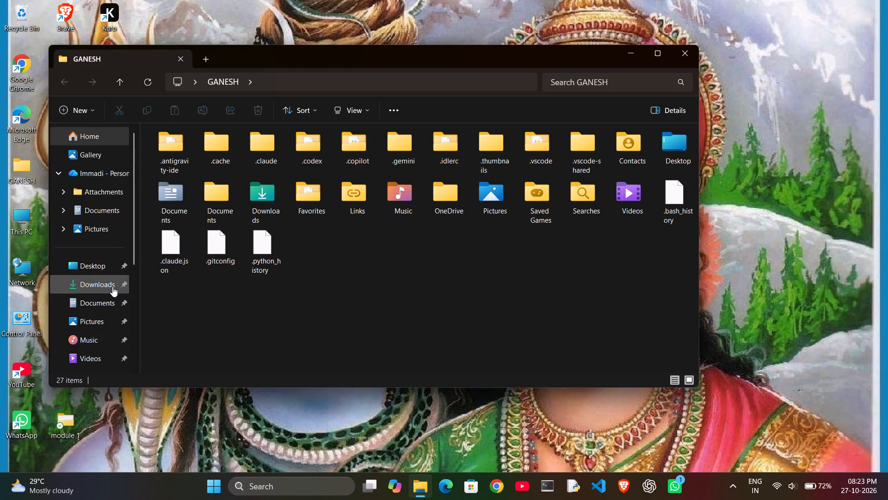
click(112, 287)
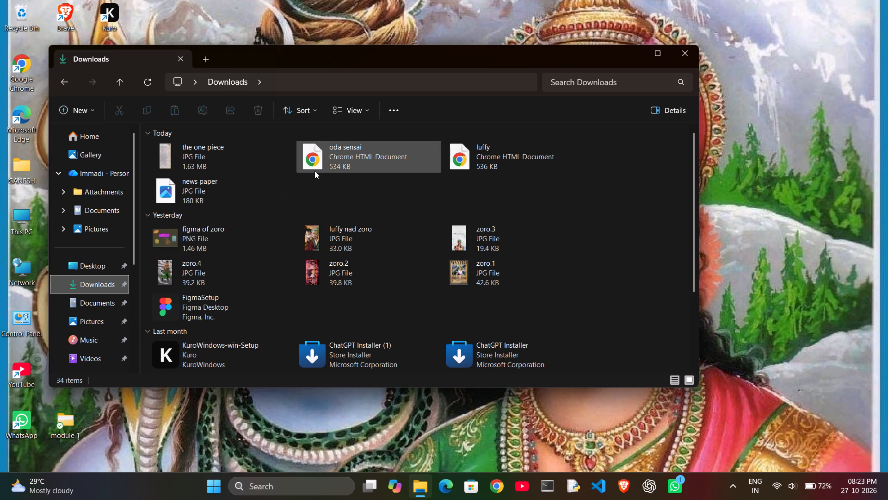
right_click(314, 171)
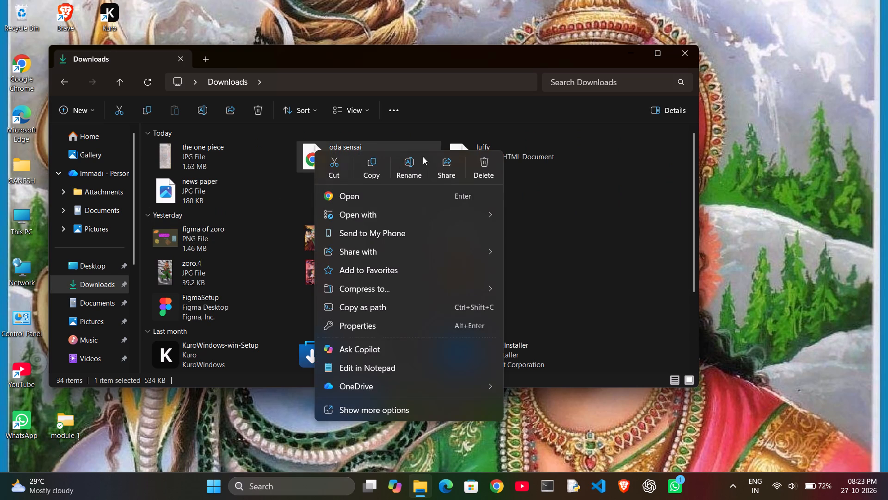
click(484, 166)
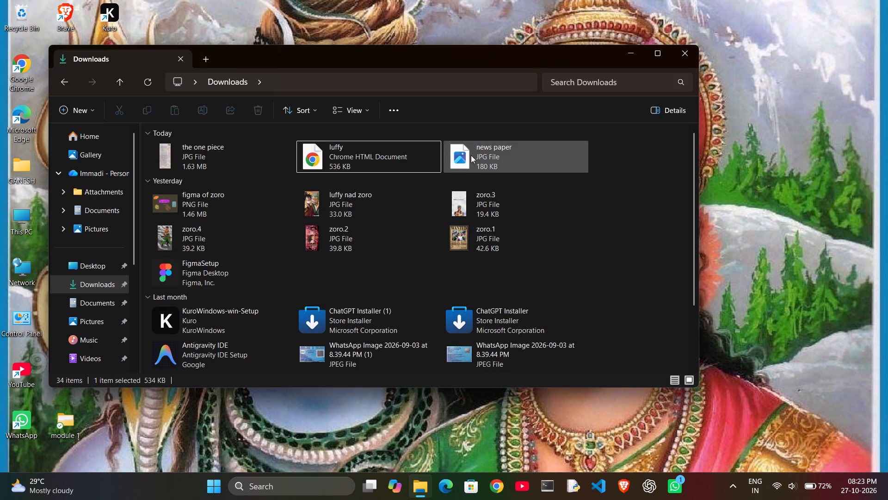
right_click(471, 155)
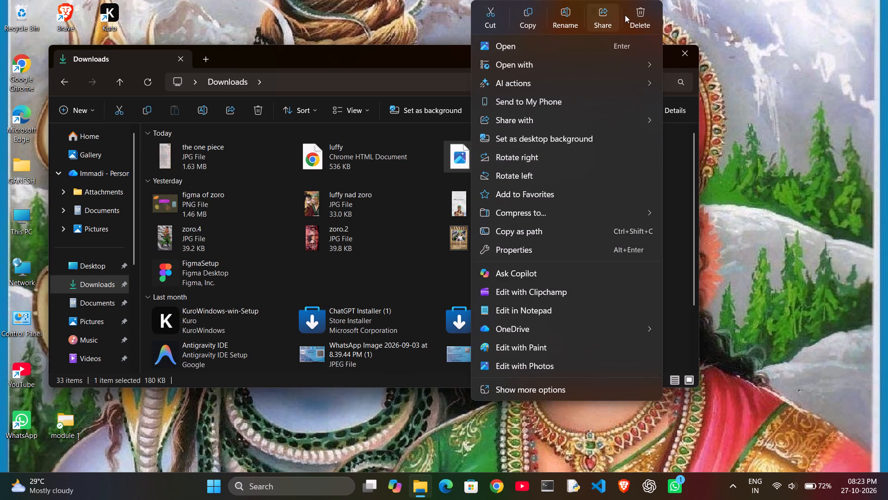
click(641, 12)
right_click(383, 156)
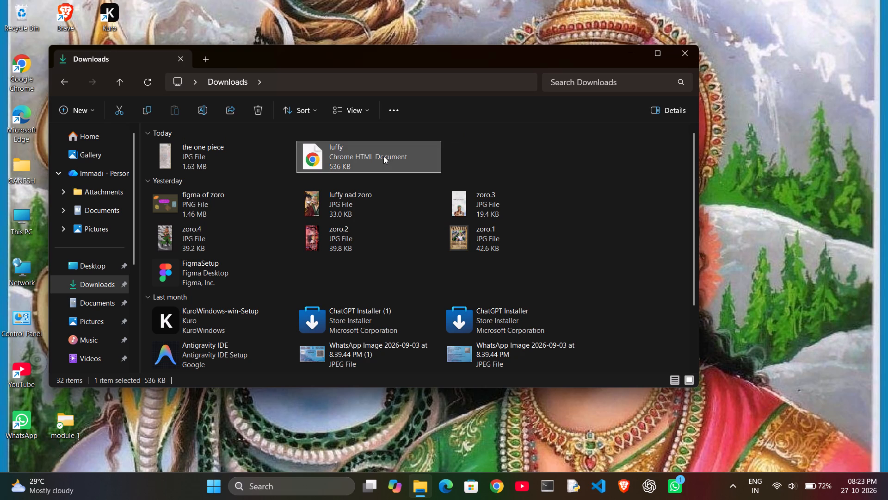
click(552, 163)
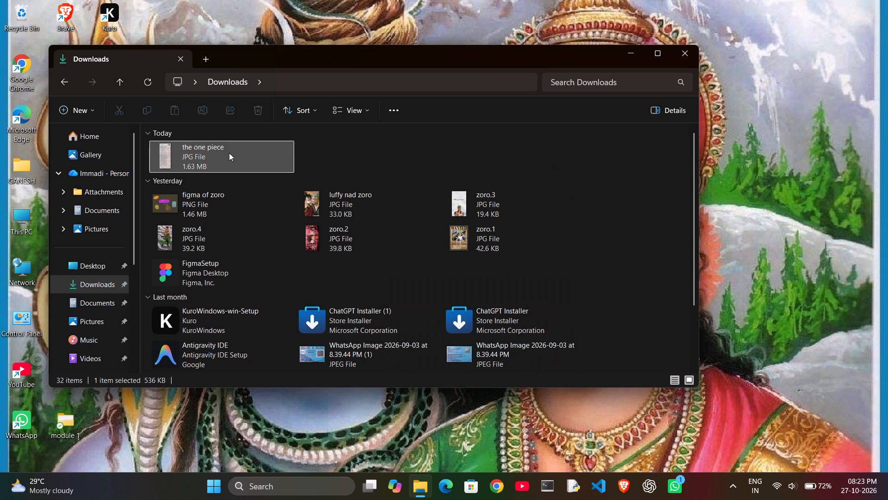
View the exported "the one piece" image in Photos and close it.
double_click(229, 153)
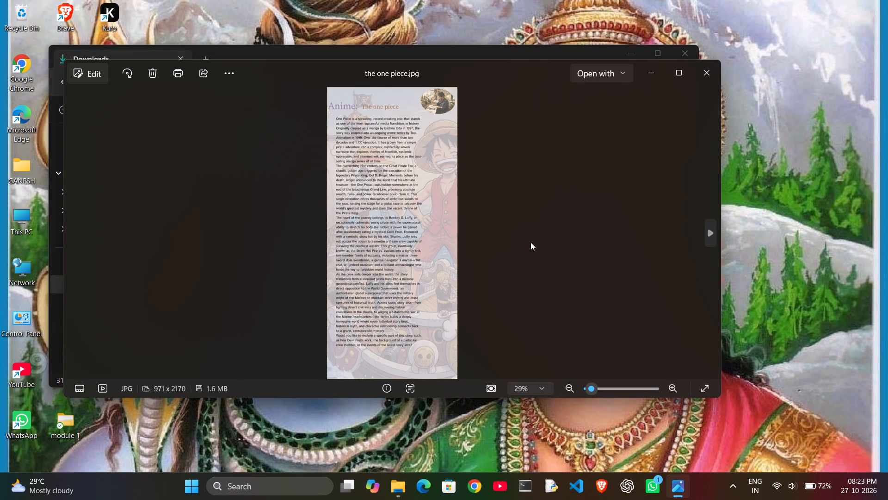
click(708, 71)
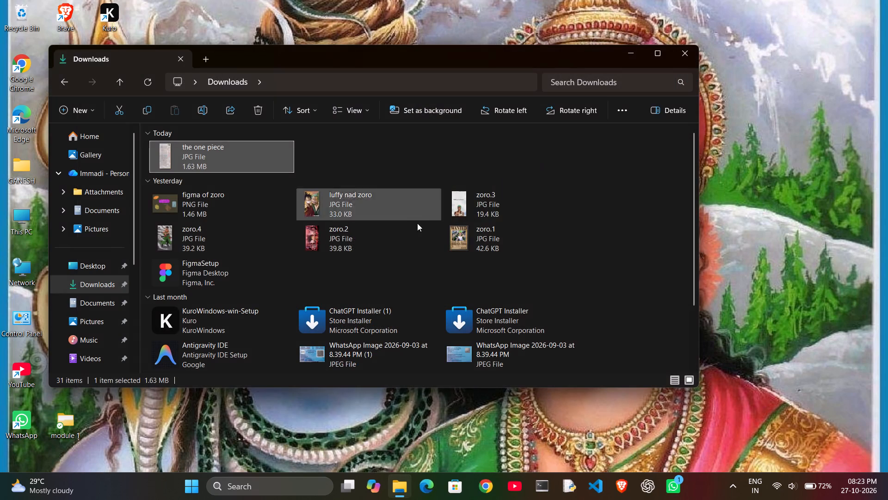
Delete the images "luffy nad zoro" and "zoro.4" from the Downloads folder and close its window.
scroll(560, 222, down, 1)
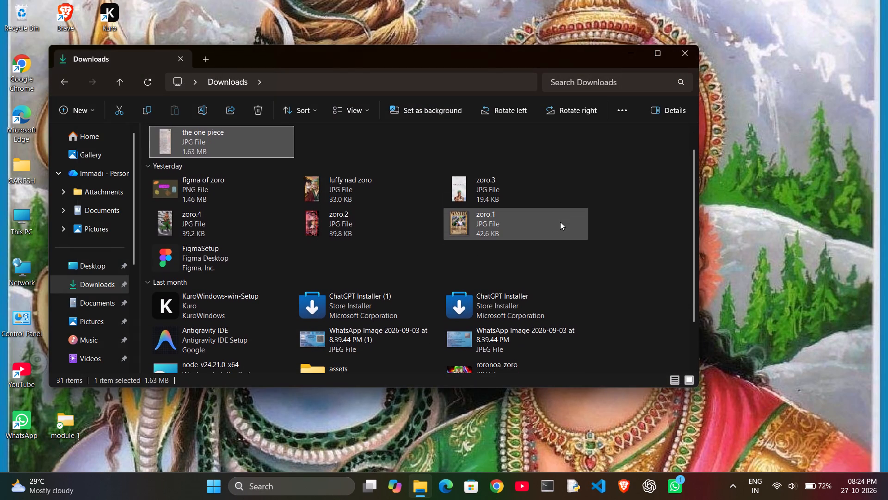
scroll(560, 222, down, 2)
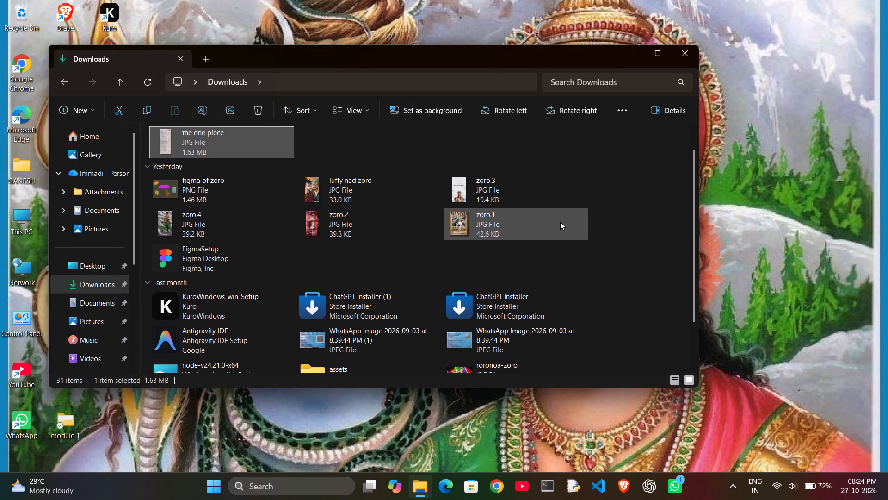
scroll(560, 222, down, 1)
right_click(341, 174)
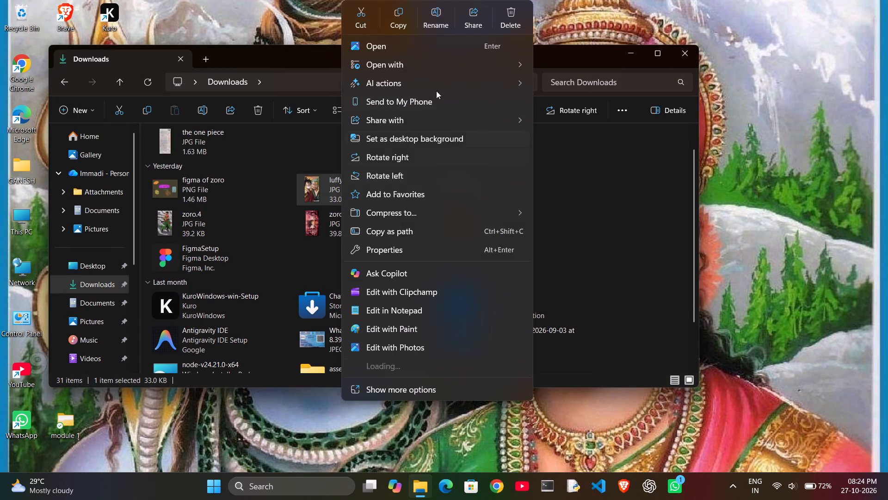
click(507, 11)
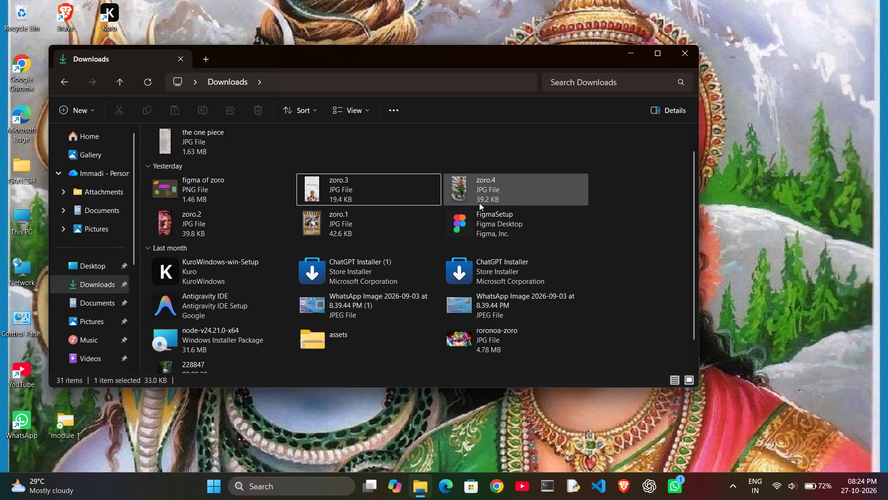
right_click(479, 203)
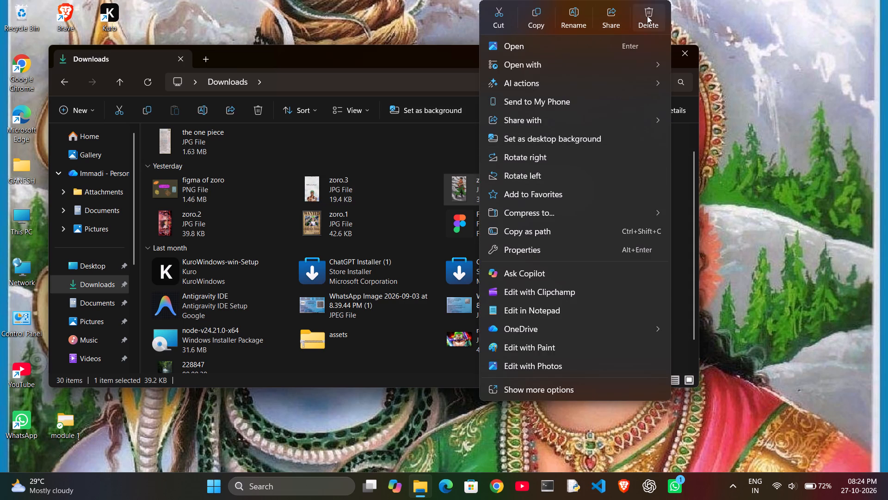
click(647, 16)
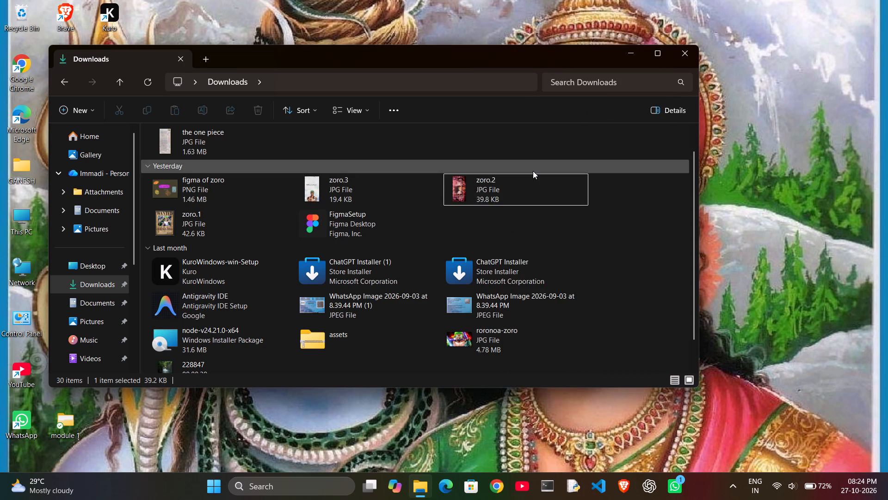
scroll(520, 211, up, 4)
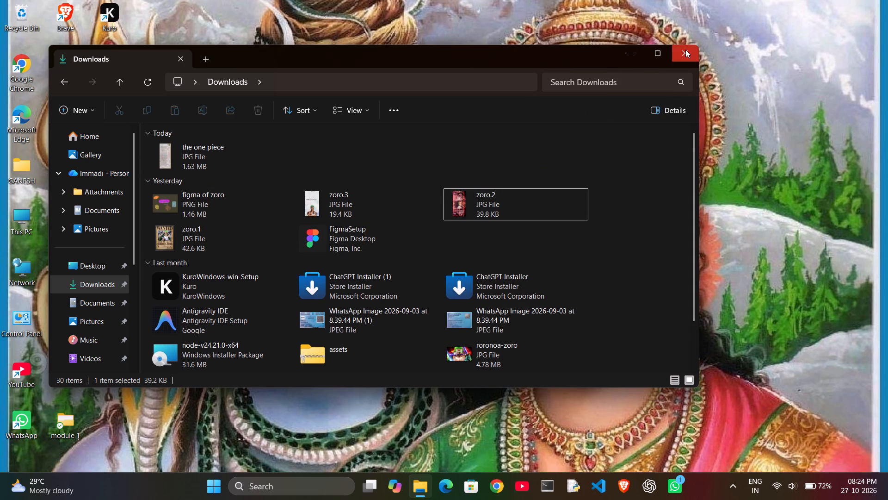
click(685, 50)
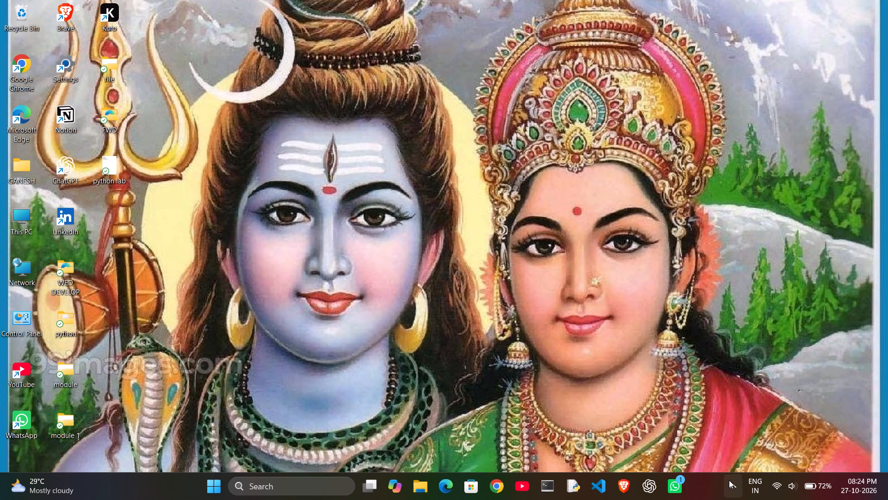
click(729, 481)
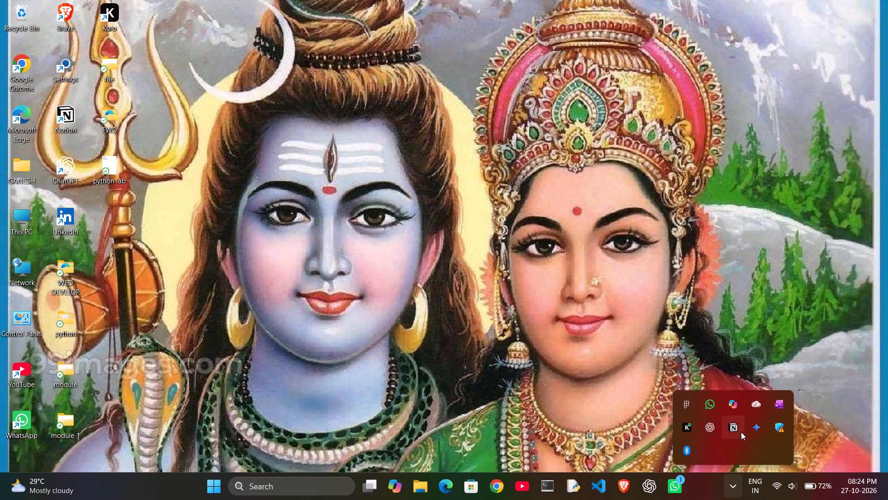